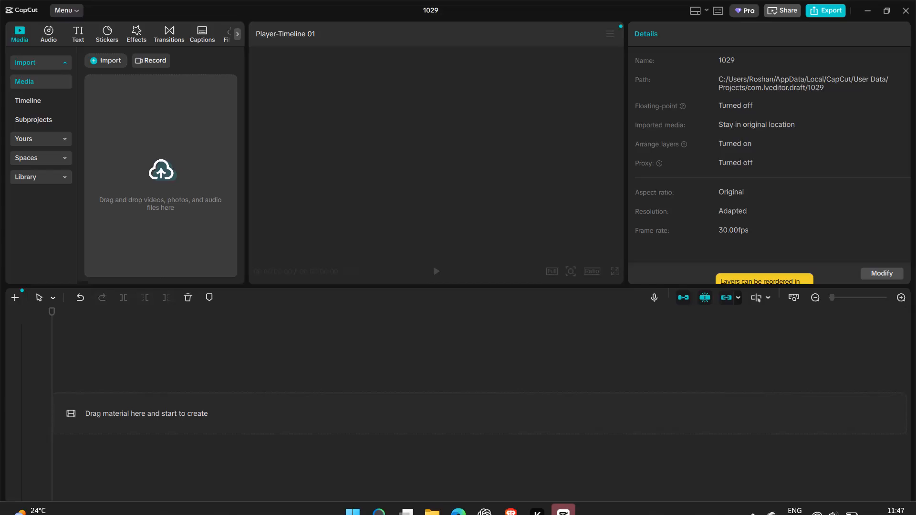
click(563, 446)
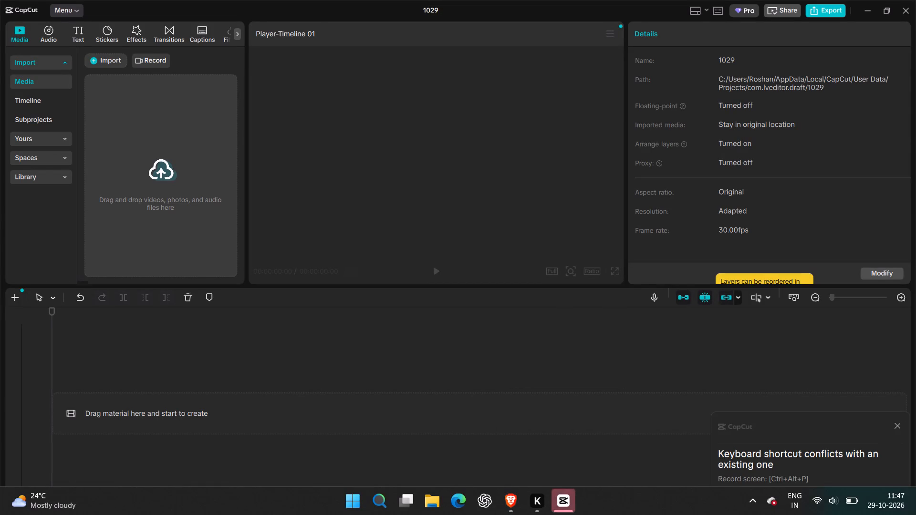
click(150, 234)
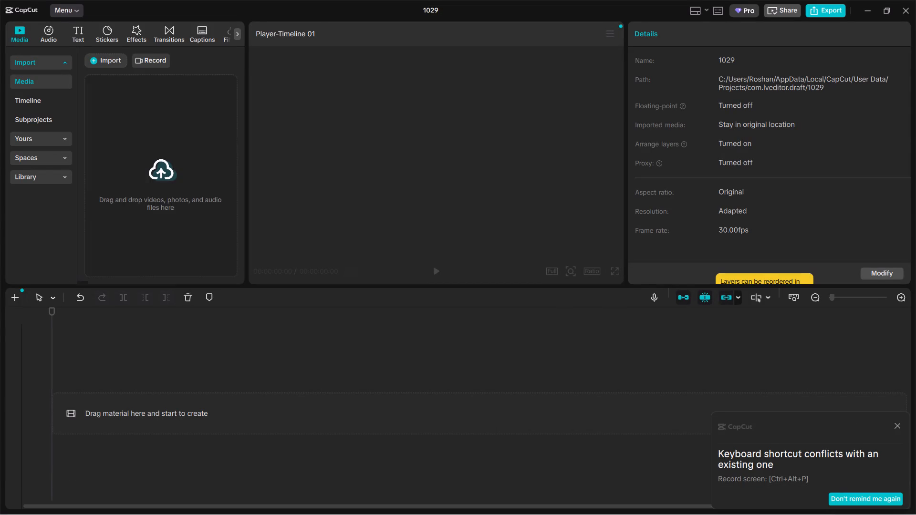
click(151, 189)
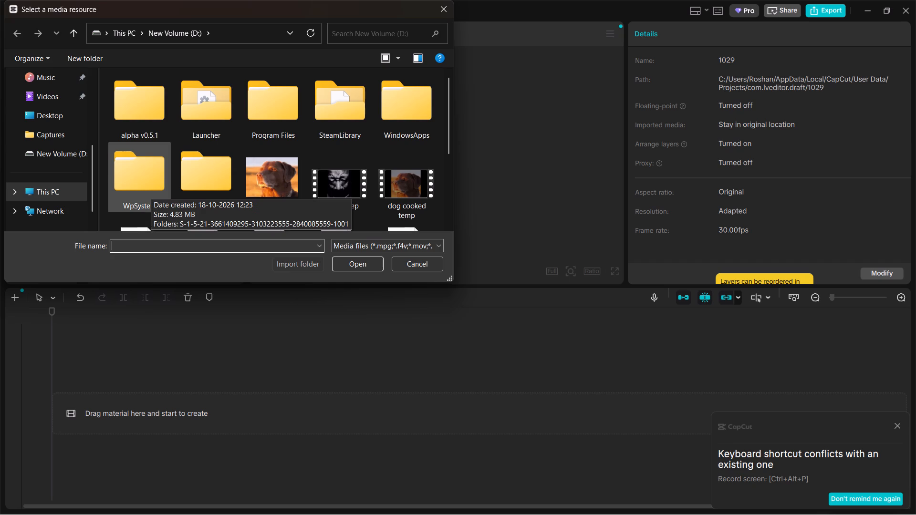
scroll(234, 149, down, 3)
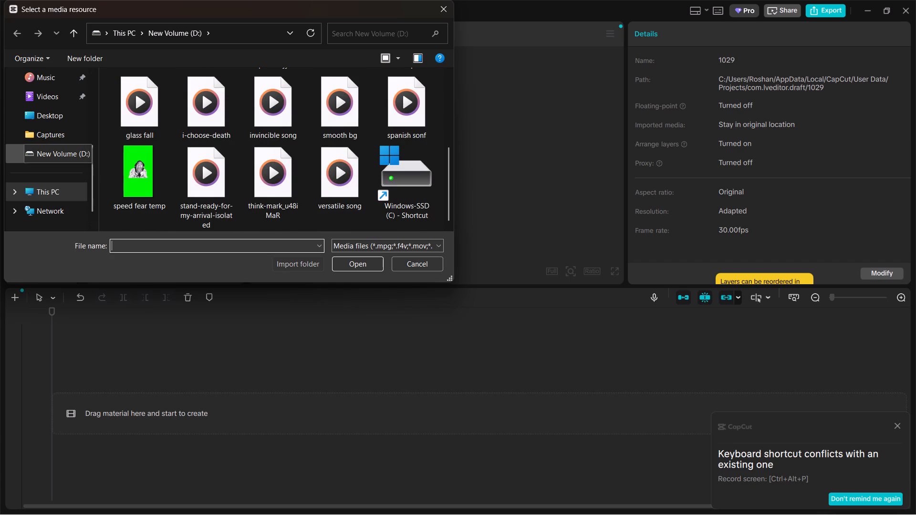
click(61, 104)
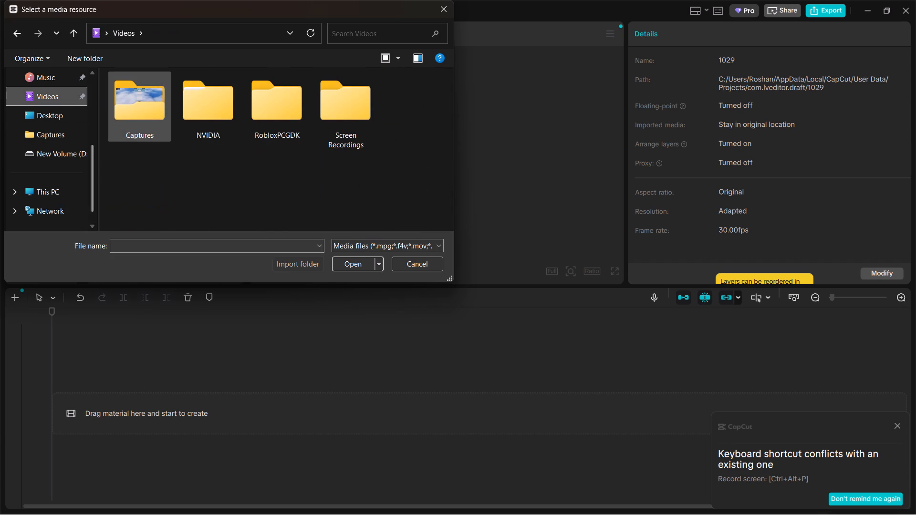
double_click(142, 105)
click(185, 105)
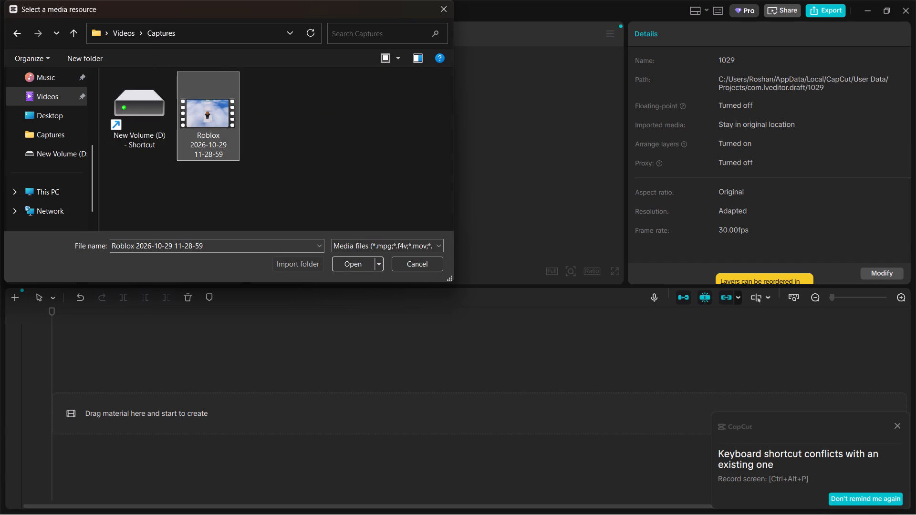
click(357, 264)
Place the imported Roblox video at the start of the main timeline track.
drag(163, 95, 189, 226)
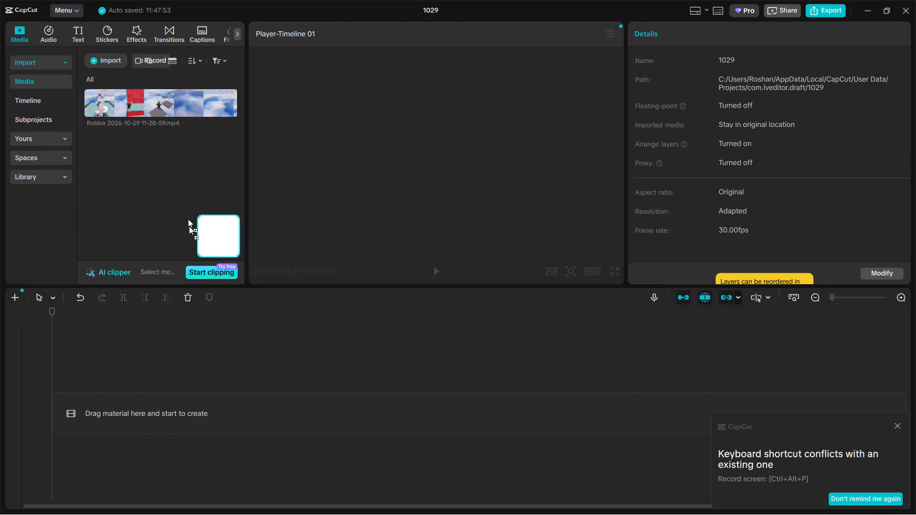
drag(189, 226, 111, 405)
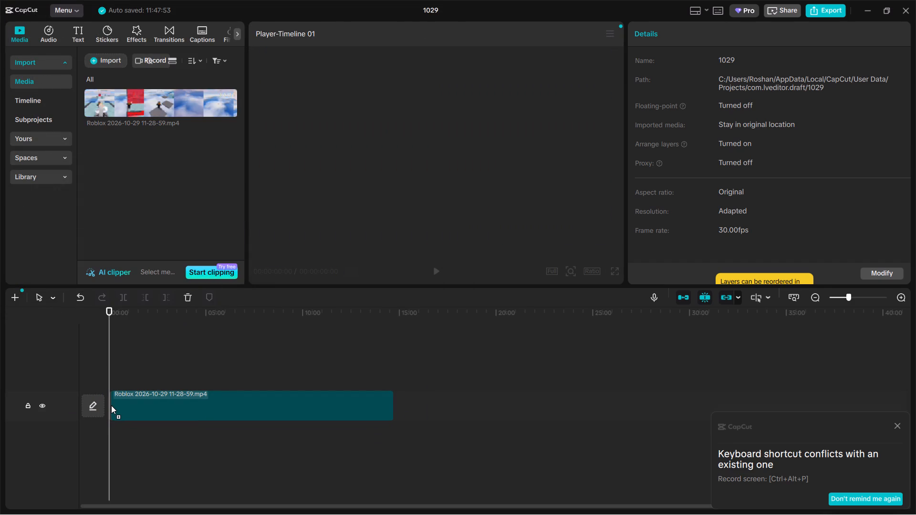
drag(111, 405, 111, 405)
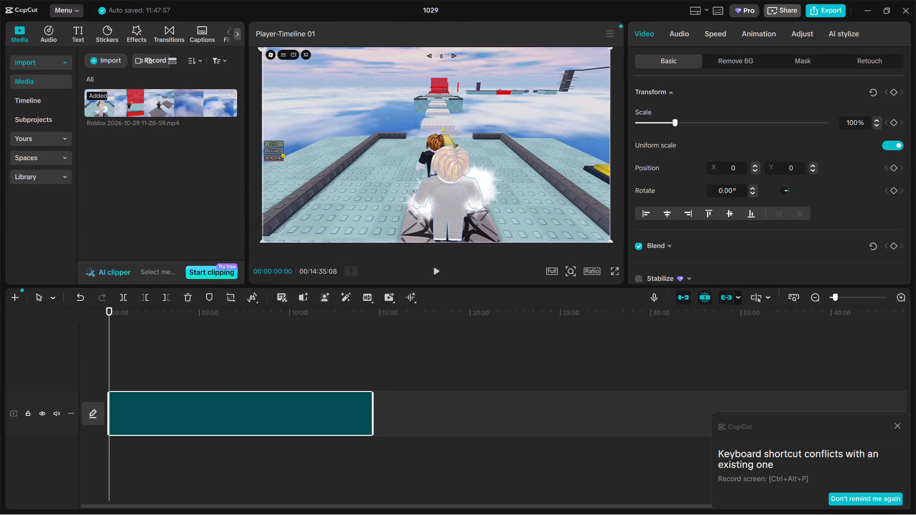
Review the clip's opening and trim away everything before 00:00:17:11.
double_click(900, 297)
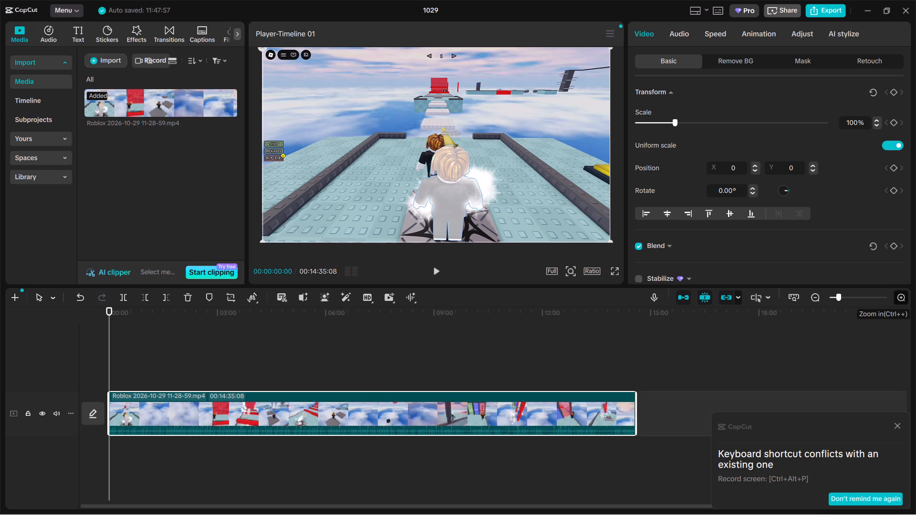
click(900, 297)
click(898, 423)
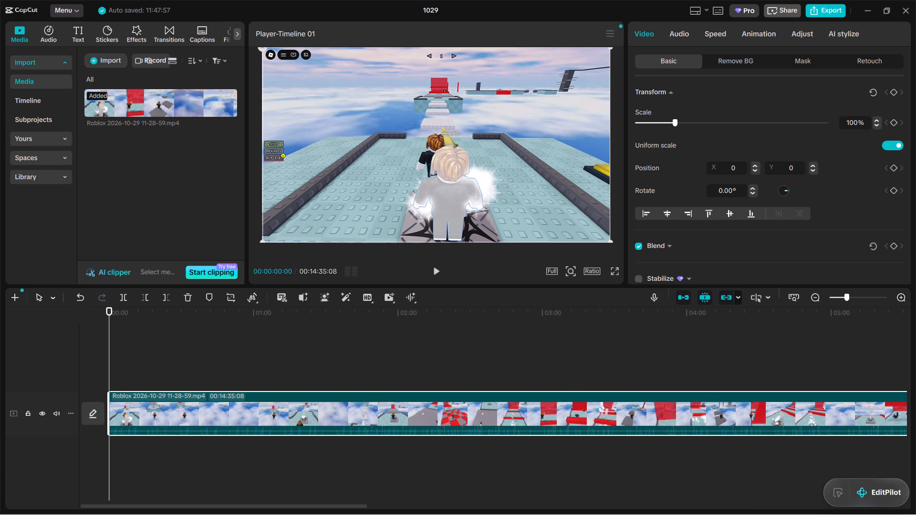
click(433, 272)
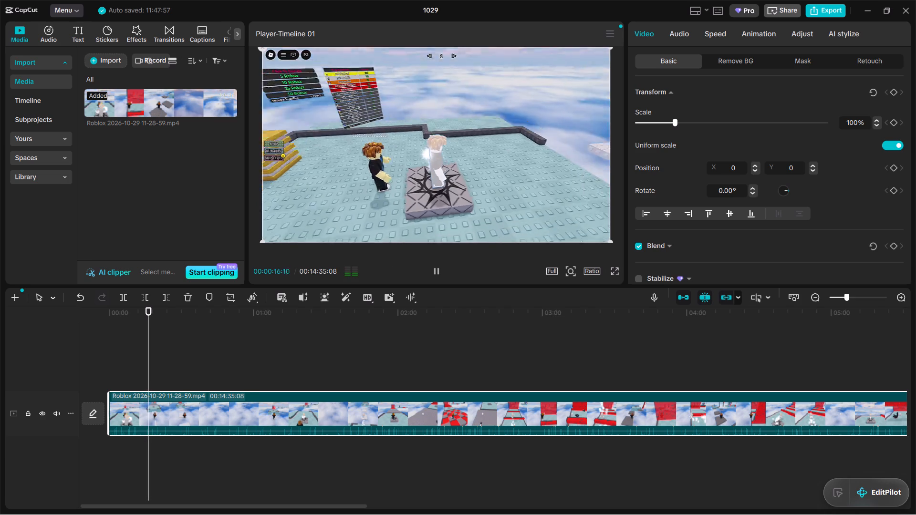
click(435, 272)
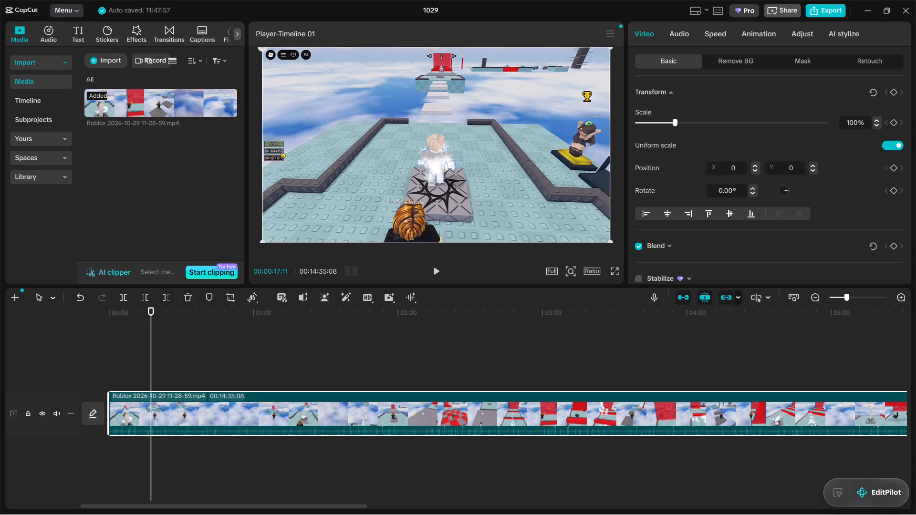
click(174, 407)
click(146, 295)
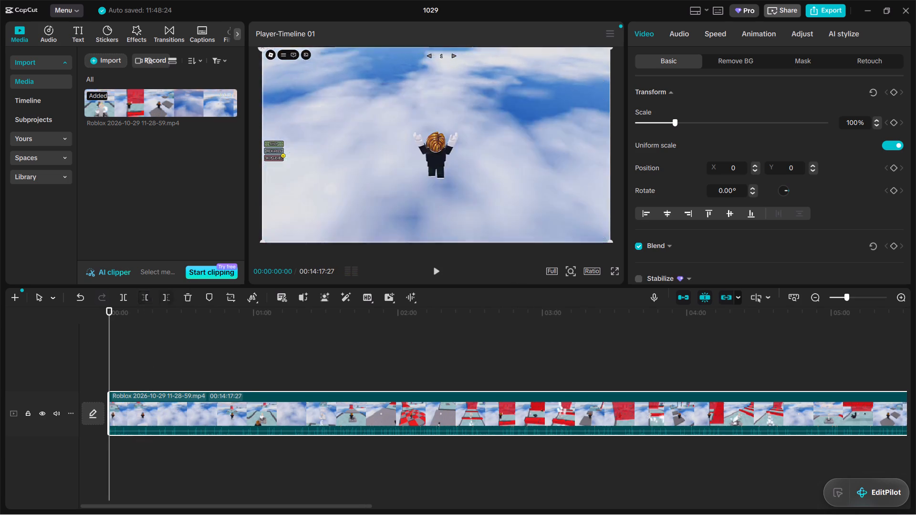
Play the shortened clip from its start and trim away everything before 00:00:13:07.
key(space)
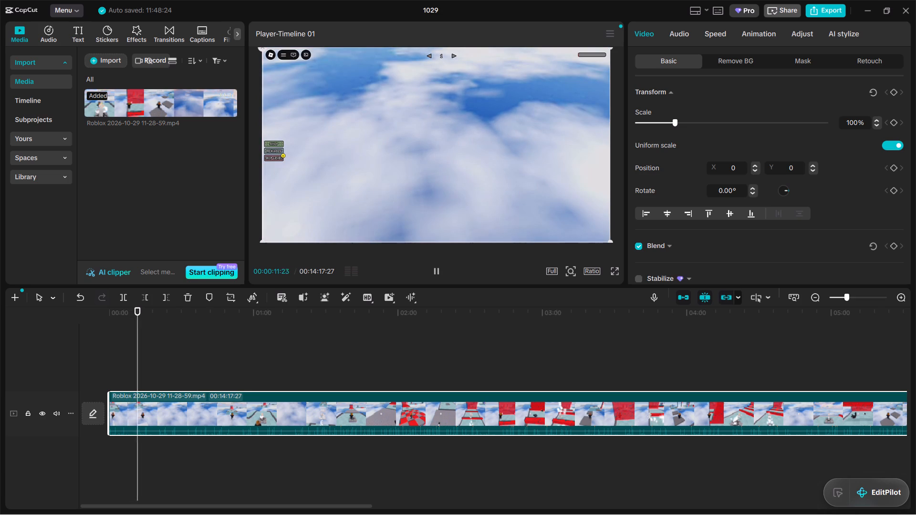
key(space)
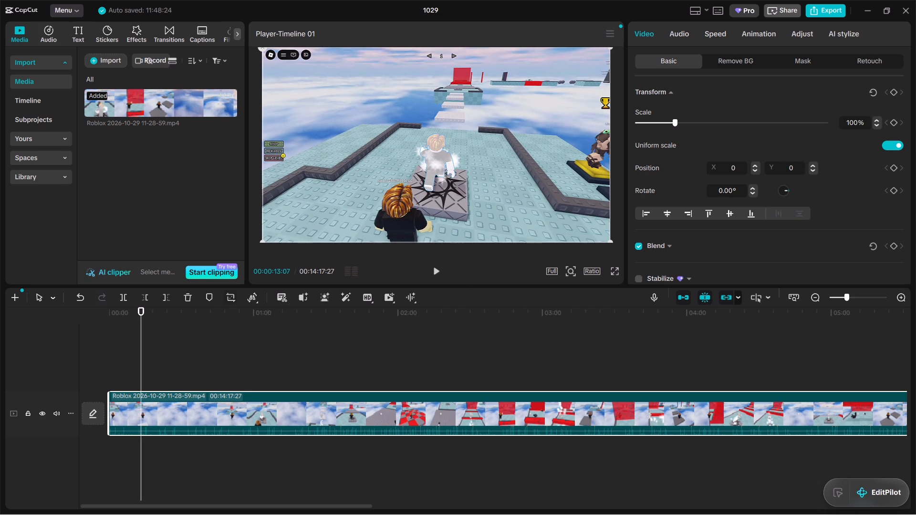
click(143, 295)
Review the new opening and trim away the footage before about 00:00:08:13.
key(space)
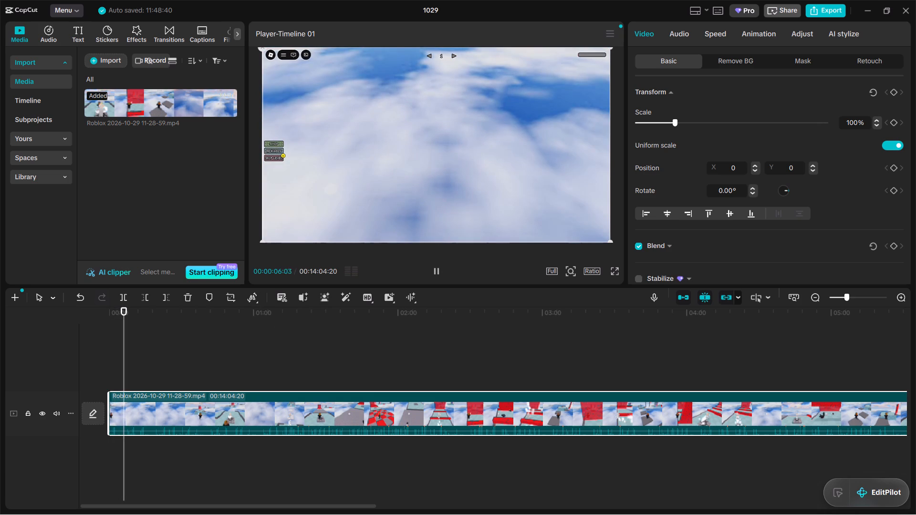
key(space)
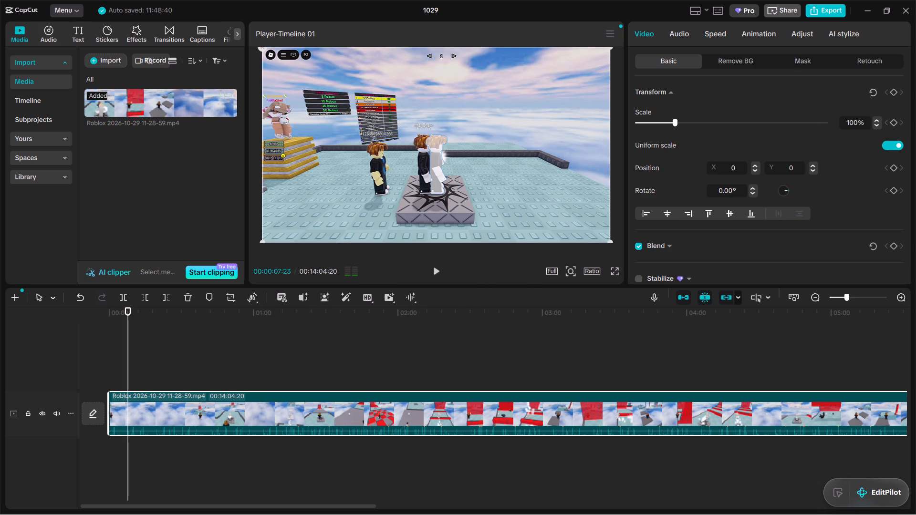
key(space)
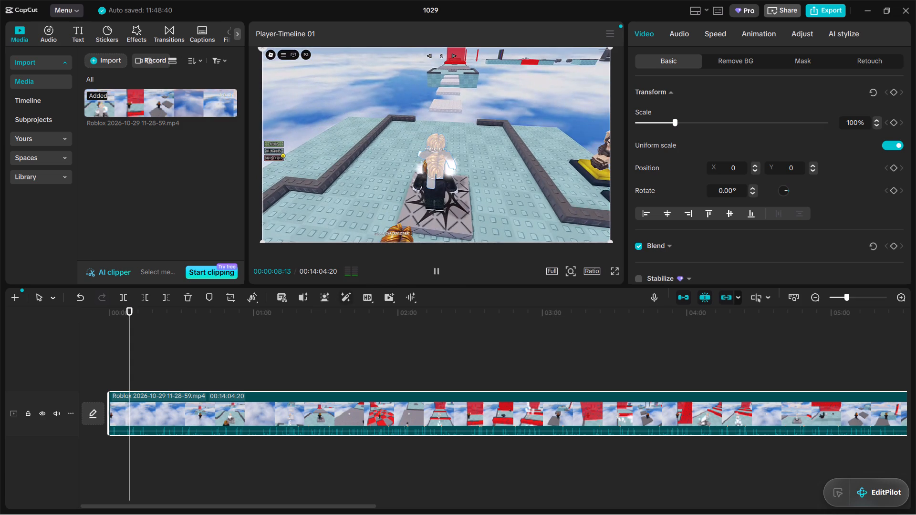
key(space)
click(147, 294)
Review the opening again and trim away the footage before 00:00:12:26.
key(space)
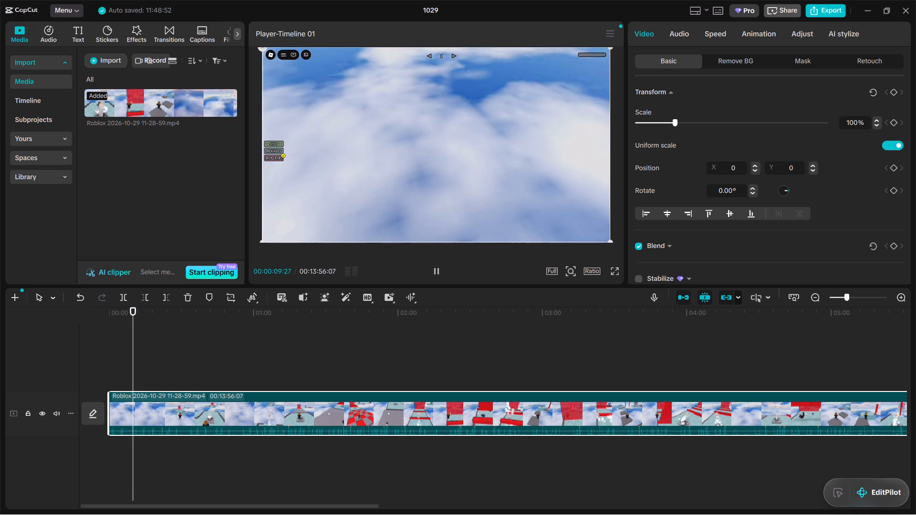
key(space)
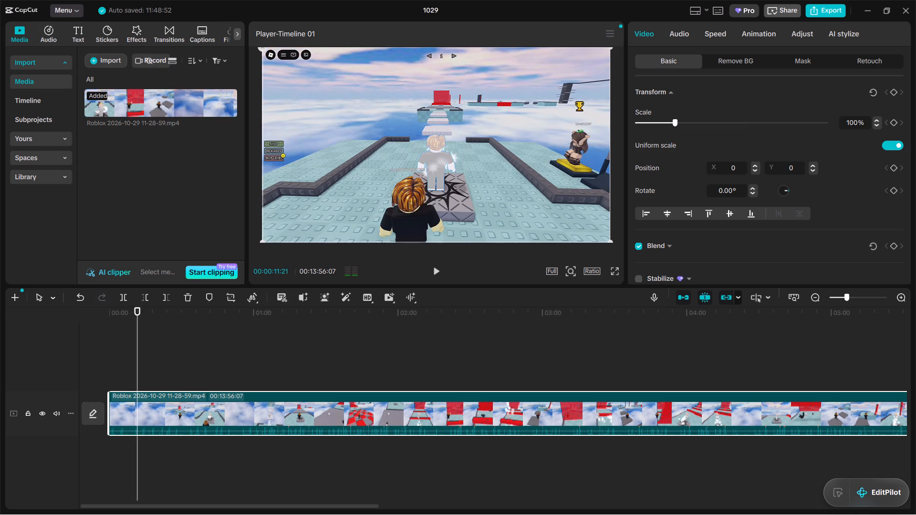
key(space)
key(space)
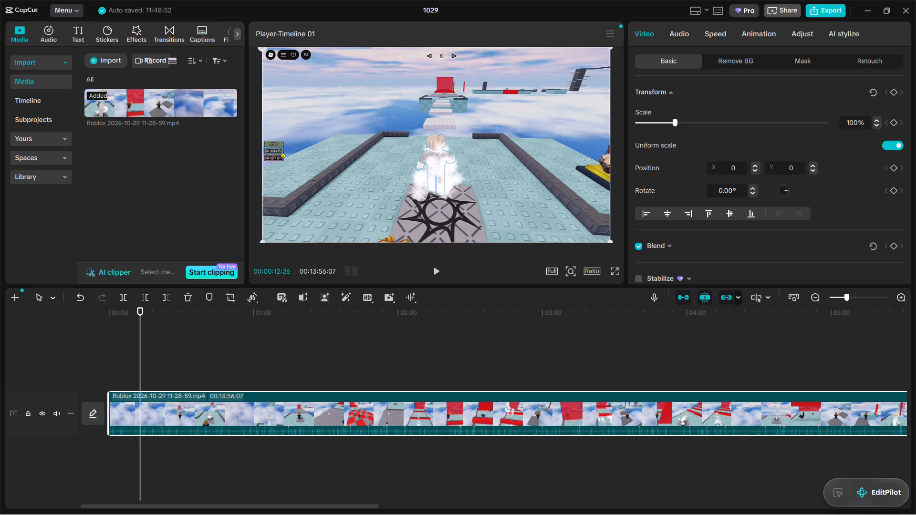
click(143, 298)
Play the clip and split it at 00:00:15:29, where the character is falling.
key(space)
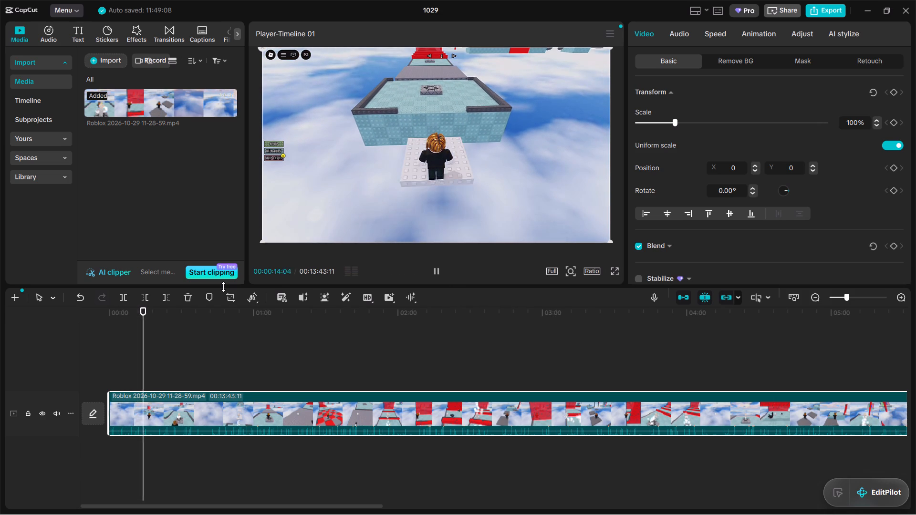
key(space)
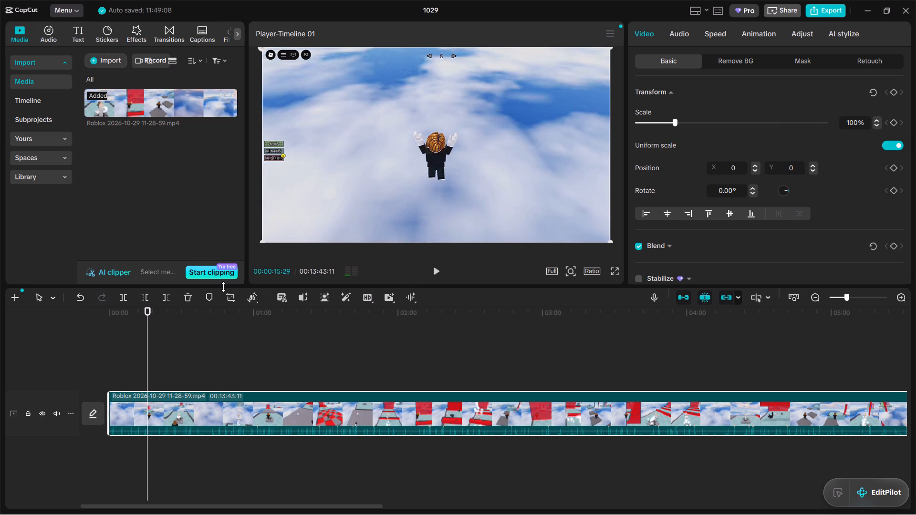
click(130, 293)
Review the second clip to find its respawn moment and trim away its beginning up to 00:00:21:08.
key(space)
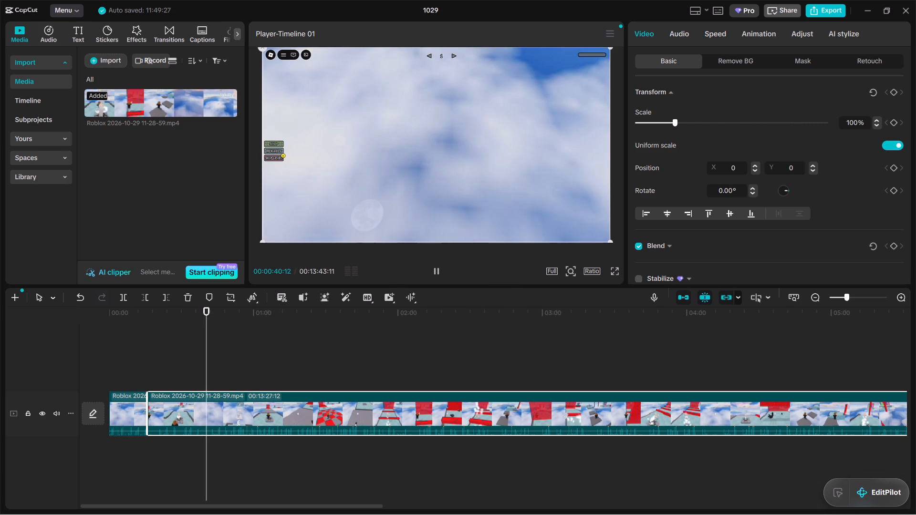
key(space)
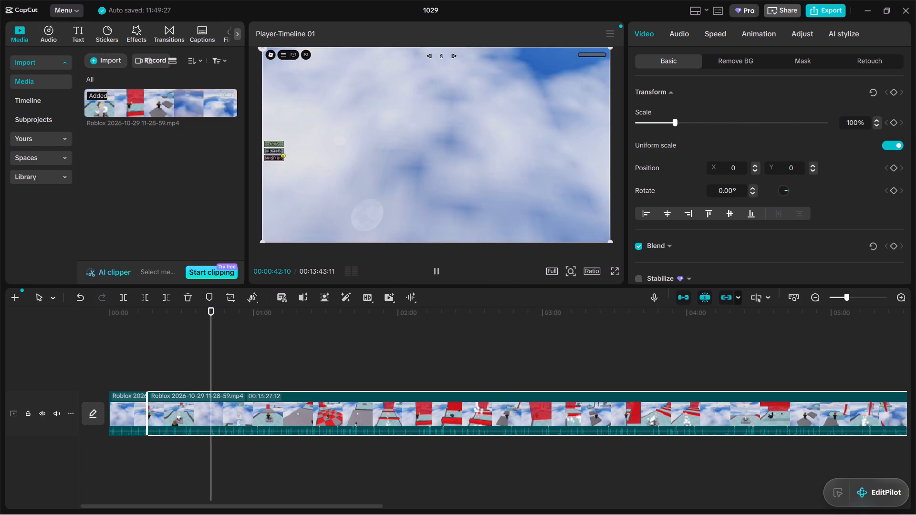
key(Left)
key(Left)
key(Left)
key(Left)
key(Left)
key(Left)
key(Left)
key(Left)
key(Left)
key(Left)
key(Left)
key(Left)
key(Left)
key(Left)
key(Left)
key(Left)
key(Left)
key(Left)
key(Left)
key(Left)
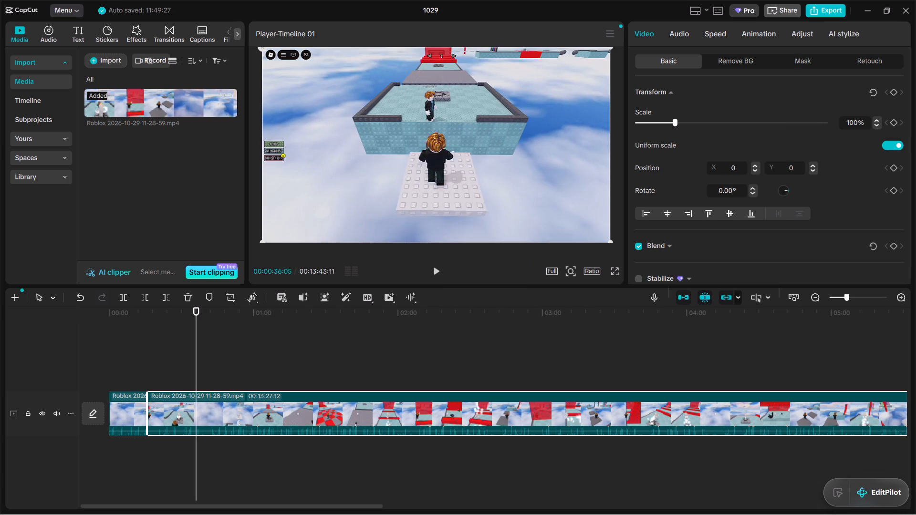
key(Left)
key(Left)
key(Left)
key(Left)
key(Left)
key(Left)
key(Left)
key(Left)
key(Left)
key(Left)
key(Left)
key(Left)
key(Left)
key(Left)
key(Left)
key(Left)
key(Left)
key(Left)
key(Left)
key(Left)
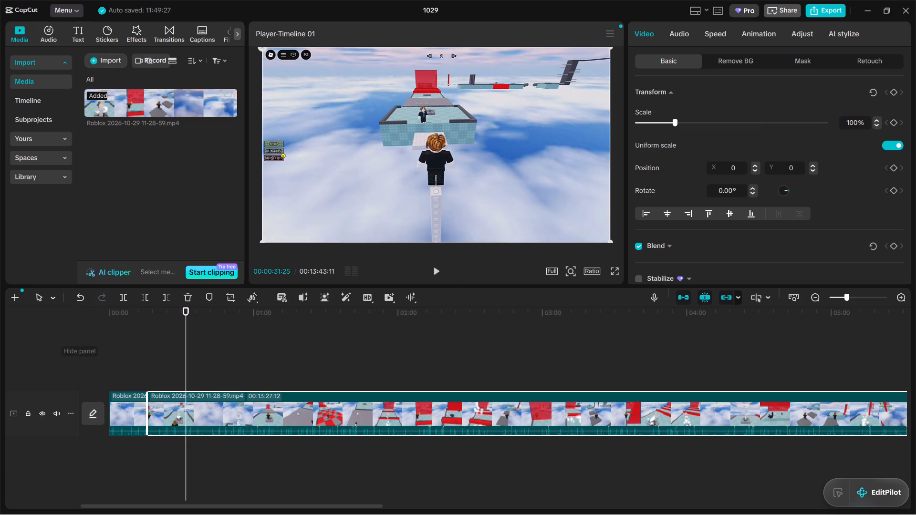
click(174, 340)
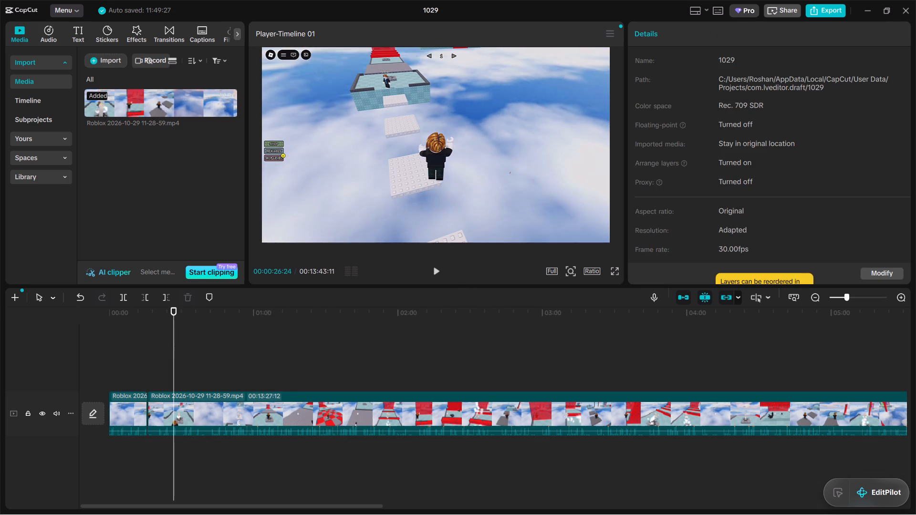
click(160, 354)
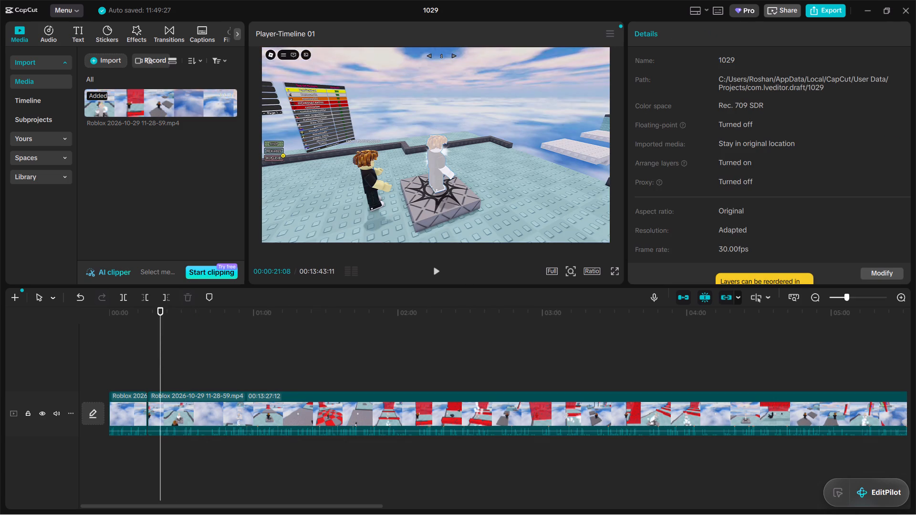
click(174, 410)
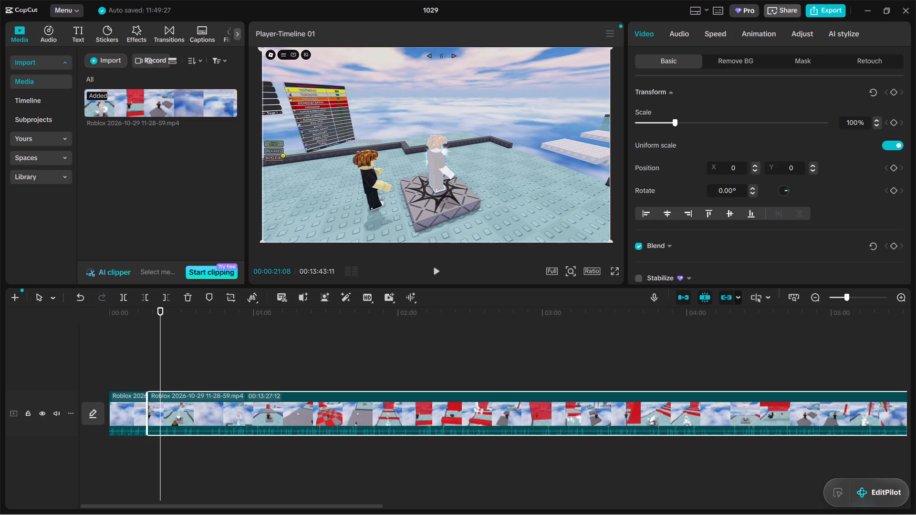
click(146, 297)
Delete the short first clip before the split so the remaining footage starts the timeline.
click(122, 413)
right_click(122, 413)
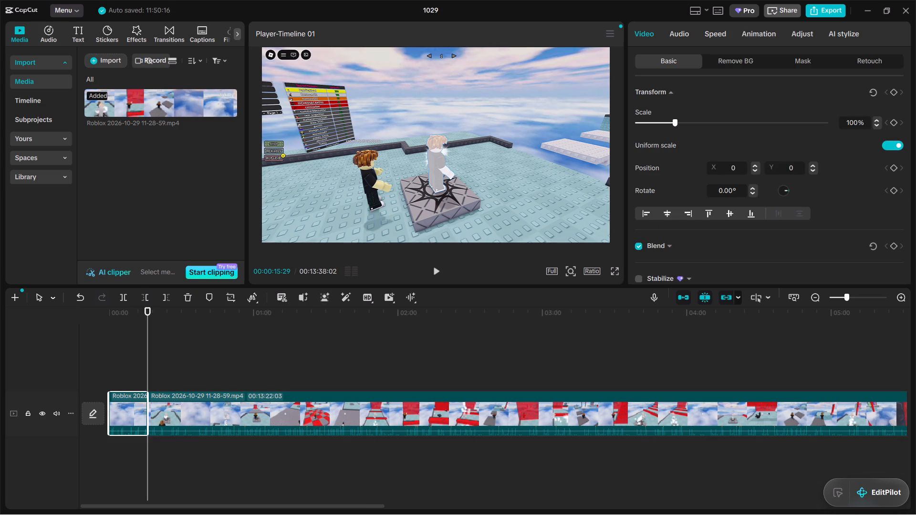
click(180, 142)
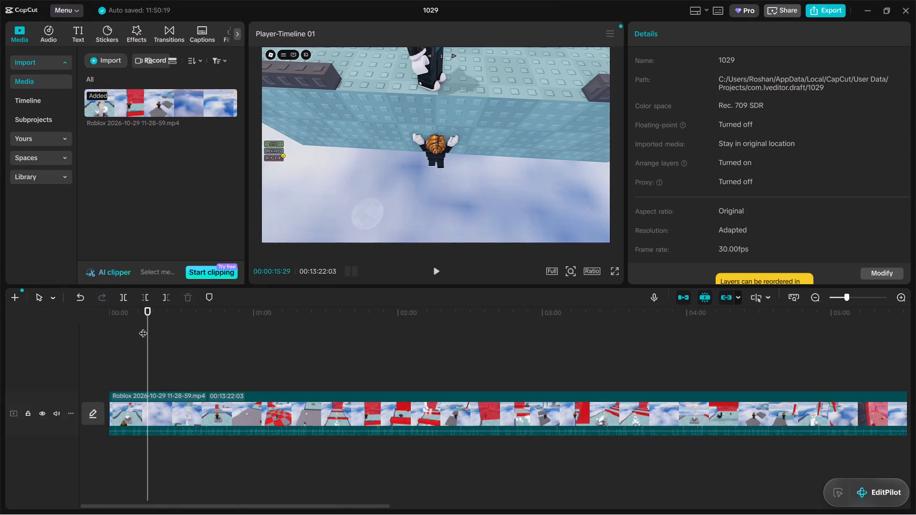
Play the timeline from its start and trim away the clip's footage before 00:00:01:08.
drag(150, 324, 53, 340)
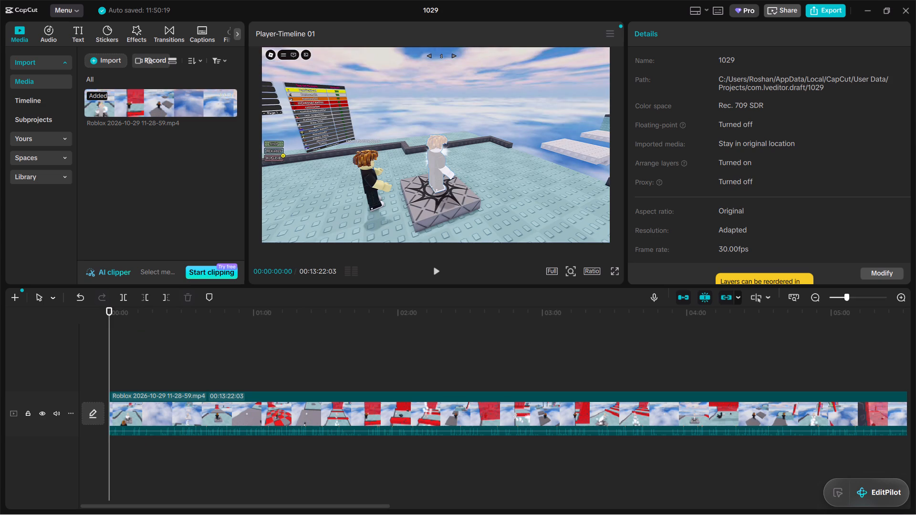
click(432, 268)
click(432, 268)
click(440, 269)
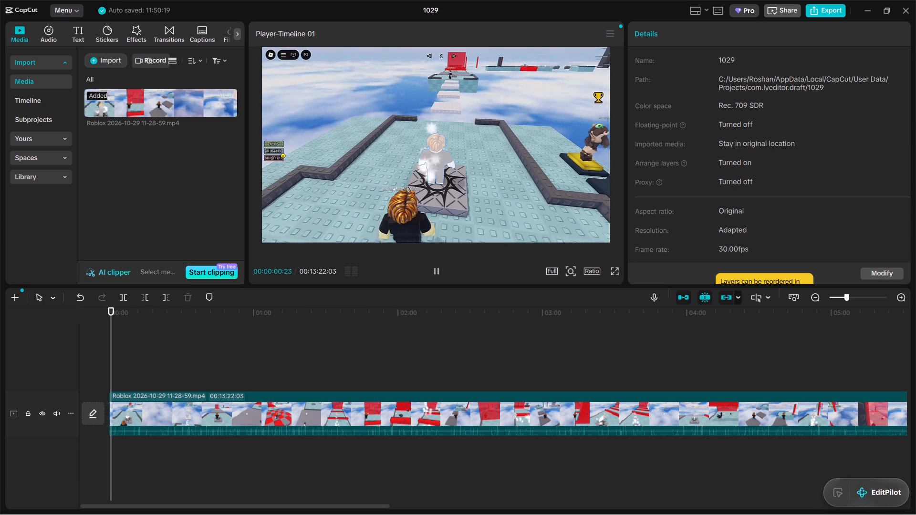
click(433, 273)
click(153, 405)
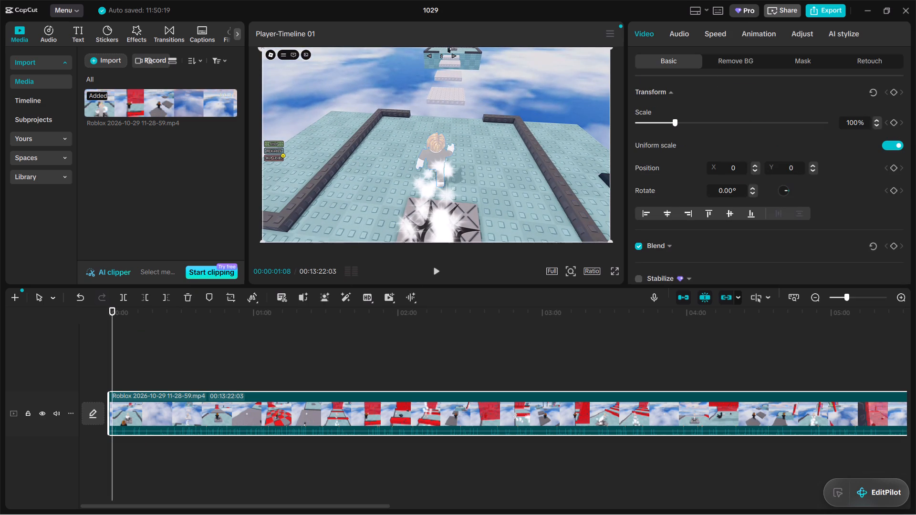
click(140, 299)
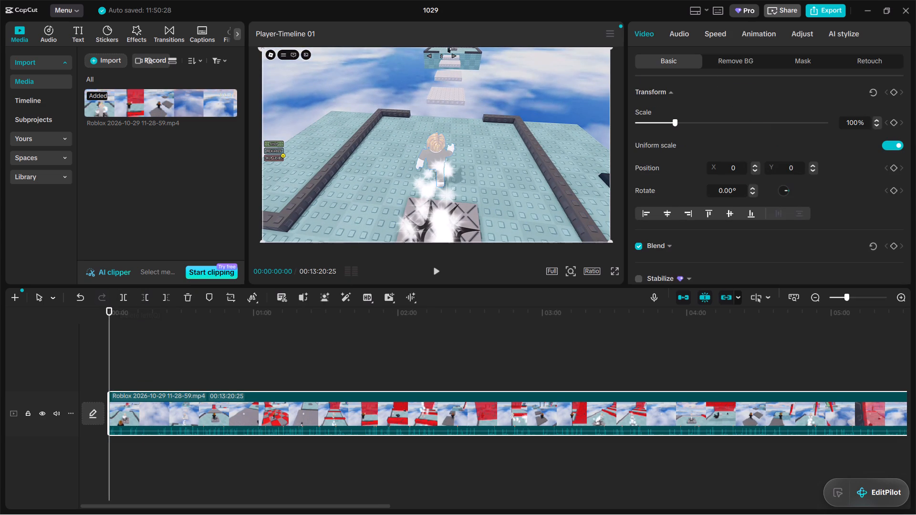
Review the clip up to the character's fall and split it at 00:00:15:00.
key(space)
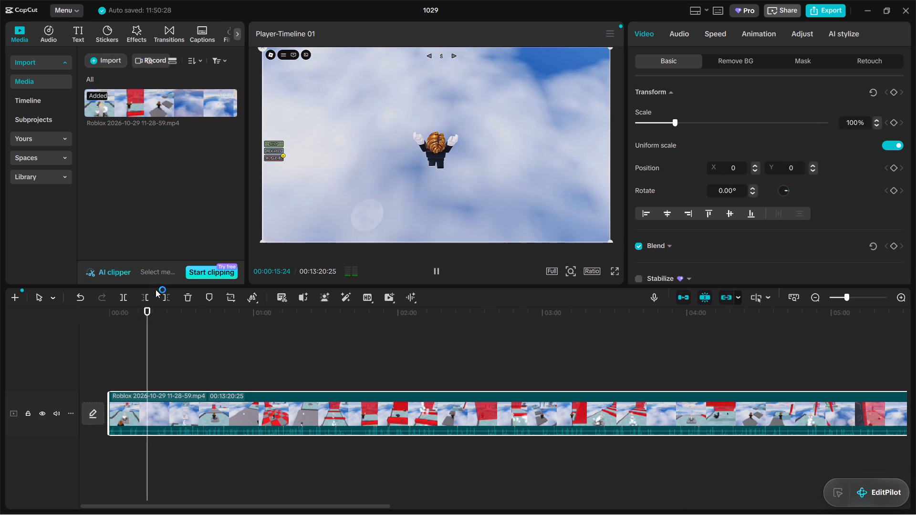
key(space)
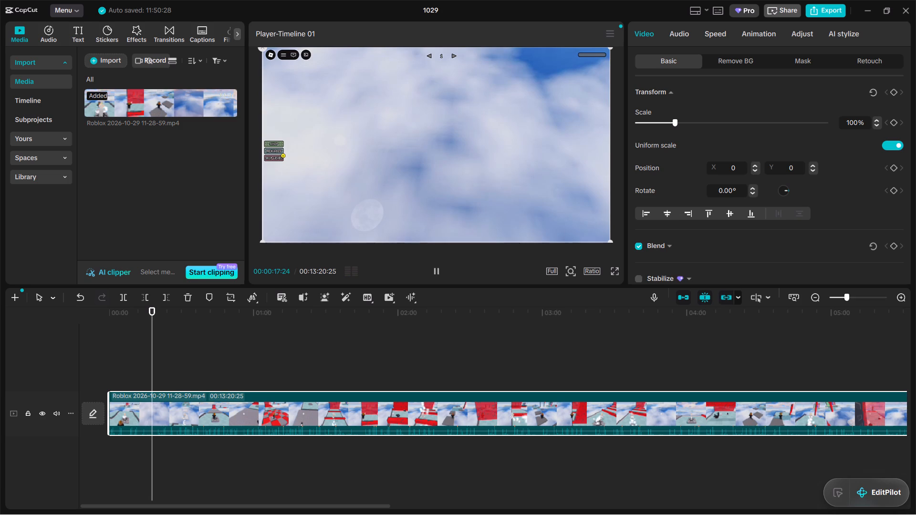
key(Left)
key(Left)
key(Left)
key(Left)
key(Left)
key(Left)
key(Left)
key(Left)
key(Left)
key(Left)
key(Left)
key(Left)
key(Left)
key(Left)
key(Left)
key(Left)
key(Left)
key(Left)
key(Left)
key(Left)
key(Left)
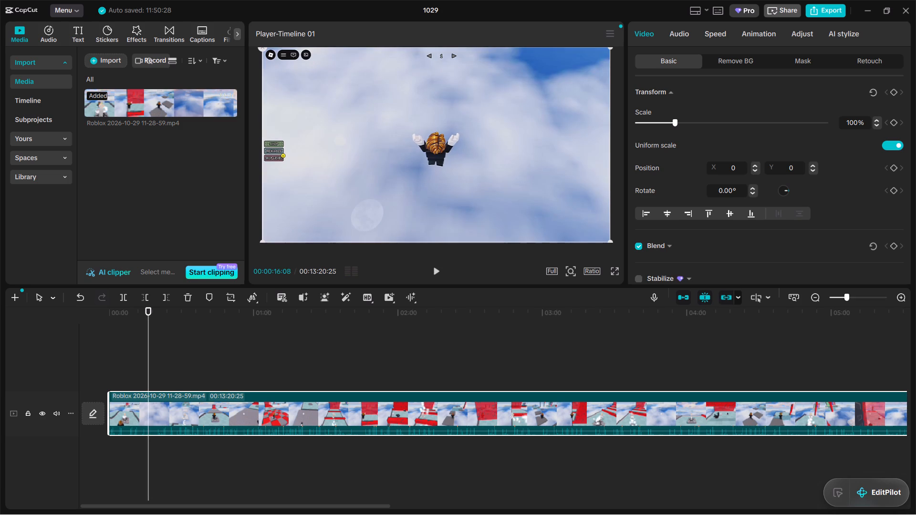
key(Left)
key(Left)
key(Left)
key(Left)
key(Left)
key(Left)
key(Left)
key(Left)
key(Left)
key(Left)
key(Left)
key(Left)
key(Left)
key(Left)
key(Left)
key(Left)
key(Left)
key(Left)
key(Left)
key(Left)
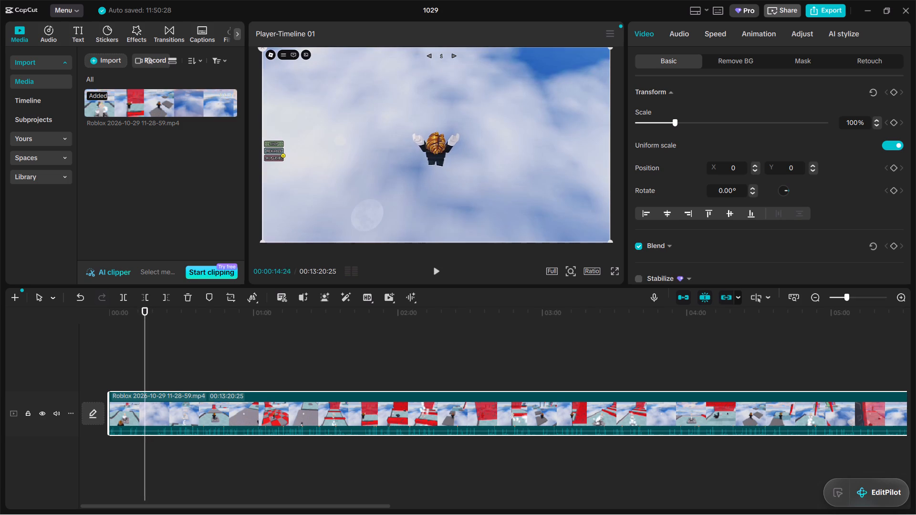
key(space)
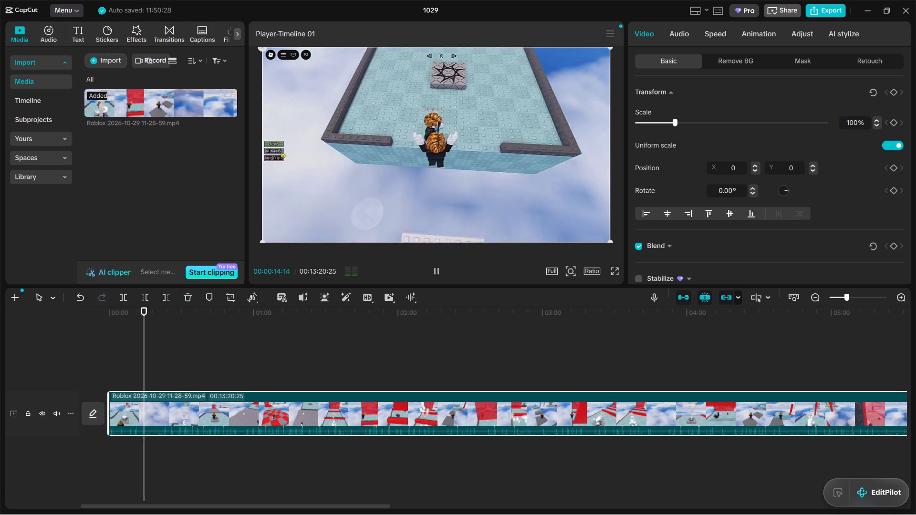
key(space)
key(space)
key(space)
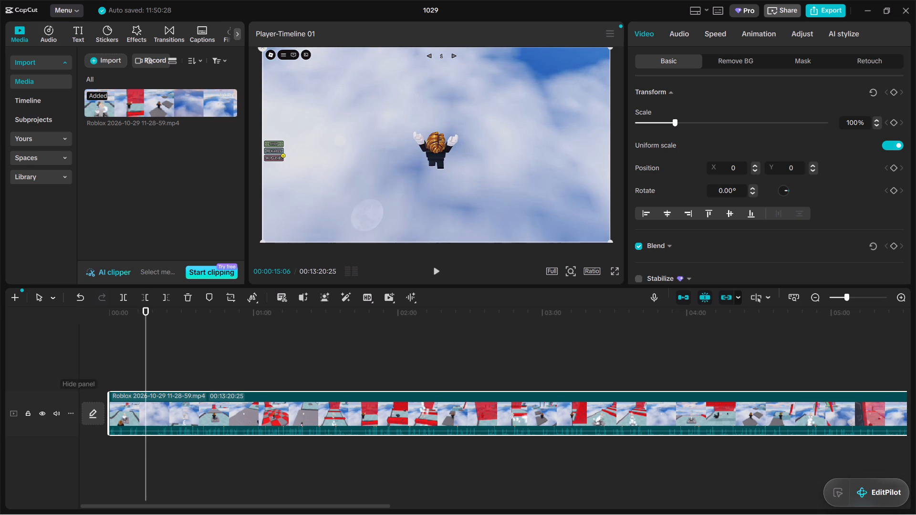
key(Left)
key(Left)
key(Left)
key(Left)
key(Left)
key(Left)
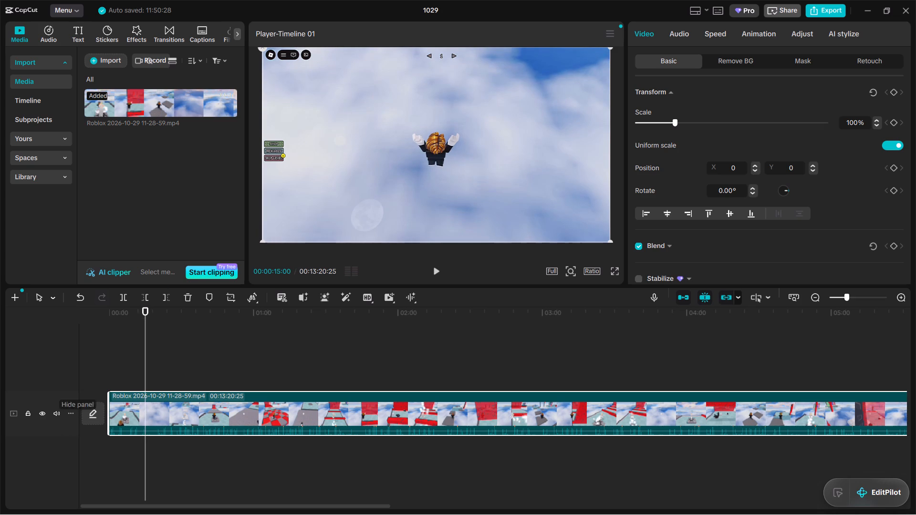
click(118, 294)
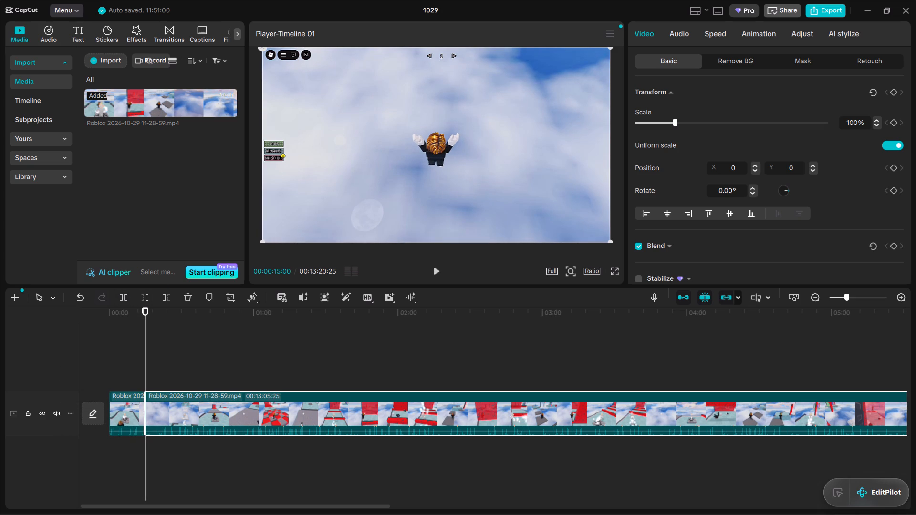
Review the clip after the fall to find where the next attempt gets going and trim away its beginning up to 00:00:30:21.
key(space)
key(space)
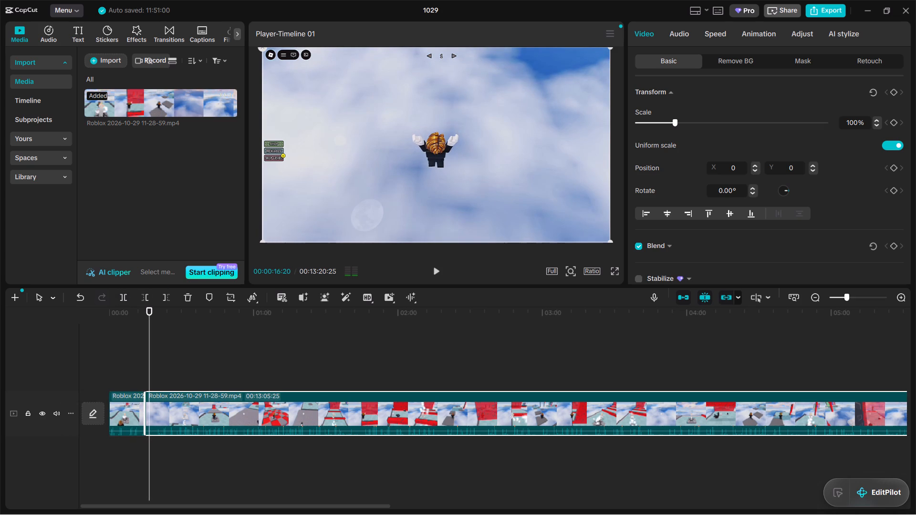
key(Left)
key(Left)
key(Left)
key(Left)
key(Left)
key(Left)
key(Left)
key(Left)
key(Left)
key(Left)
key(Left)
key(Left)
key(Left)
key(Left)
key(Left)
key(Left)
key(Left)
key(Left)
key(Left)
key(Left)
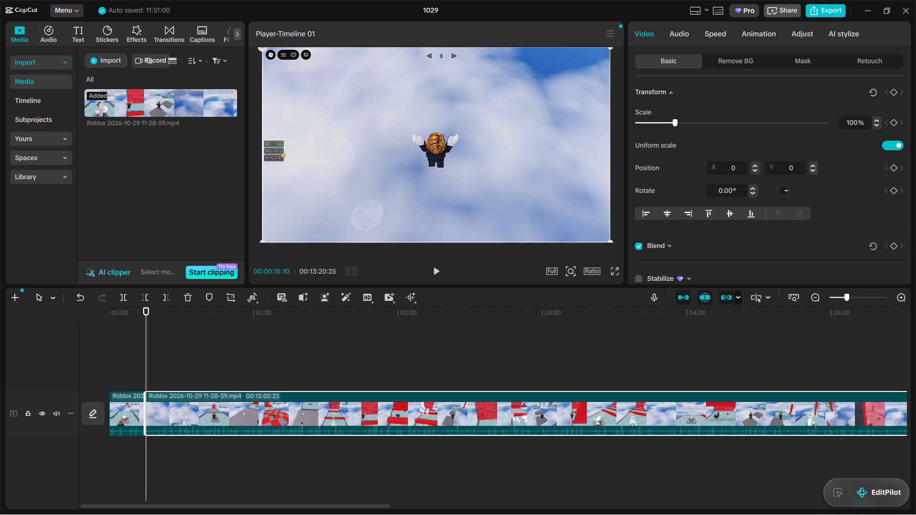
key(Right)
key(space)
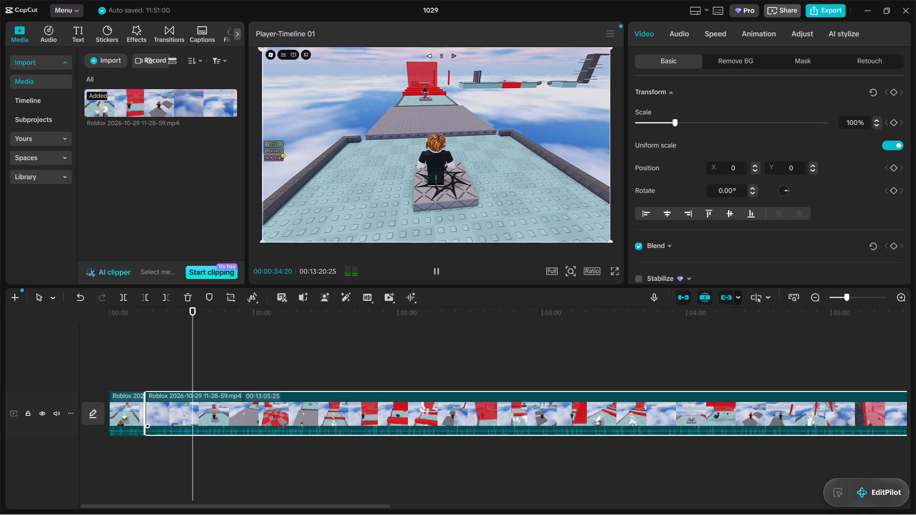
key(space)
key(Left)
key(Left)
key(Left)
key(Left)
key(Left)
key(Left)
key(Left)
key(Left)
key(Left)
key(Left)
key(Left)
key(Left)
key(Left)
key(Left)
key(Left)
key(Left)
key(Left)
key(Left)
key(Left)
key(Left)
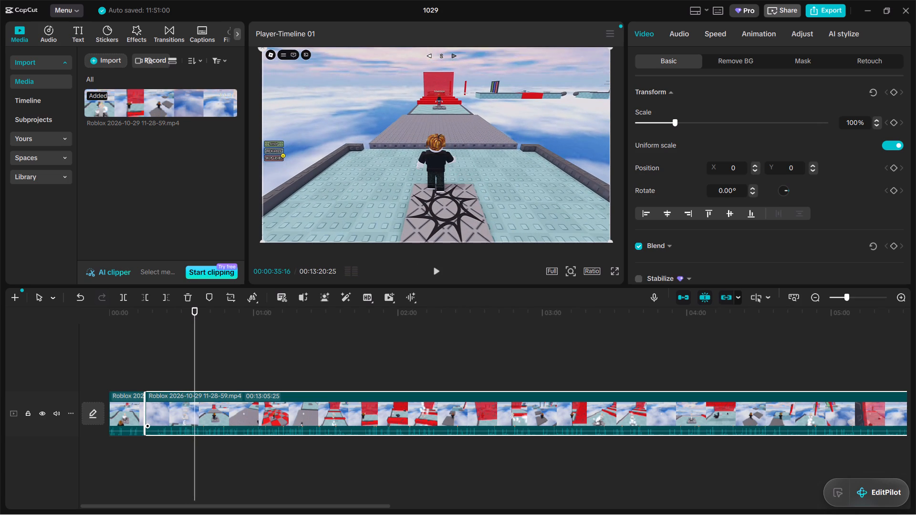
key(Left)
key(Left)
key(Left)
key(Left)
key(Left)
key(Left)
key(Left)
key(Left)
key(Left)
key(Left)
key(Left)
key(Left)
key(Left)
key(Left)
key(Left)
key(Left)
key(Left)
key(Left)
key(Left)
key(Left)
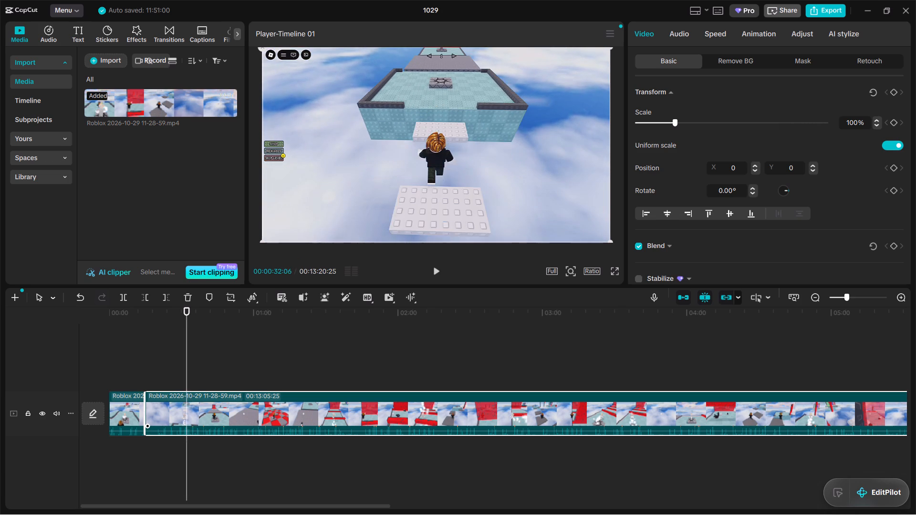
key(Left)
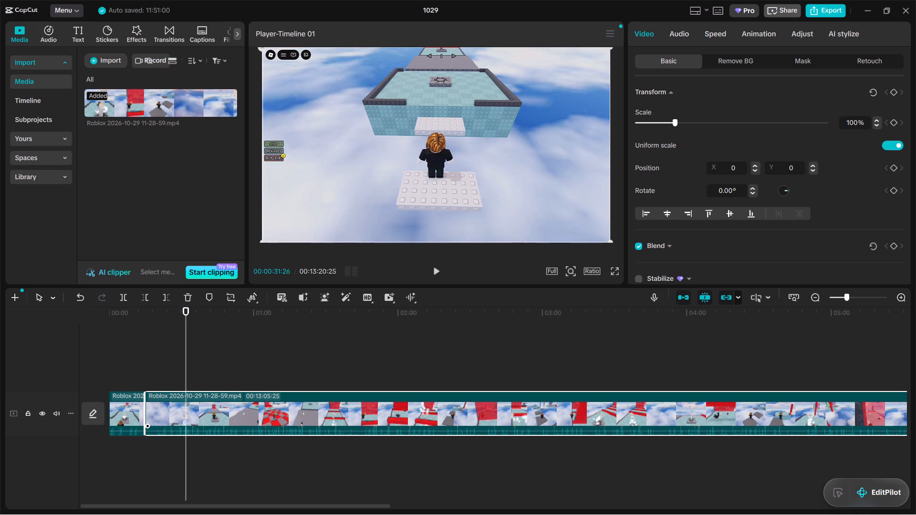
key(Left)
key(Left)
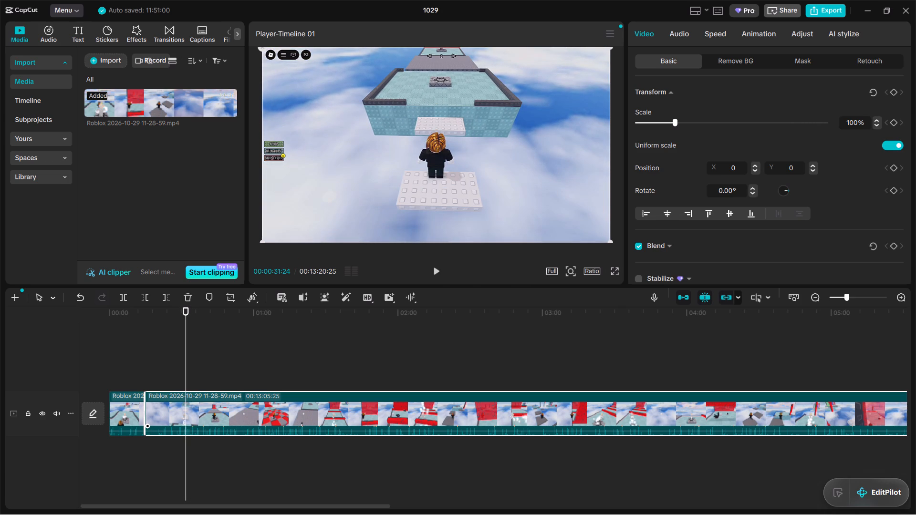
key(Left)
key(Left)
key(Left)
key(Left)
key(Left)
key(Left)
key(Left)
key(Left)
key(Left)
key(Left)
key(Left)
key(Left)
key(Left)
key(Left)
key(Left)
key(Left)
key(Left)
key(Left)
key(Left)
key(Left)
key(Left)
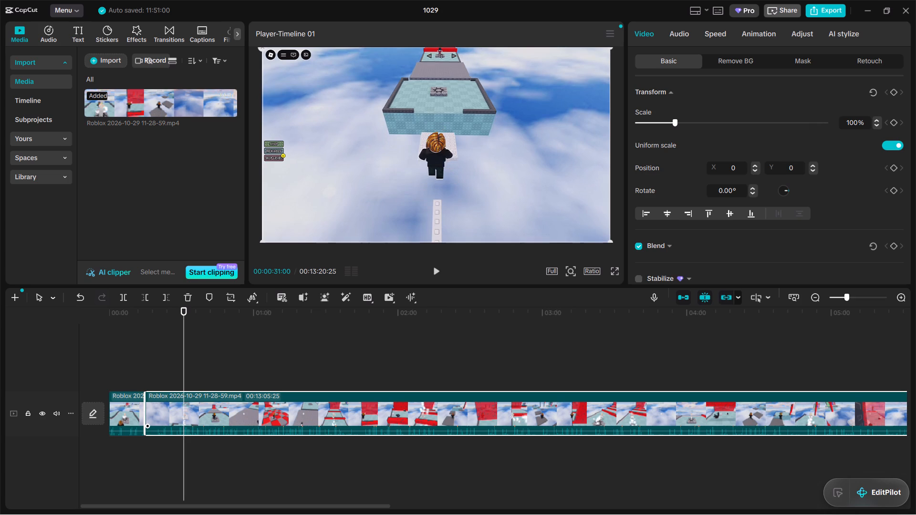
key(Left)
key(Left)
key(Left)
key(Left)
key(Left)
key(Left)
key(Left)
key(Left)
key(Left)
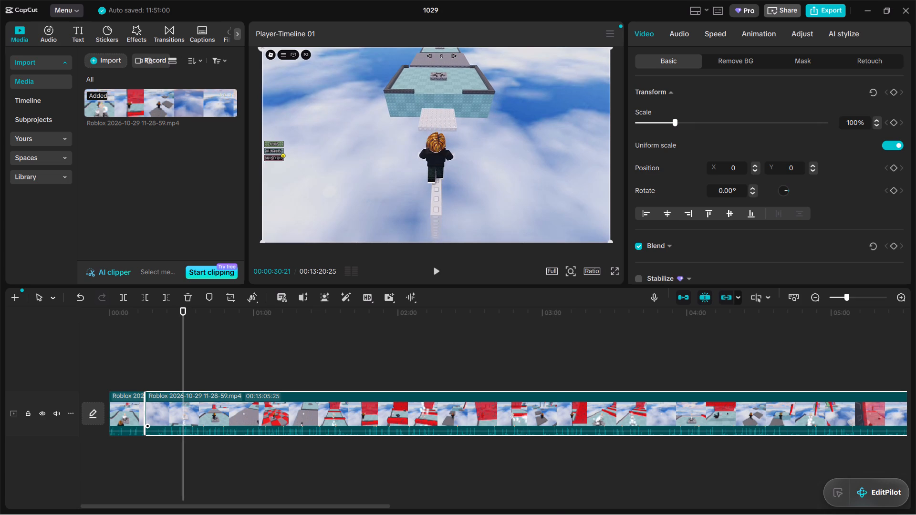
click(202, 403)
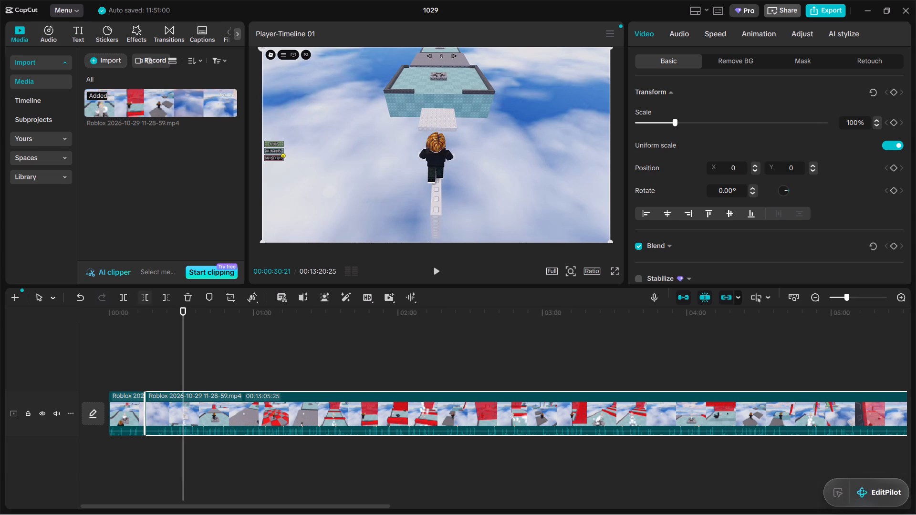
click(145, 299)
Play on to the character's breakup on the red checkered tiles and split the clip at 00:00:22:17.
key(space)
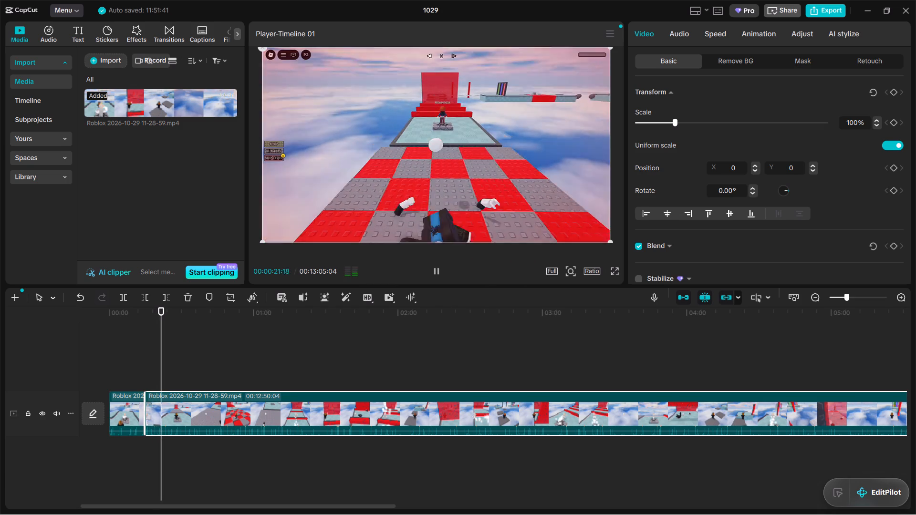
key(space)
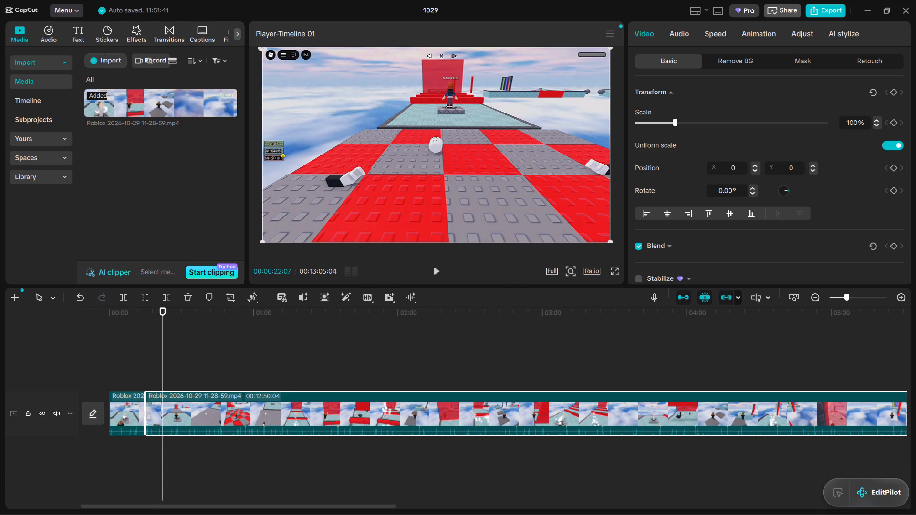
key(space)
key(space)
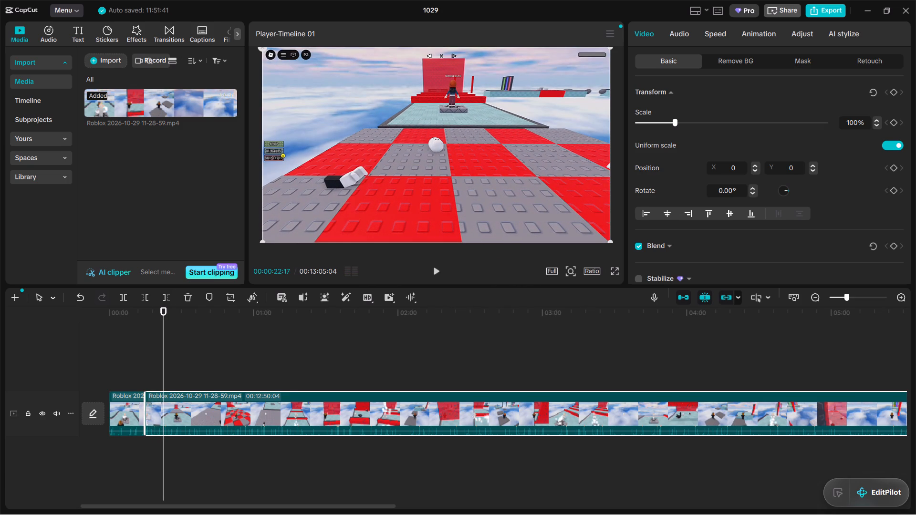
click(119, 297)
Review the last clip to find the start of the successful checkered-tile run and trim away its beginning up to 00:00:58:26.
key(space)
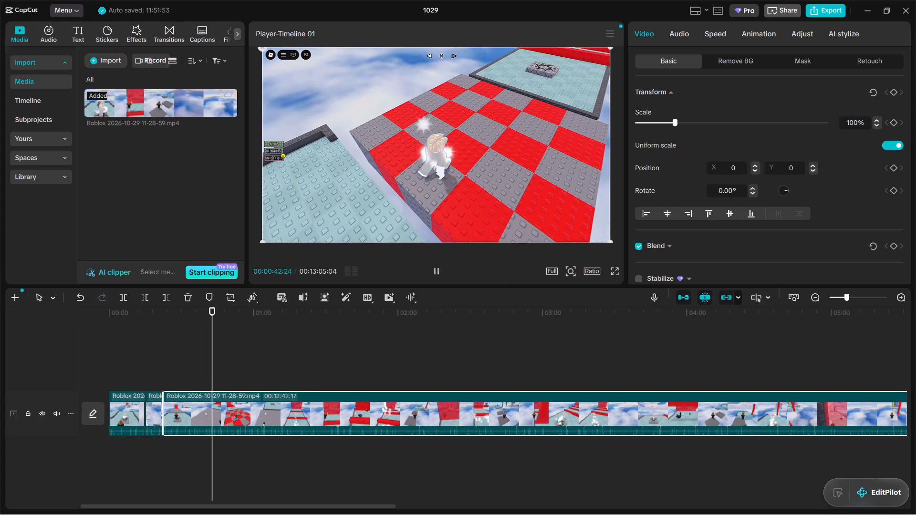
key(Right)
key(space)
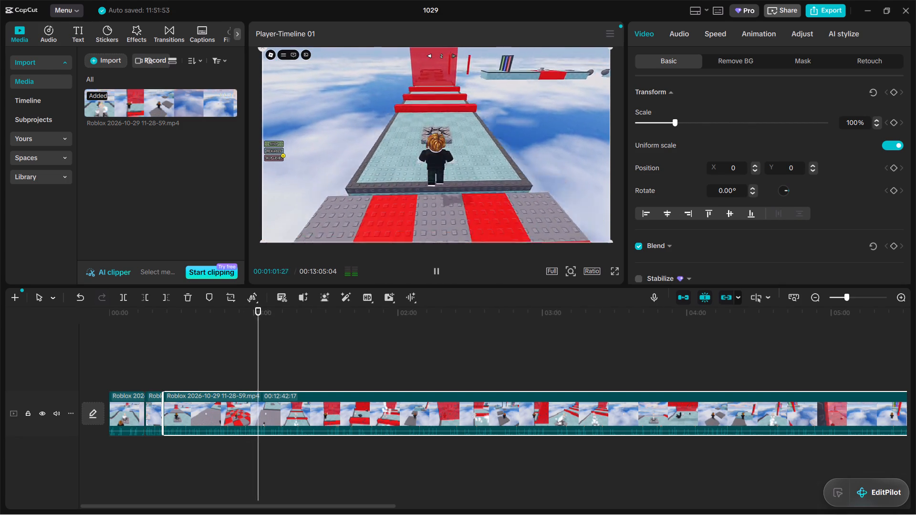
key(space)
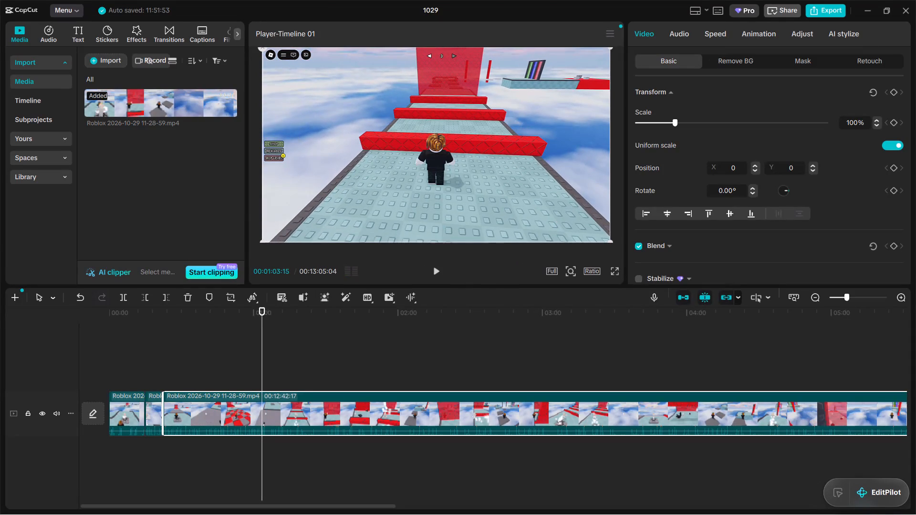
key(Left)
key(Left)
key(Left)
key(Left)
key(Left)
key(Left)
key(Left)
key(Left)
key(Left)
key(Left)
key(Left)
key(Left)
key(Left)
key(Left)
key(Left)
key(Left)
key(Left)
key(Left)
key(Left)
key(Left)
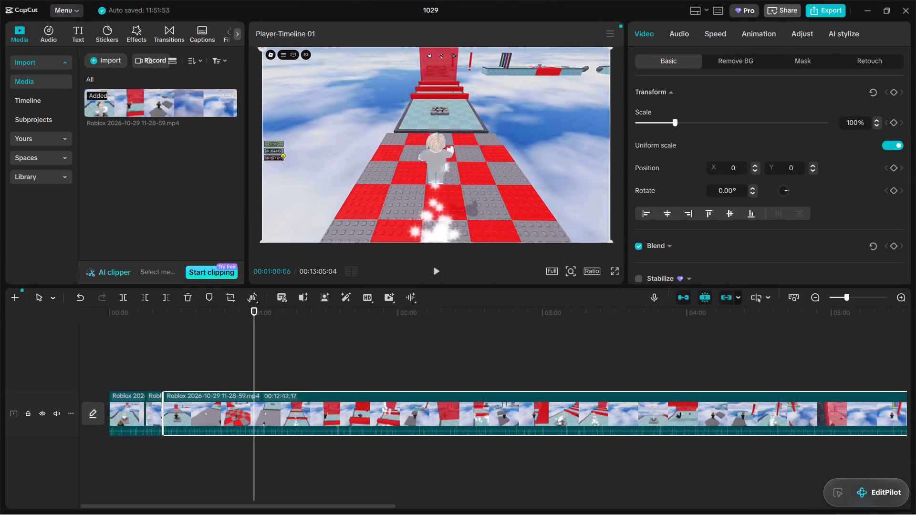
key(Left)
key(Left)
key(Left)
key(Left)
key(Left)
key(Left)
key(Left)
key(Left)
key(Left)
key(Left)
key(Left)
key(Left)
key(Left)
key(Left)
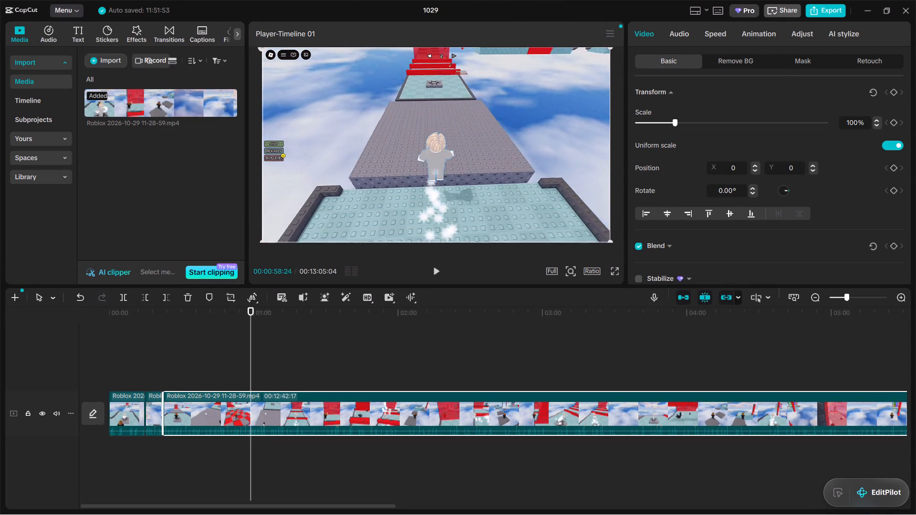
key(Left)
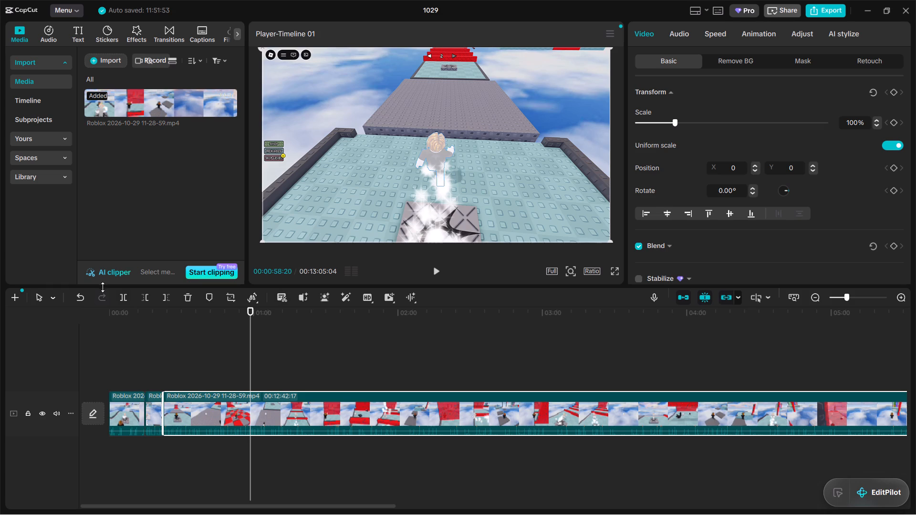
key(Right)
key(Right)
key(Right)
key(Right)
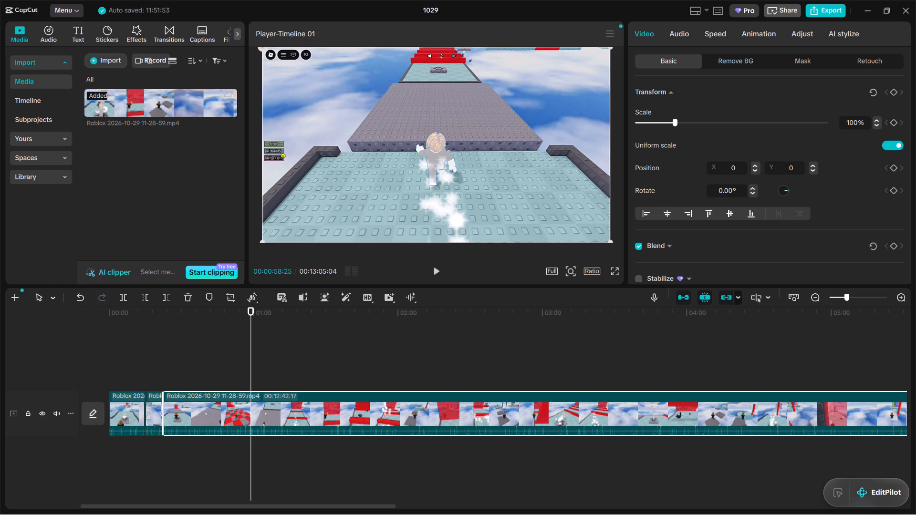
key(Right)
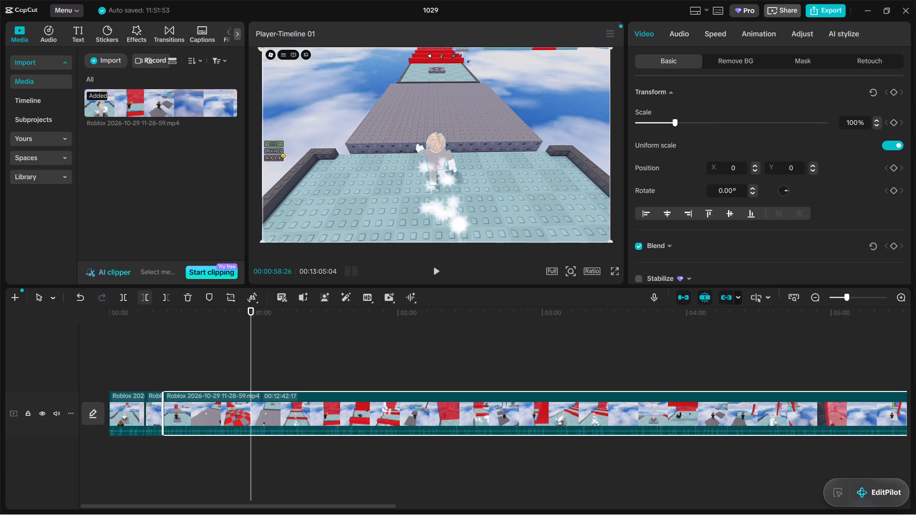
click(141, 293)
Review the timeline from its start through the red-barrier attempts, and split the clip at 00:00:26:15 where the character reaches the checkpoint pad.
click(115, 363)
drag(114, 362, 91, 357)
key(space)
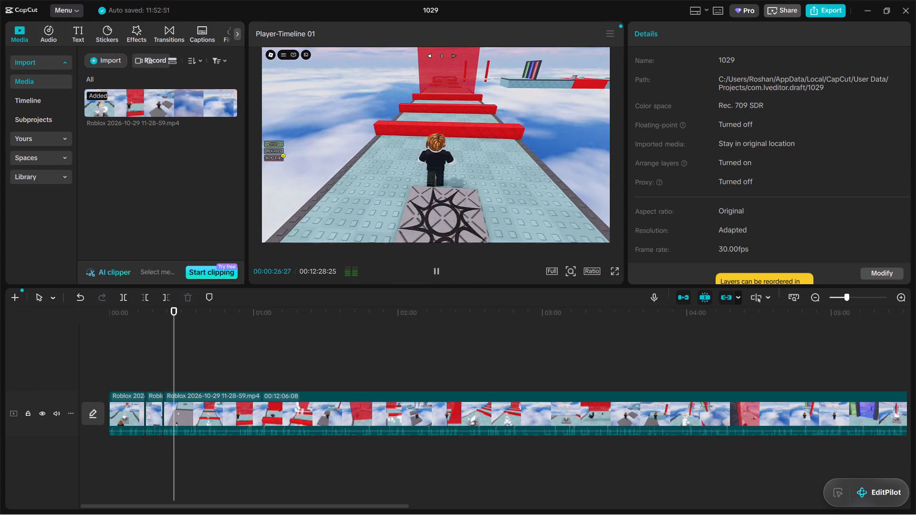
key(space)
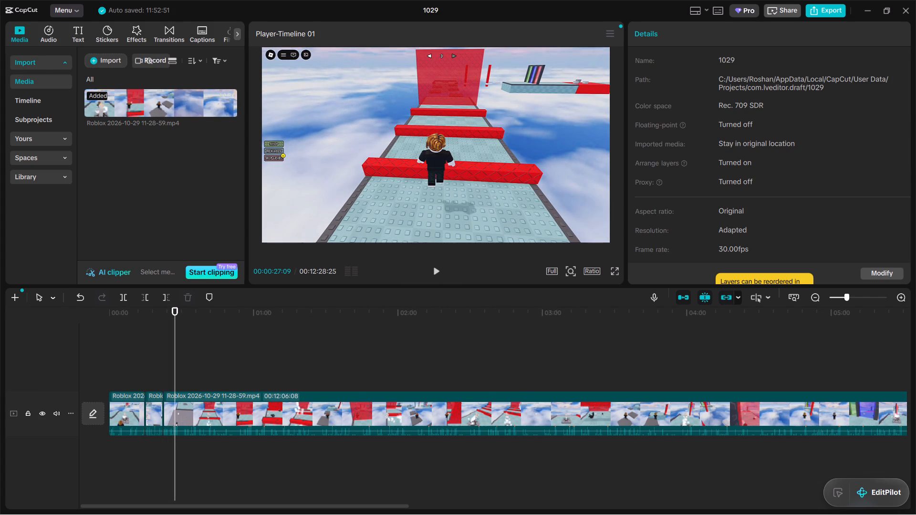
key(space)
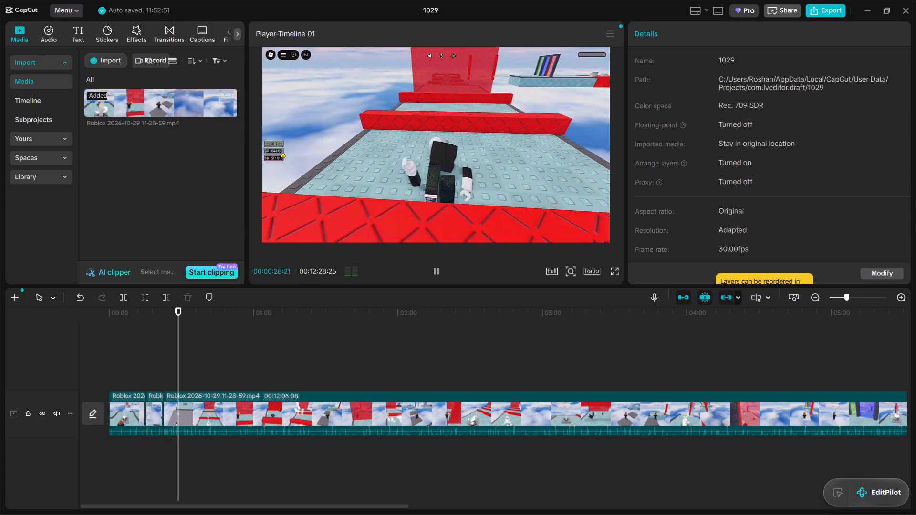
key(space)
key(space)
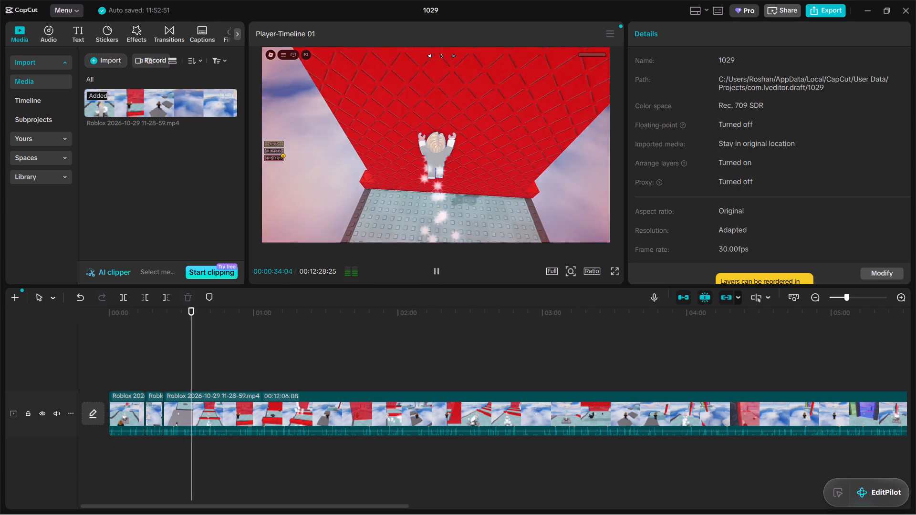
key(space)
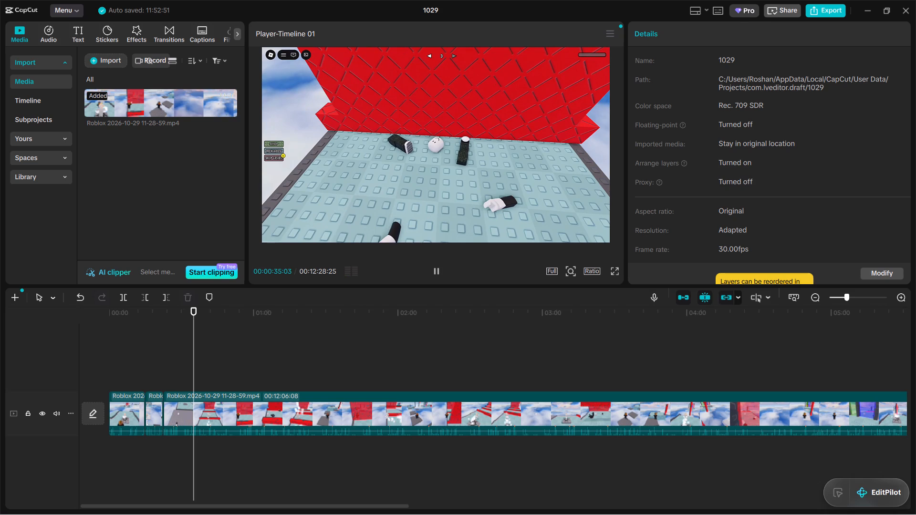
key(Left)
key(Left)
key(Left)
key(Left)
key(Left)
key(Left)
key(Left)
key(Left)
key(Left)
key(Left)
key(Left)
key(Left)
key(Left)
key(Left)
key(Left)
key(Left)
key(Left)
key(Left)
key(Left)
key(Left)
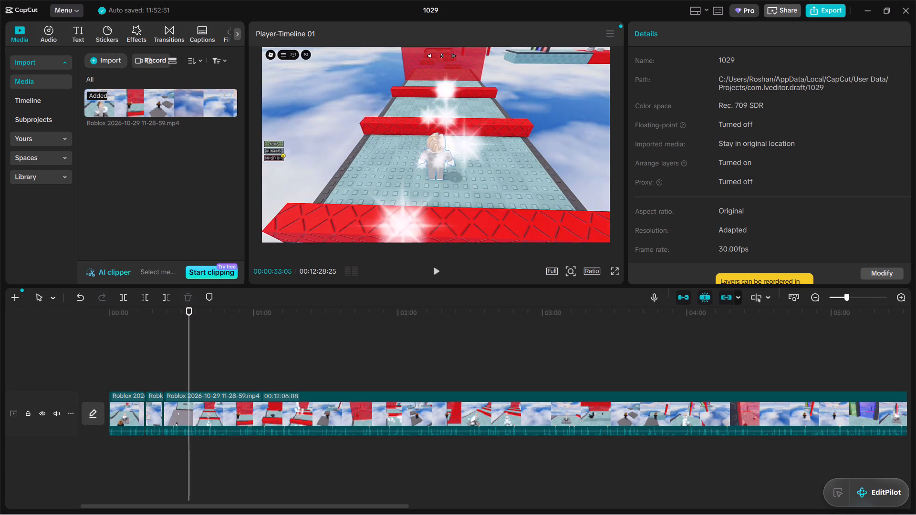
key(Left)
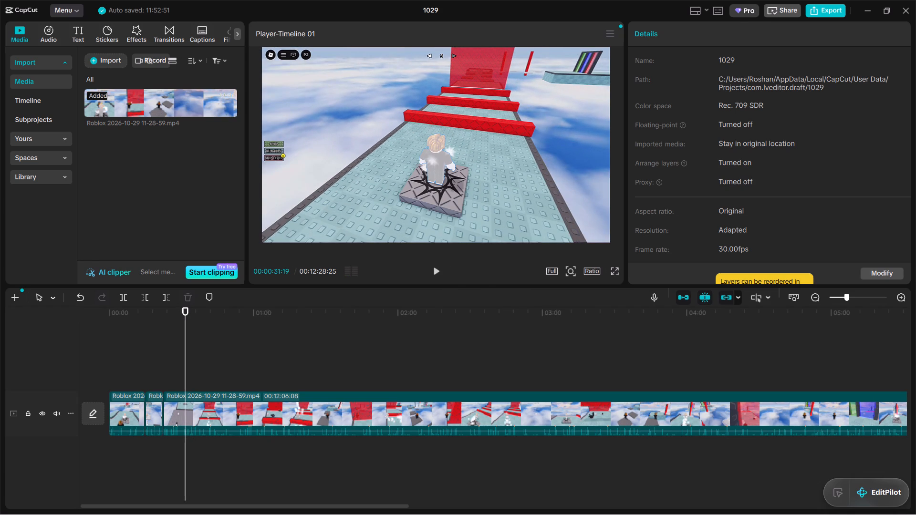
key(Left)
key(Left)
key(Left)
key(Left)
key(Left)
key(Left)
key(Left)
key(Left)
key(Left)
key(Left)
key(Left)
key(Left)
key(Left)
key(Left)
key(Left)
key(Left)
key(Left)
key(Left)
key(Left)
key(Left)
key(Left)
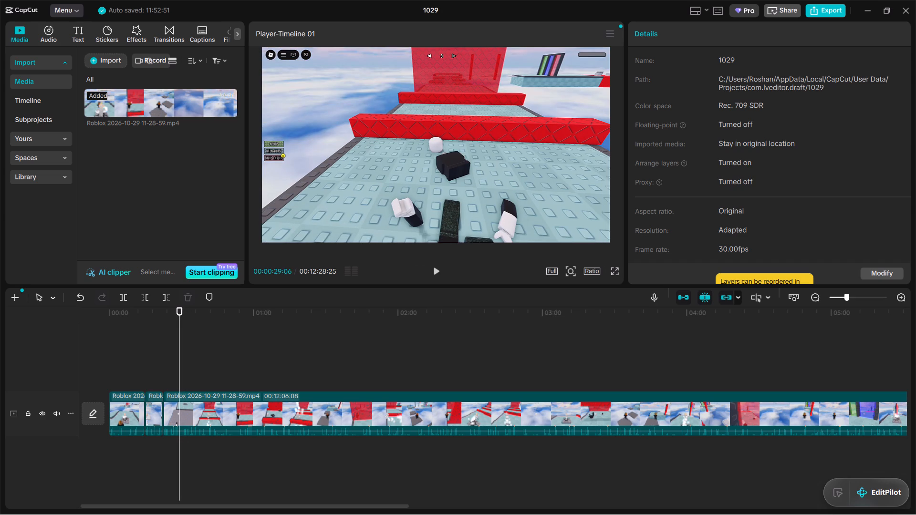
key(Left)
key(Left)
key(Left)
key(Left)
key(Left)
key(Left)
key(Left)
key(Left)
key(Left)
key(Left)
key(Left)
key(Left)
key(Left)
key(Left)
key(Left)
key(Left)
key(Left)
key(Left)
key(Left)
key(Left)
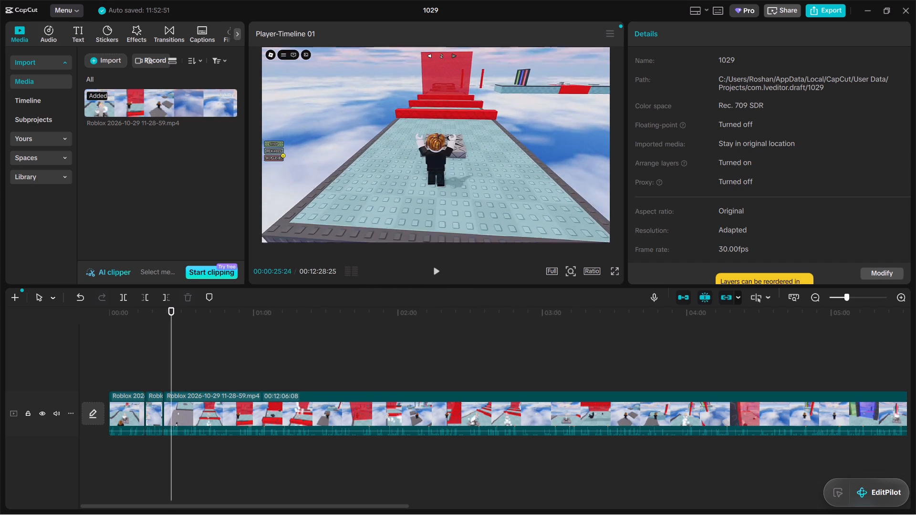
key(Left)
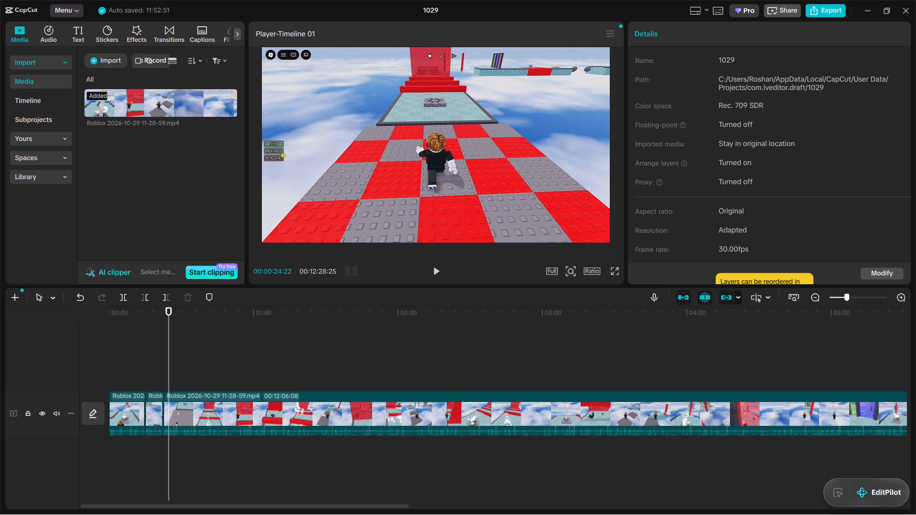
key(Left)
key(Left)
key(Left)
key(Left)
key(Left)
key(Left)
key(Left)
key(Left)
key(Left)
key(Left)
key(Left)
key(Left)
key(Left)
key(Left)
key(Left)
key(Left)
key(space)
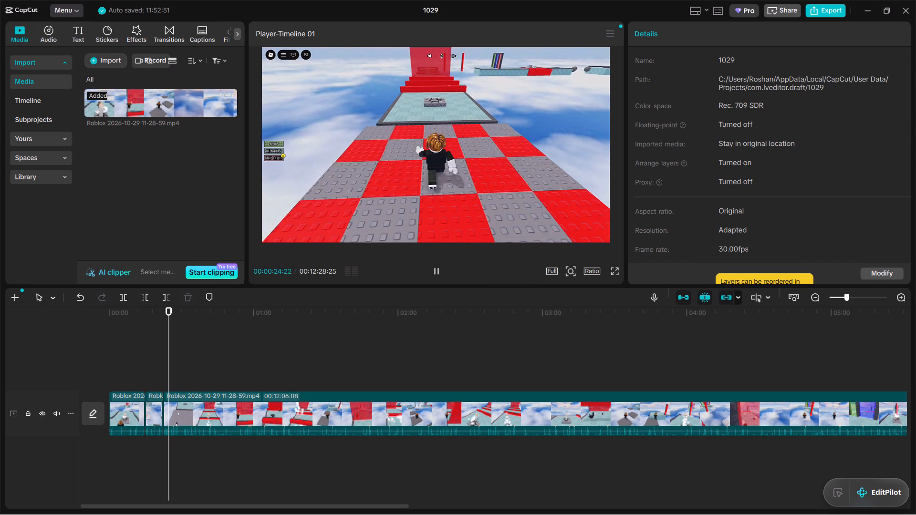
key(space)
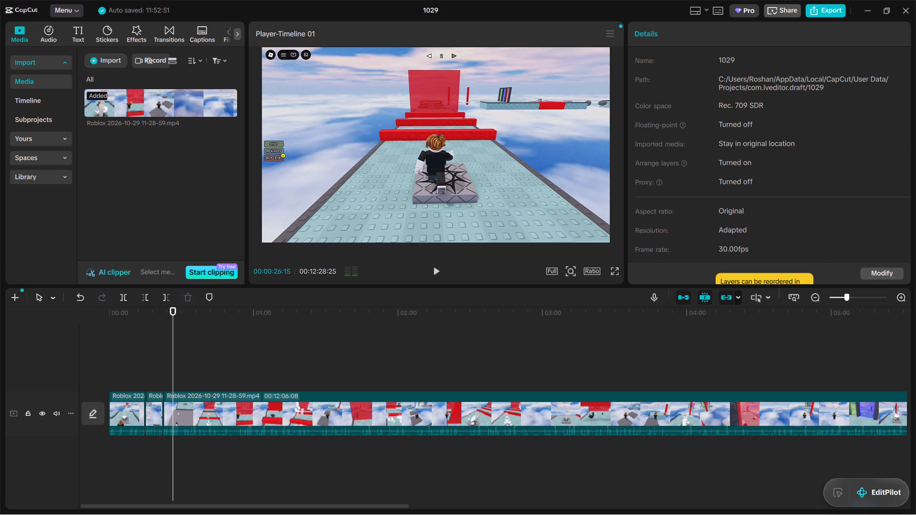
click(127, 297)
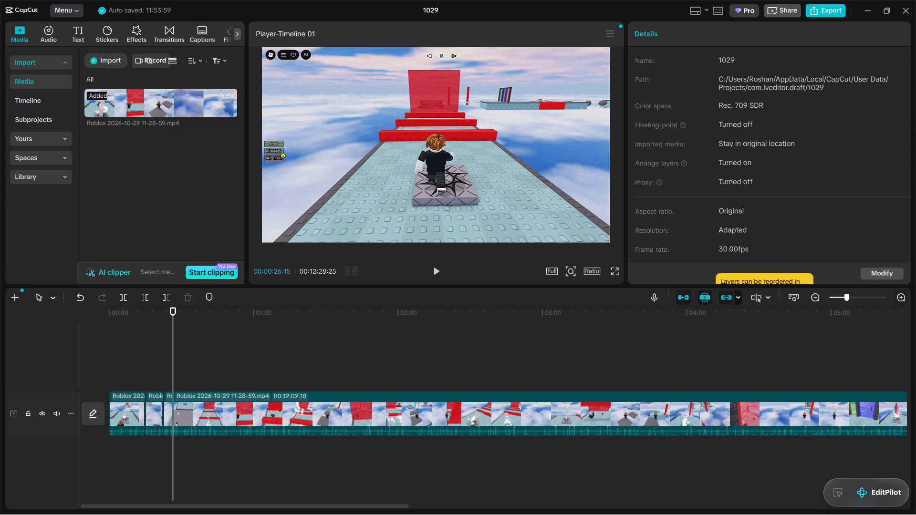
Find the respawned character on the checkpoint pad, split at 00:00:31:22, and delete the failed-attempt segment between the two splits.
click(905, 296)
click(192, 373)
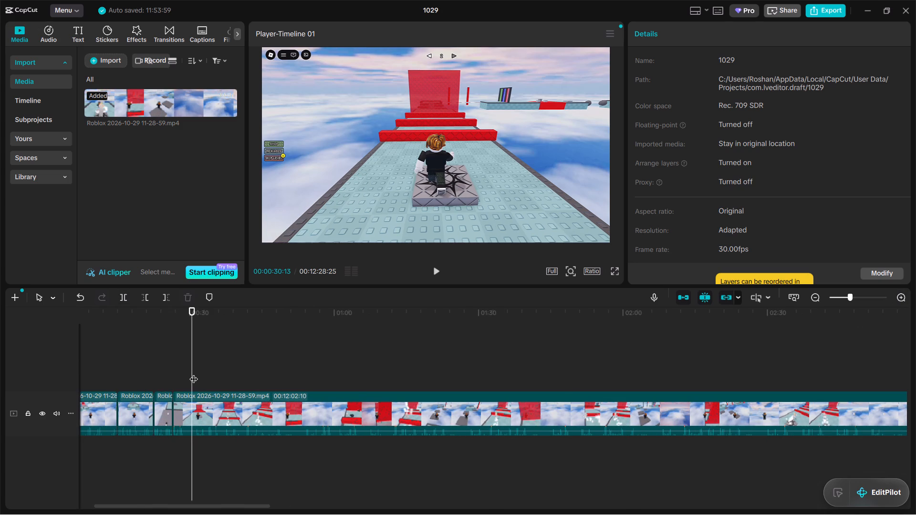
click(205, 377)
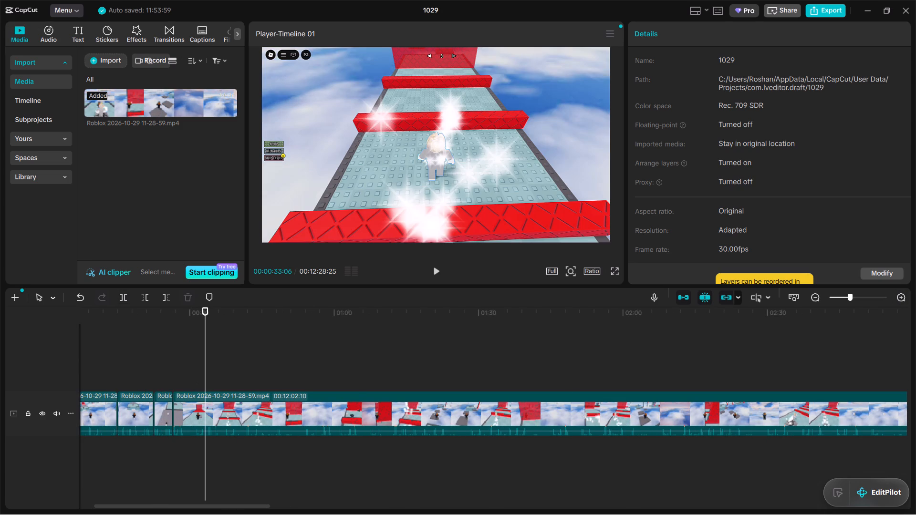
key(Left)
key(Left)
key(Left)
key(Left)
key(Left)
key(Left)
key(Left)
key(Left)
key(Left)
key(Left)
key(Left)
key(Left)
key(Left)
key(Left)
key(Left)
key(Left)
key(Left)
key(Left)
key(Left)
key(Left)
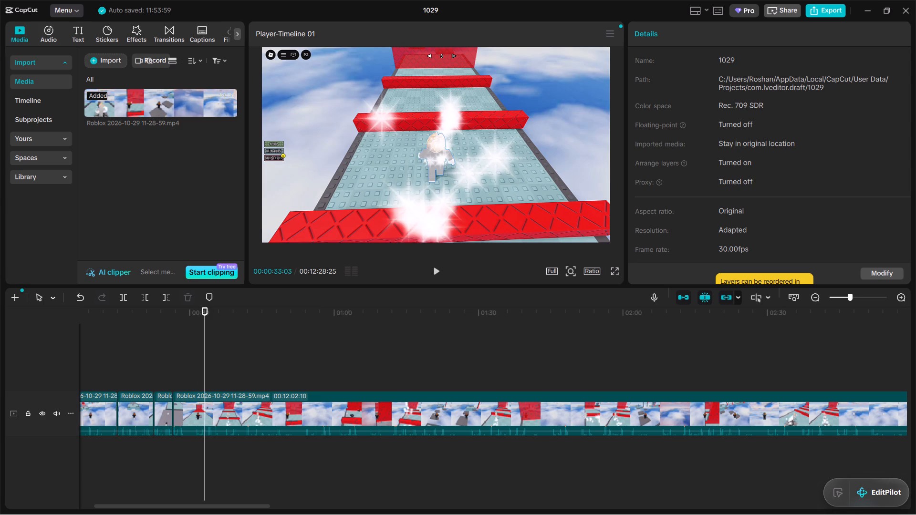
key(Left)
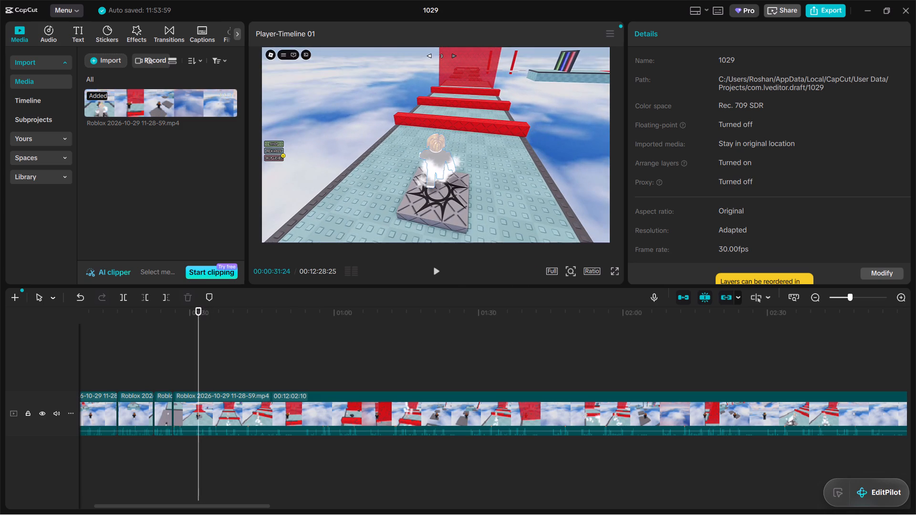
key(Left)
key(Left)
key(Left)
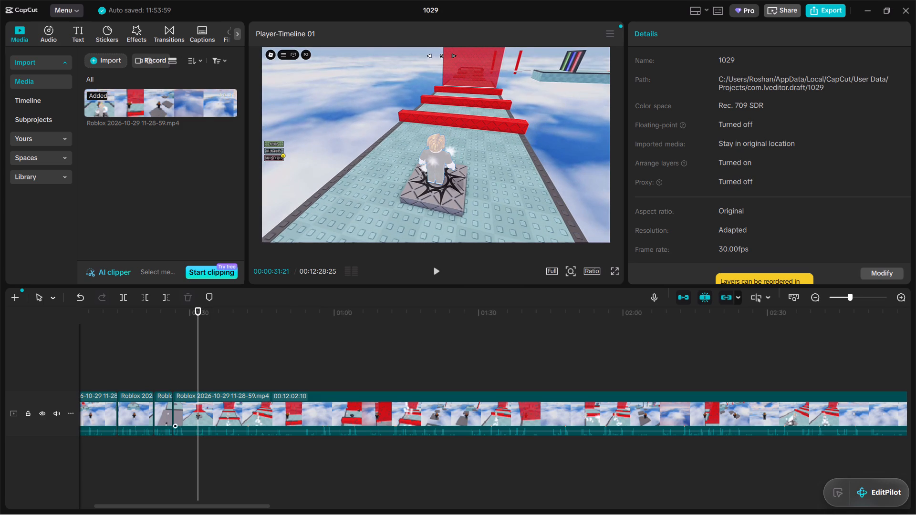
click(198, 407)
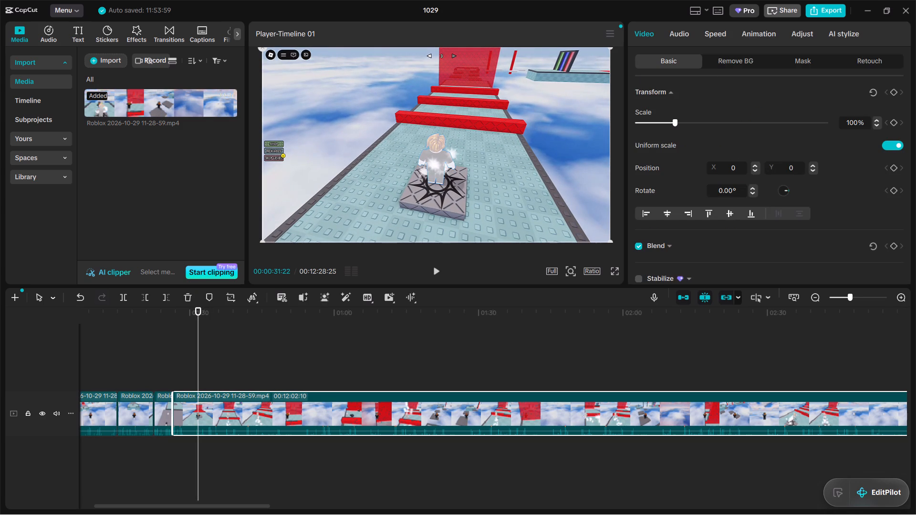
click(126, 294)
click(190, 404)
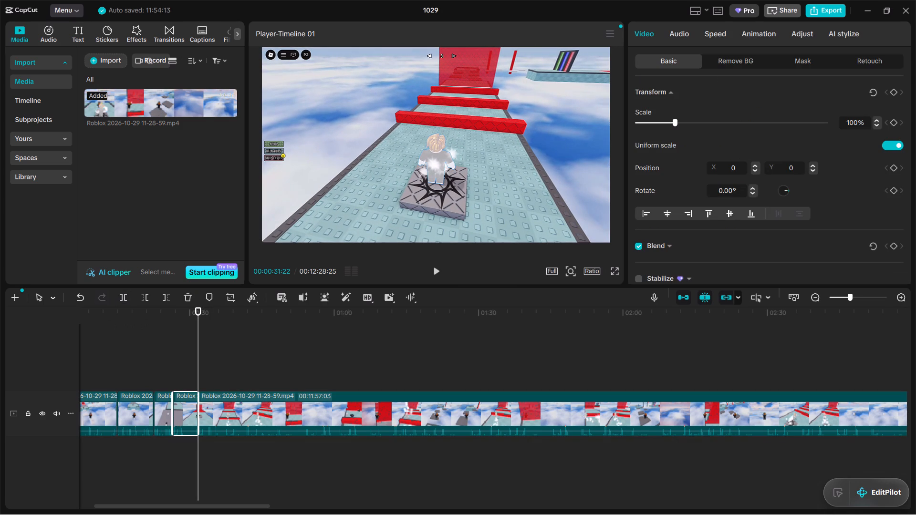
right_click(190, 404)
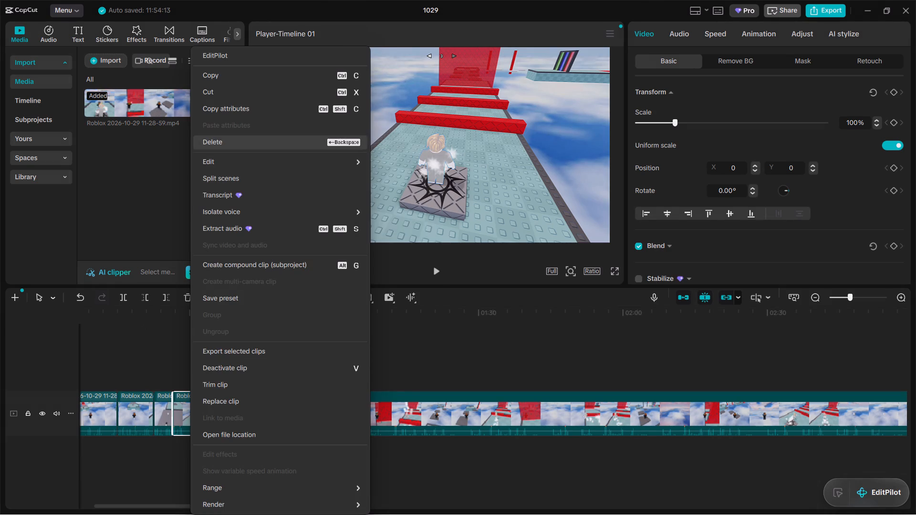
click(232, 144)
Play across the new cut to the character's breakup in front of the red wall and split the clip at 00:00:29:16.
click(154, 369)
key(space)
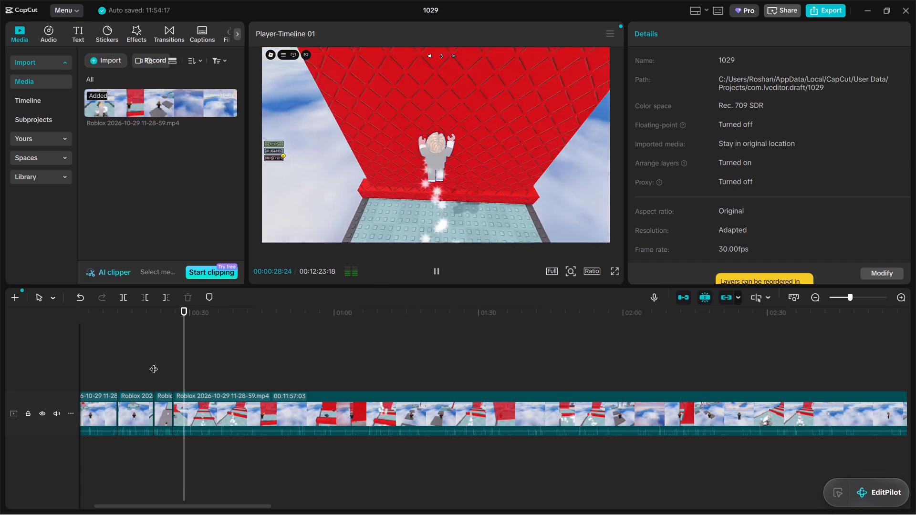
key(space)
key(space)
key(space)
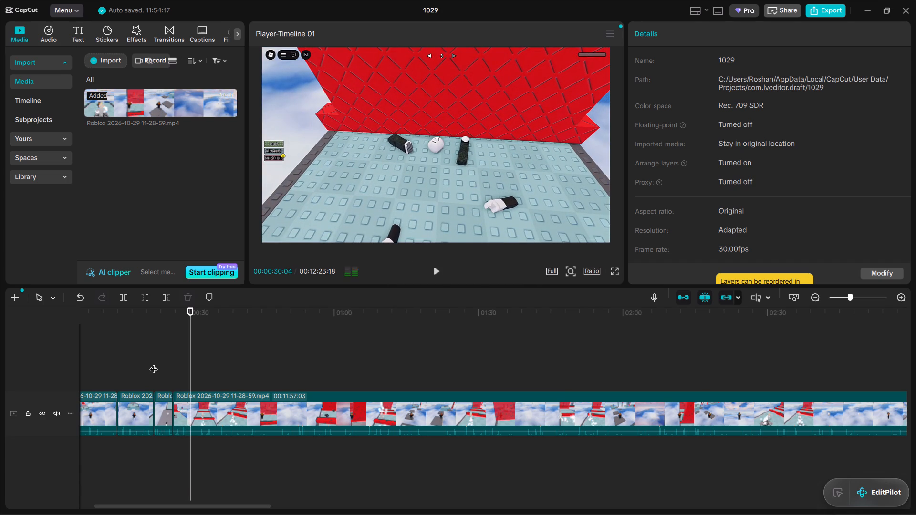
key(space)
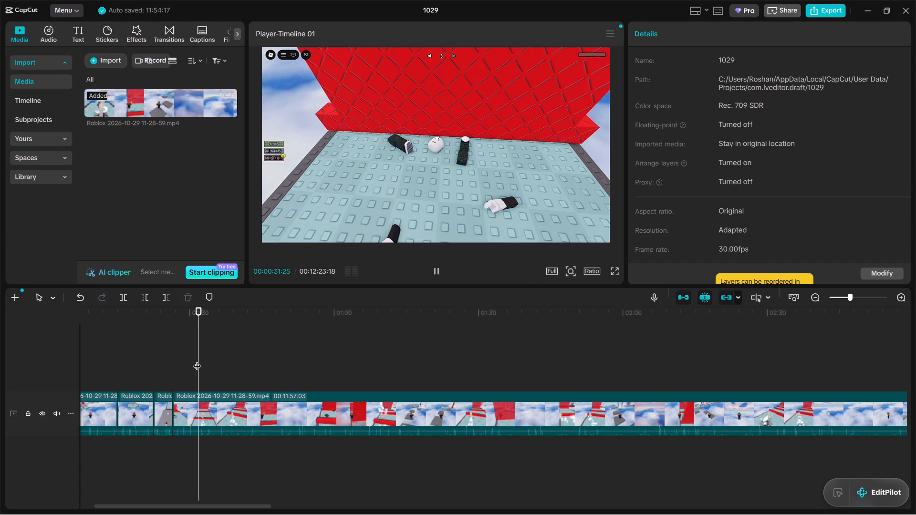
key(space)
key(Left)
key(Left)
key(Left)
key(Left)
key(Left)
key(Left)
key(Left)
key(Left)
key(Left)
key(Left)
key(Left)
key(Left)
key(Left)
key(Left)
key(Left)
key(Left)
key(Left)
key(Left)
key(Left)
key(Left)
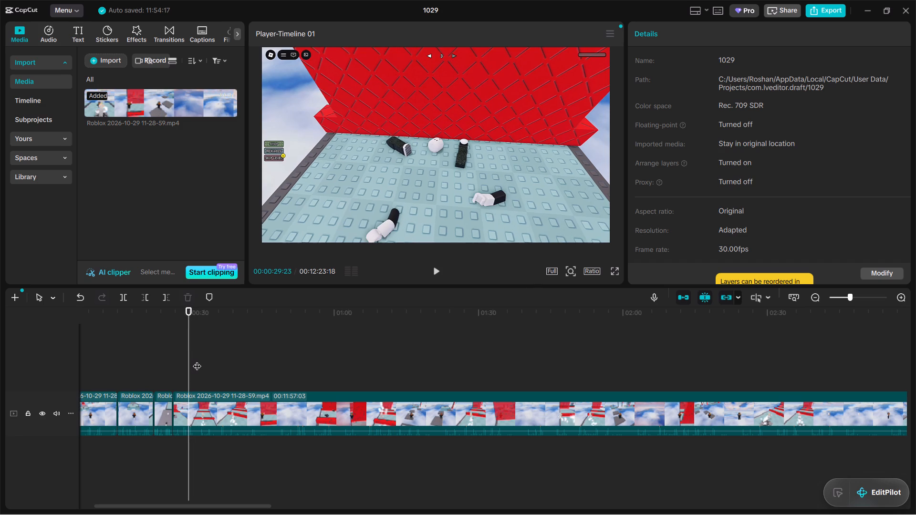
key(Left)
key(Left)
key(Left)
key(Left)
key(Left)
key(Left)
key(Left)
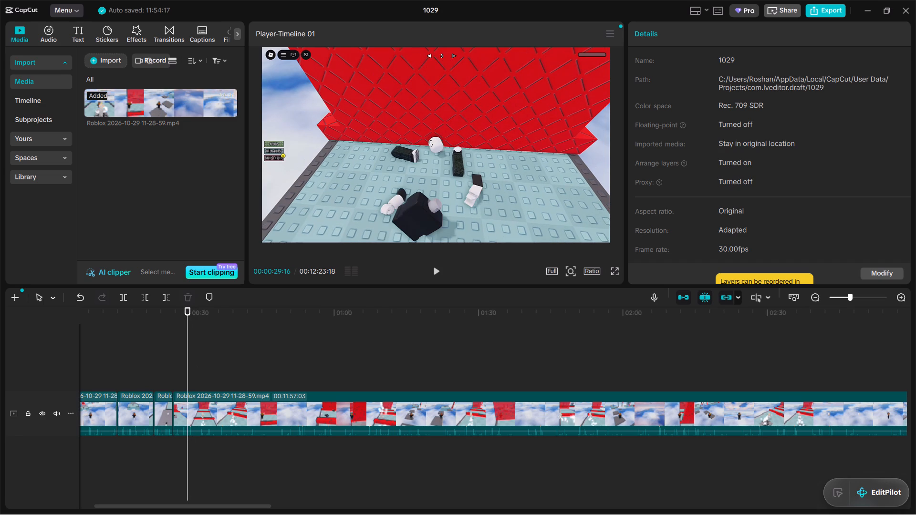
click(128, 300)
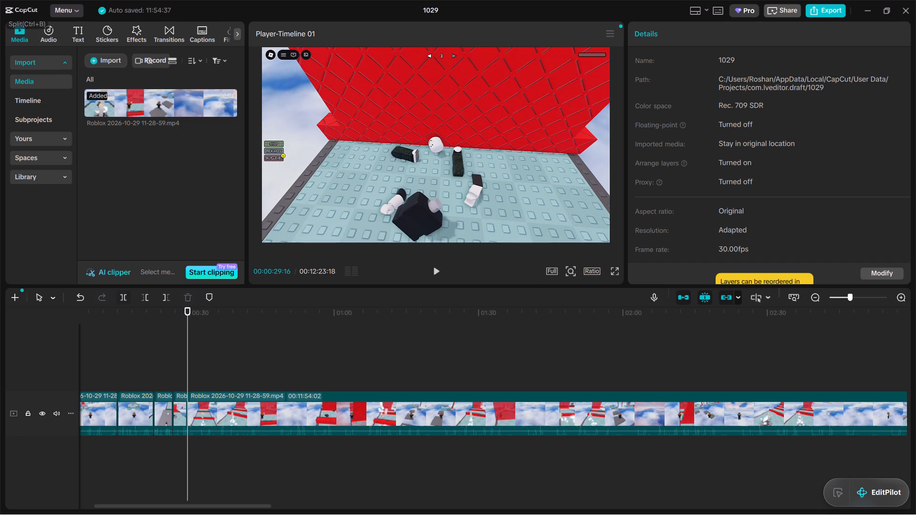
Play the last clip to the fall, step back to the ledge beside the red wall, and trim its beginning up to 00:00:37:24.
key(space)
key(space)
key(space)
key(space)
key(space)
key(space)
key(space)
key(space)
key(space)
key(space)
key(space)
key(space)
key(space)
key(space)
key(space)
key(space)
key(space)
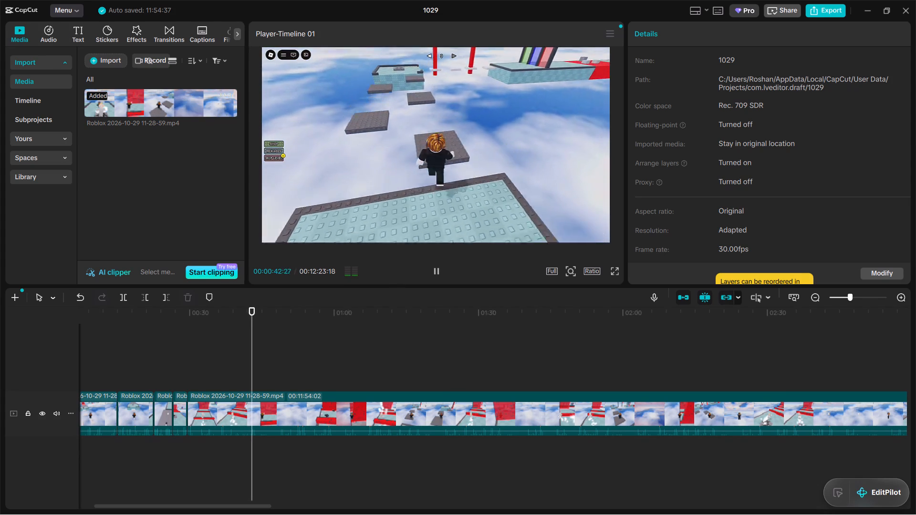
key(space)
key(Left)
key(space)
key(space)
key(space)
key(space)
key(space)
key(space)
key(space)
key(space)
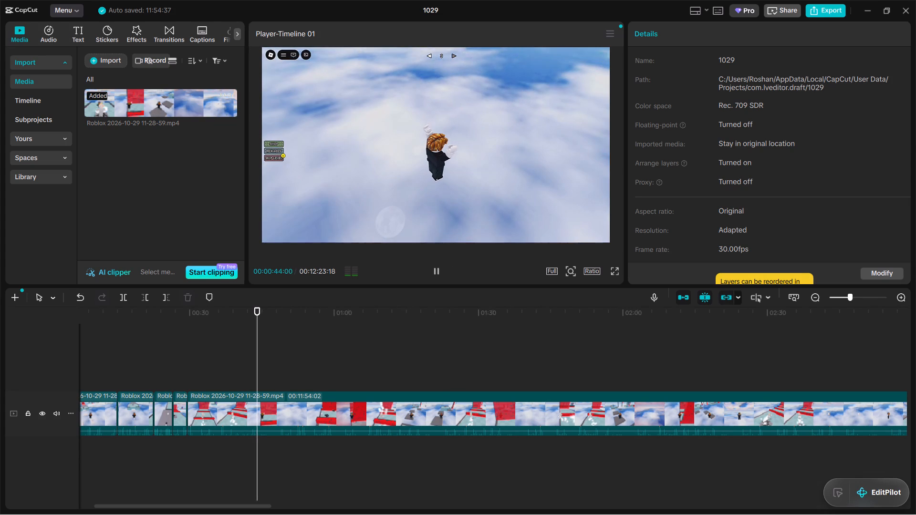
key(Left)
key(Left)
key(Left)
key(Left)
key(Left)
key(Left)
key(Left)
key(Left)
key(Left)
key(Left)
key(Left)
key(Left)
key(Left)
key(Left)
key(Left)
key(Left)
key(Left)
key(Left)
key(Left)
key(Left)
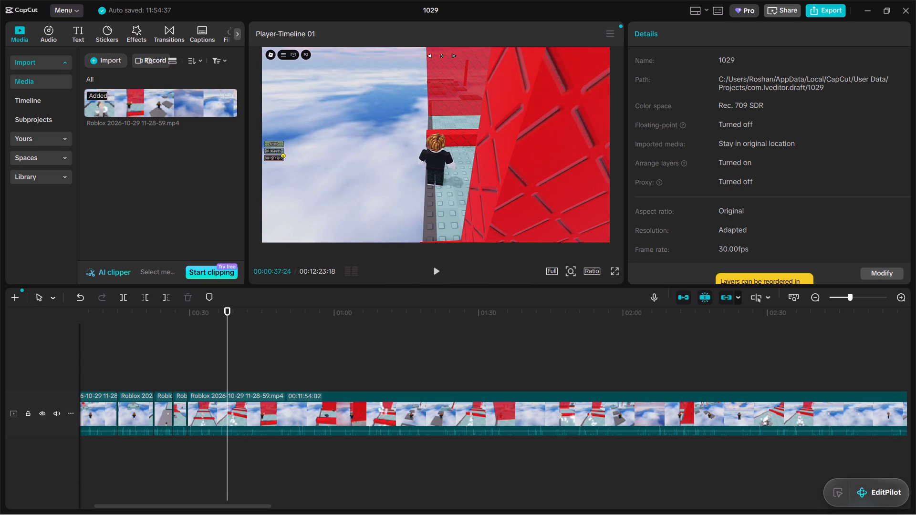
click(265, 400)
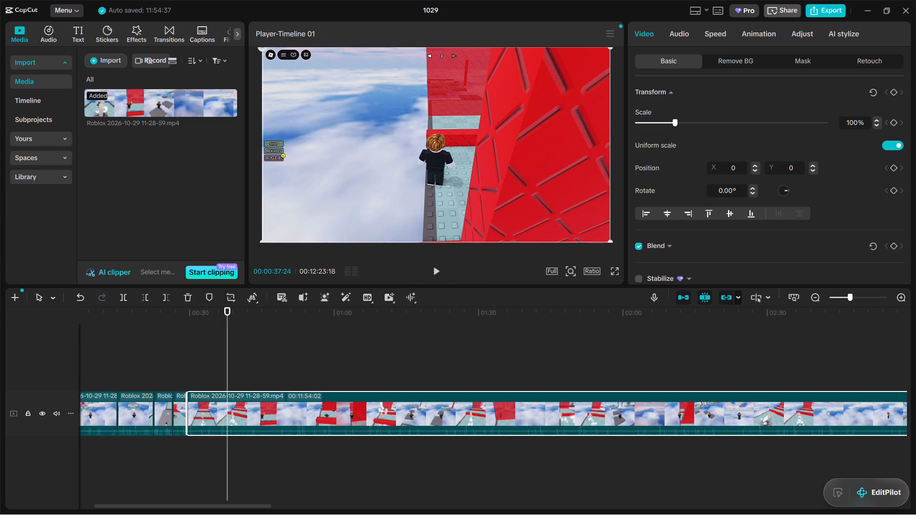
click(149, 295)
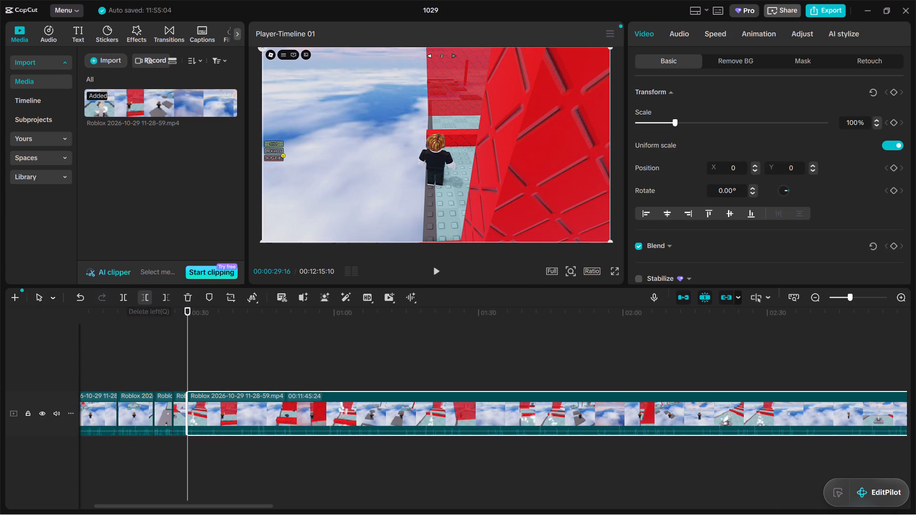
Play across the new cut through the grey-platform jumps and split the clip at 00:00:35:26, where the character is falling.
click(172, 365)
key(space)
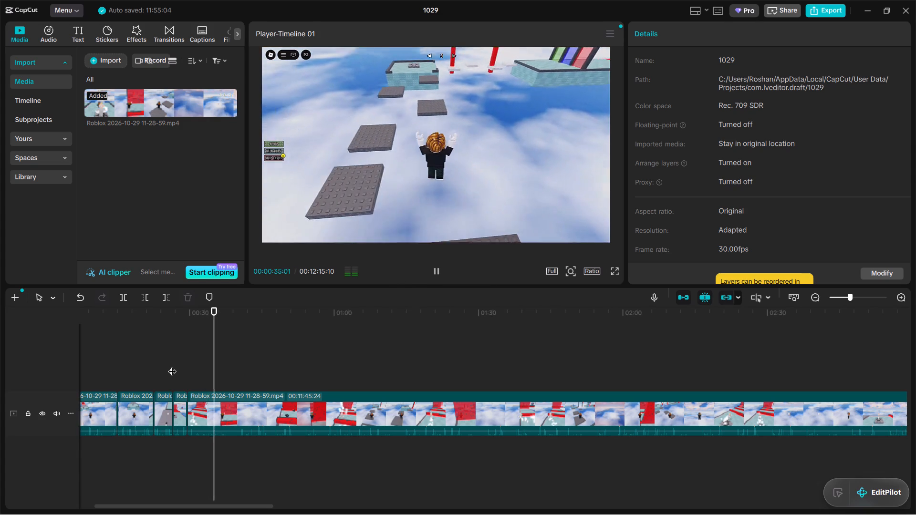
key(space)
key(space)
key(space)
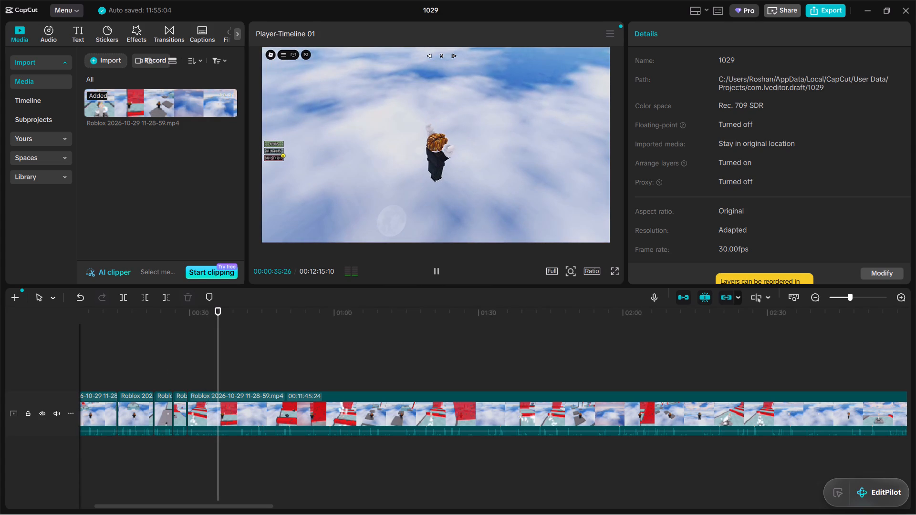
click(124, 293)
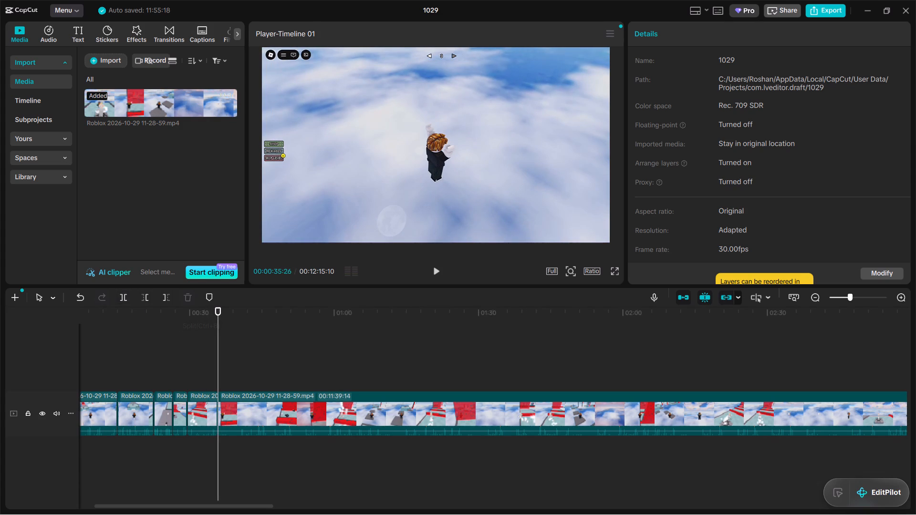
Review the footage after the split, checking the next attempt from the red barriers through the grey platforms to about 00:01:12:06.
key(space)
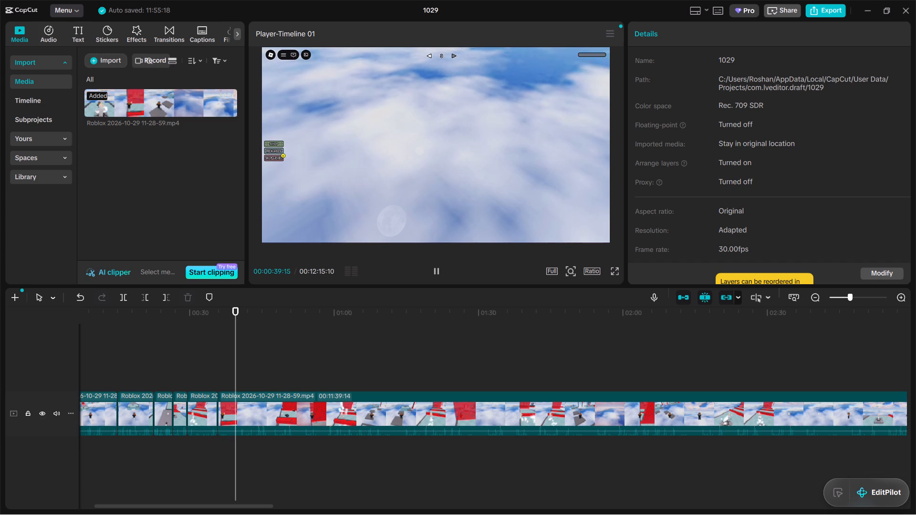
click(285, 375)
click(306, 372)
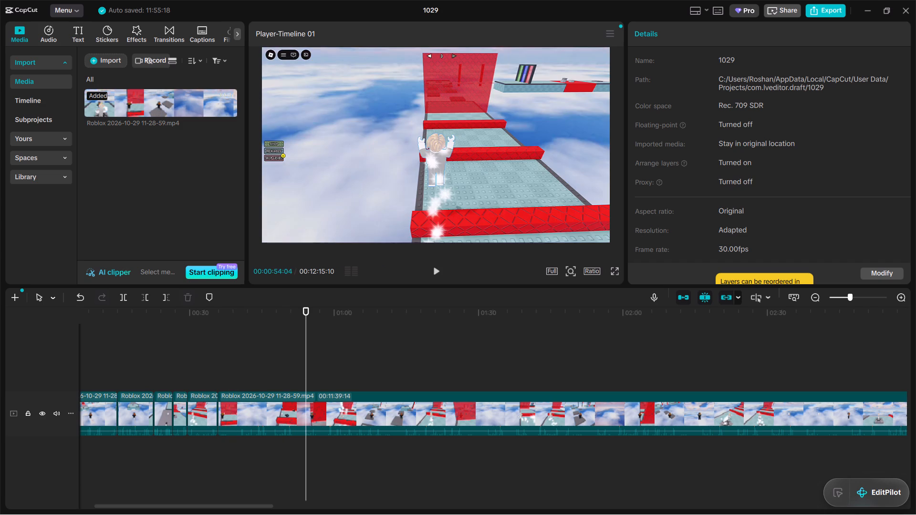
click(338, 371)
click(359, 375)
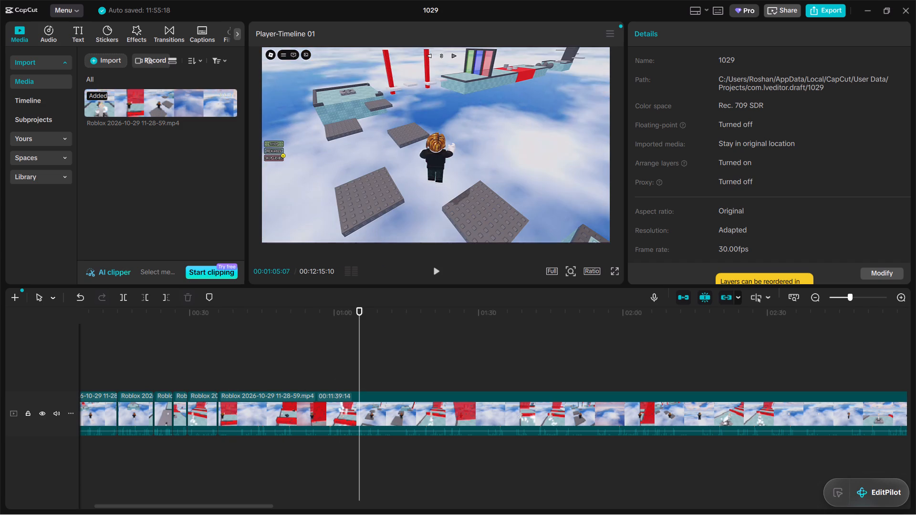
click(375, 378)
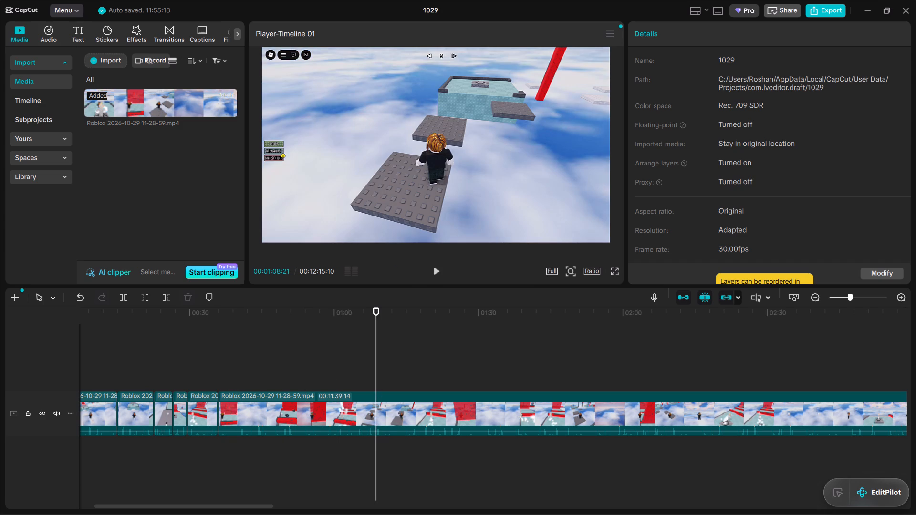
click(352, 381)
click(333, 382)
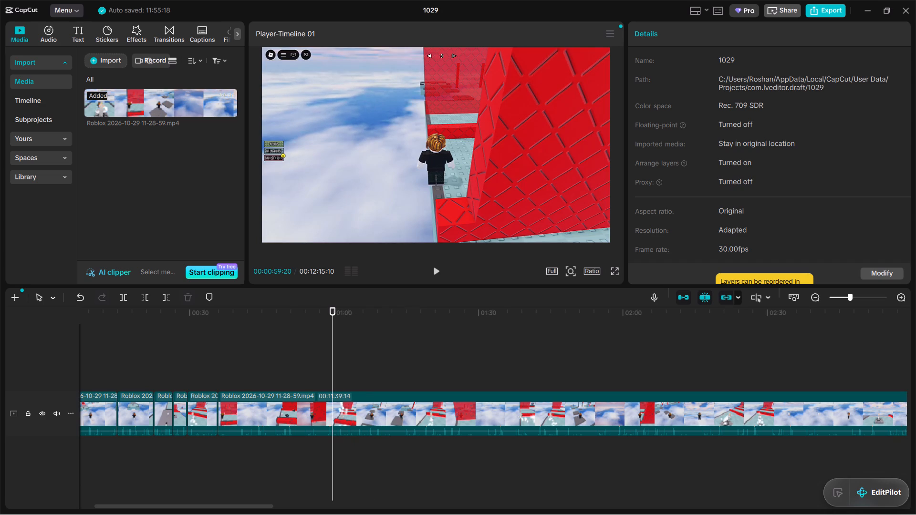
click(437, 273)
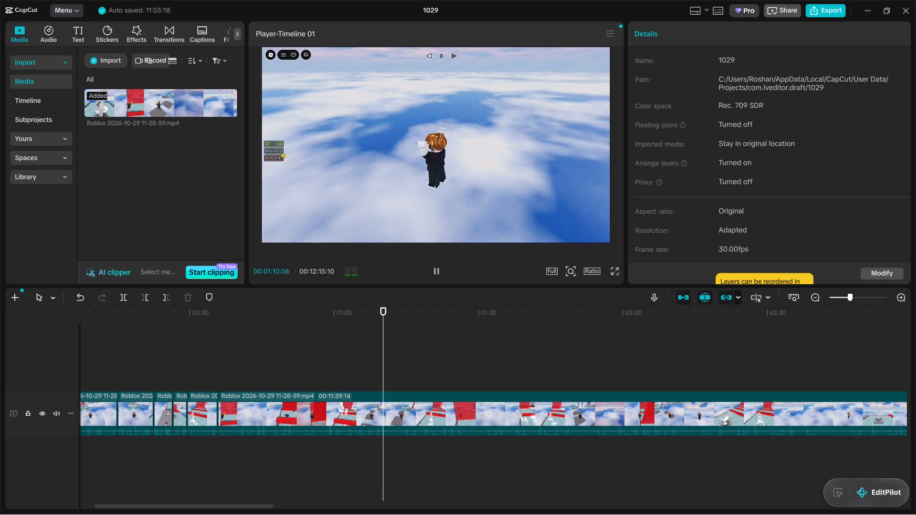
key(Right)
key(Right)
key(Right)
key(Right)
key(Right)
key(Right)
key(Right)
key(Right)
key(Right)
key(Right)
key(Right)
key(Right)
key(Right)
key(Right)
key(Right)
key(Right)
key(Right)
key(Right)
key(Right)
key(Right)
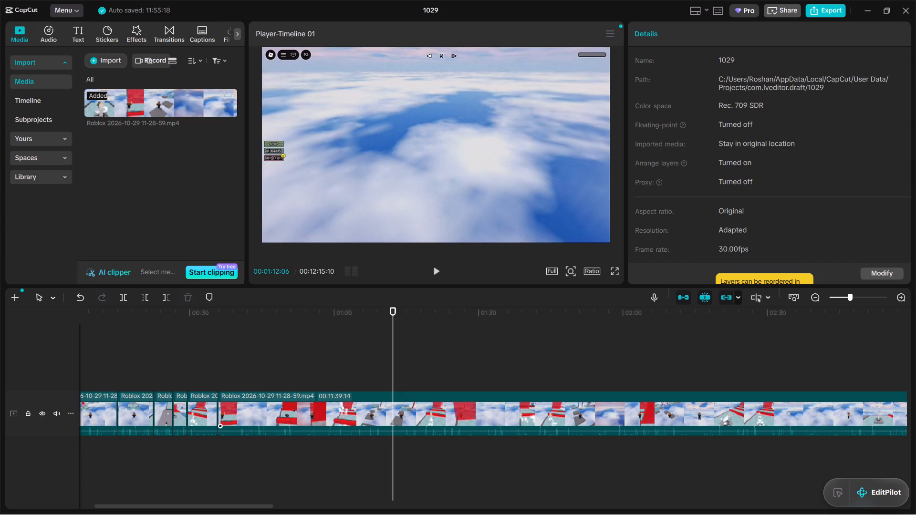
Review the following attempts in the last clip, replaying the grey-platform jumps from 00:01:47:04 to judge how that run goes.
click(424, 369)
click(456, 368)
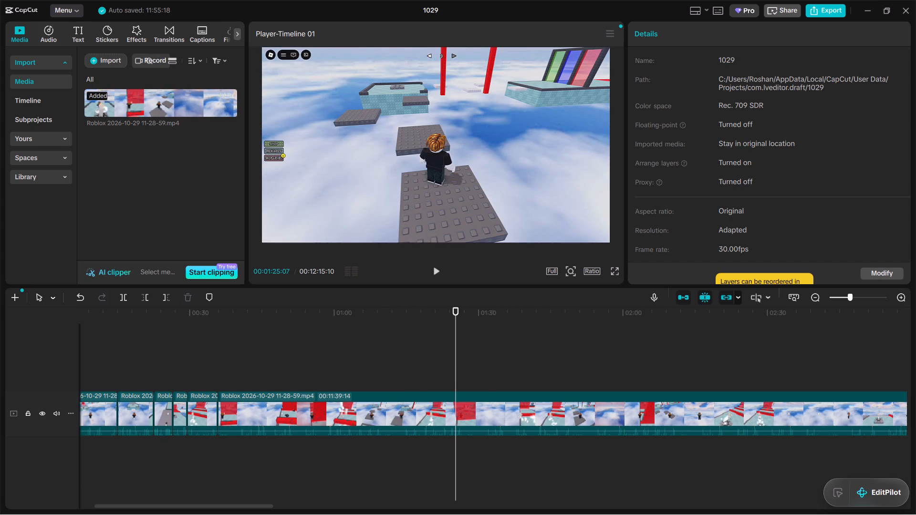
click(481, 368)
click(489, 366)
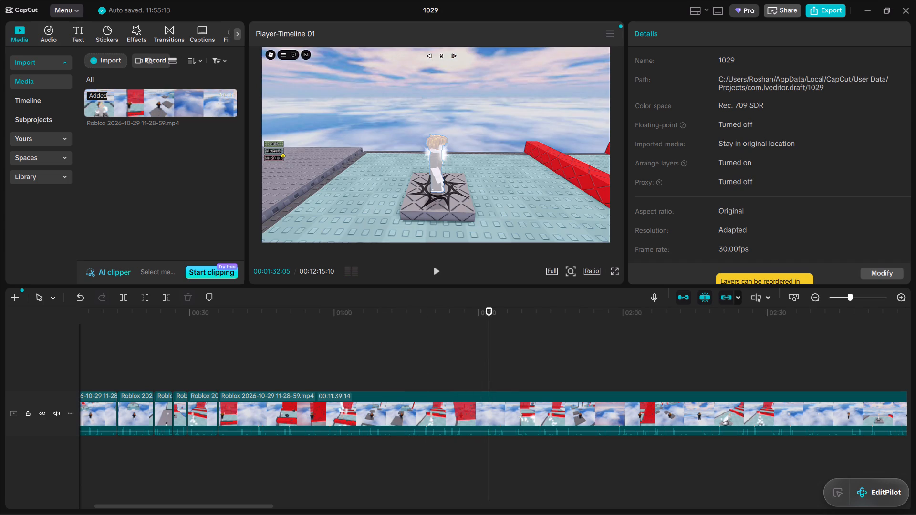
click(510, 365)
click(537, 368)
click(561, 364)
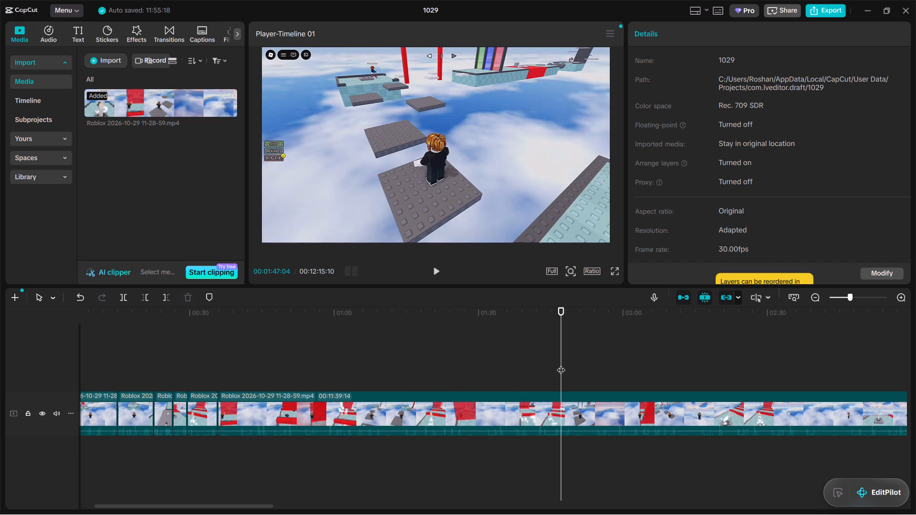
key(space)
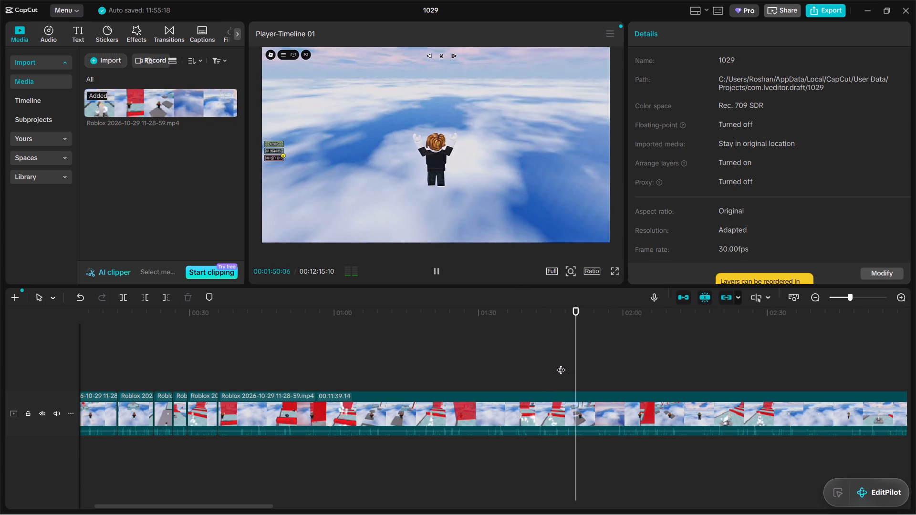
click(561, 364)
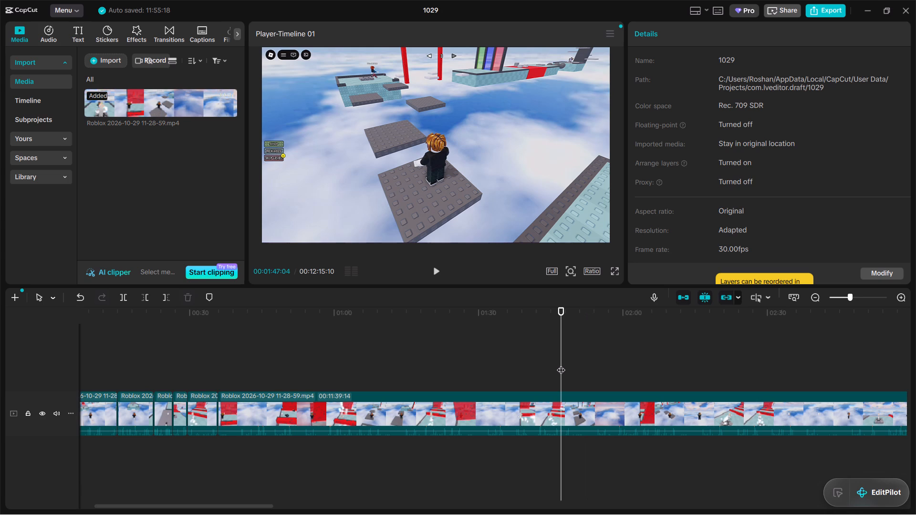
key(space)
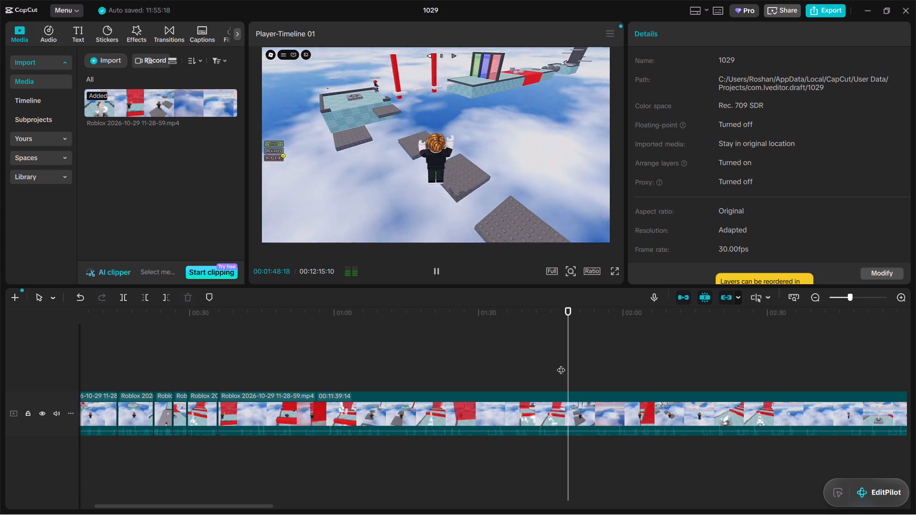
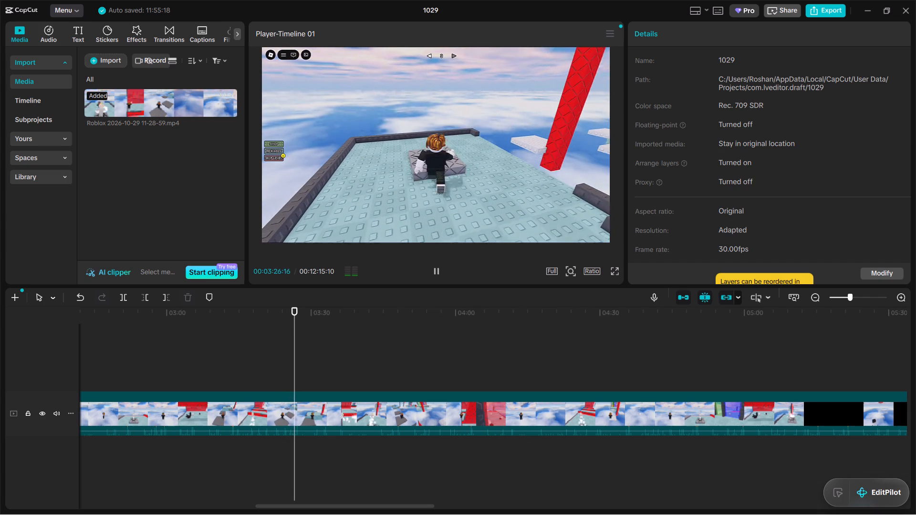
Pause the last clip and step frame by frame through the grey-platform jumps between about 00:03:20:10 and 00:03:26:16 to find a cut point.
key(space)
key(Left)
key(Left)
key(Left)
key(Left)
key(Left)
key(Left)
key(Left)
key(Left)
key(Left)
key(Left)
key(Left)
key(Left)
key(Left)
key(Left)
key(Left)
key(Left)
key(Left)
key(Left)
key(Left)
key(Left)
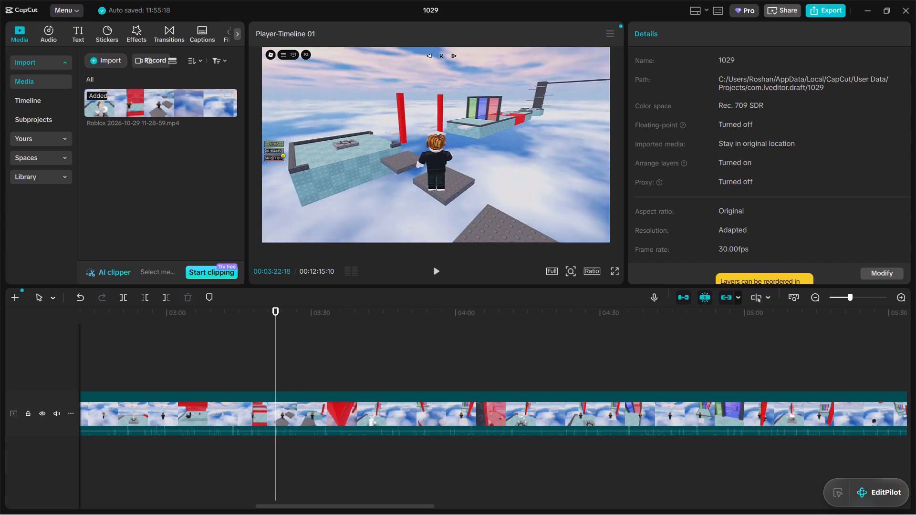
key(Left)
key(Left)
key(Left)
key(Left)
key(Left)
key(Left)
key(Left)
key(Left)
key(Left)
key(Left)
key(Left)
key(Left)
key(Left)
key(Left)
key(Left)
key(Left)
key(Left)
key(Left)
key(Left)
key(Left)
key(Left)
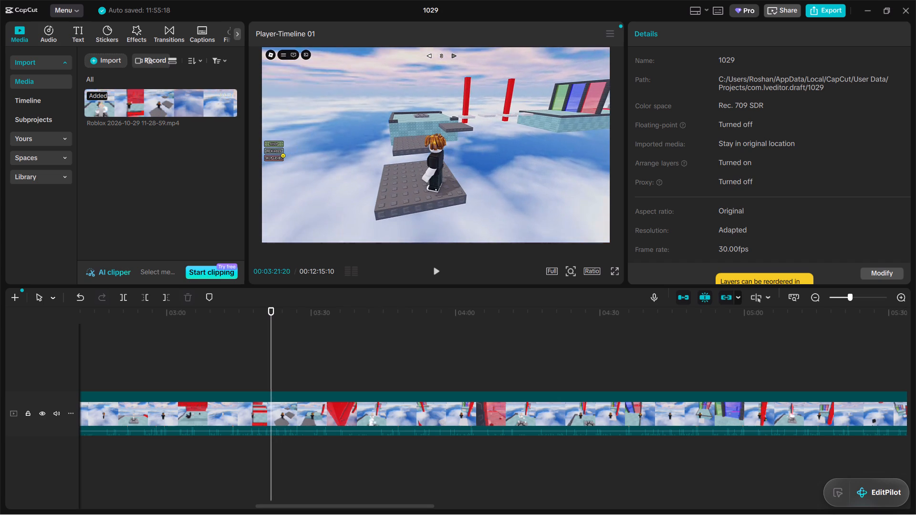
key(Left)
key(Left)
key(Left)
key(Left)
key(Left)
key(Left)
key(Left)
key(Left)
key(Left)
key(Left)
key(Left)
key(Left)
key(Left)
key(Left)
key(Left)
key(Left)
key(Left)
key(Left)
key(Left)
key(Left)
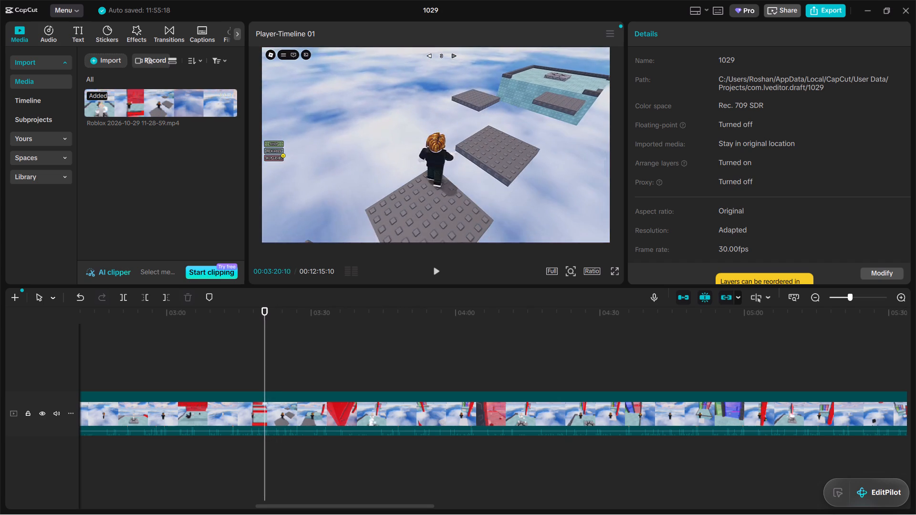
key(Right)
key(Right)
key(Right)
key(Right)
key(Right)
key(Right)
key(Right)
key(Right)
key(Right)
key(Right)
key(Right)
key(Right)
key(Right)
key(Right)
key(Right)
key(Right)
key(Right)
key(Right)
key(Right)
key(Right)
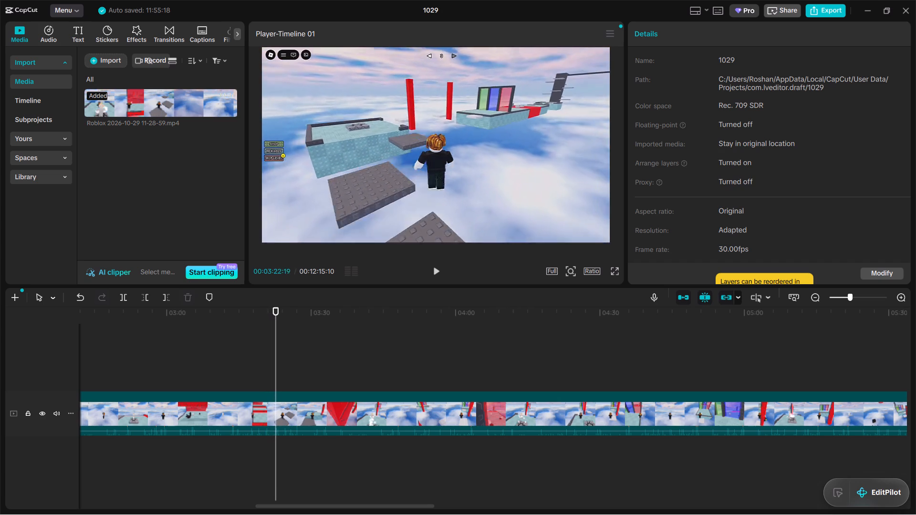
Return to the split near 00:00:35:24 and play the following footage through the fall and the red-barrier attempt to about 00:00:45.
key(Down)
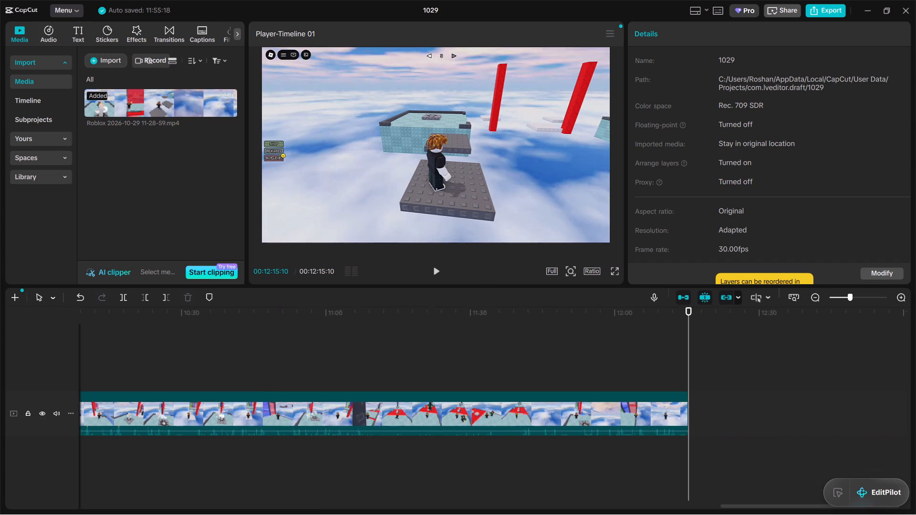
key(Up)
key(Left)
key(Left)
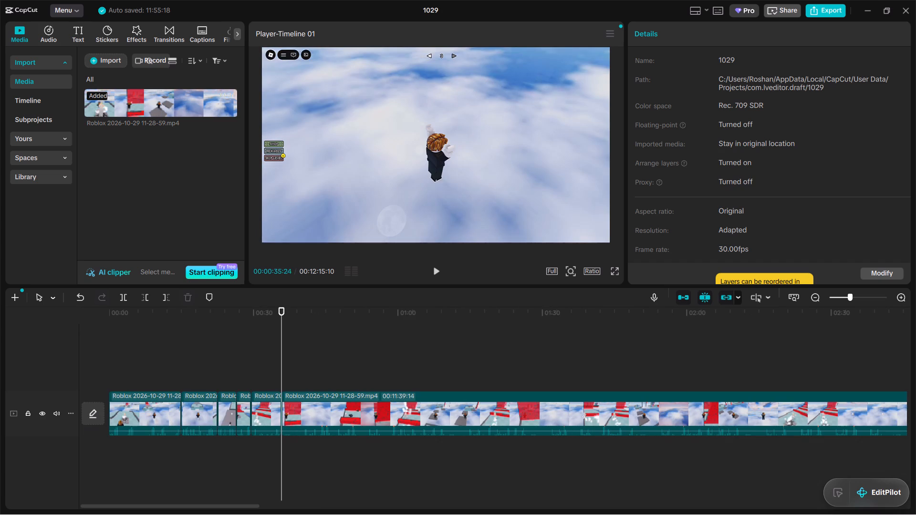
key(Left)
key(space)
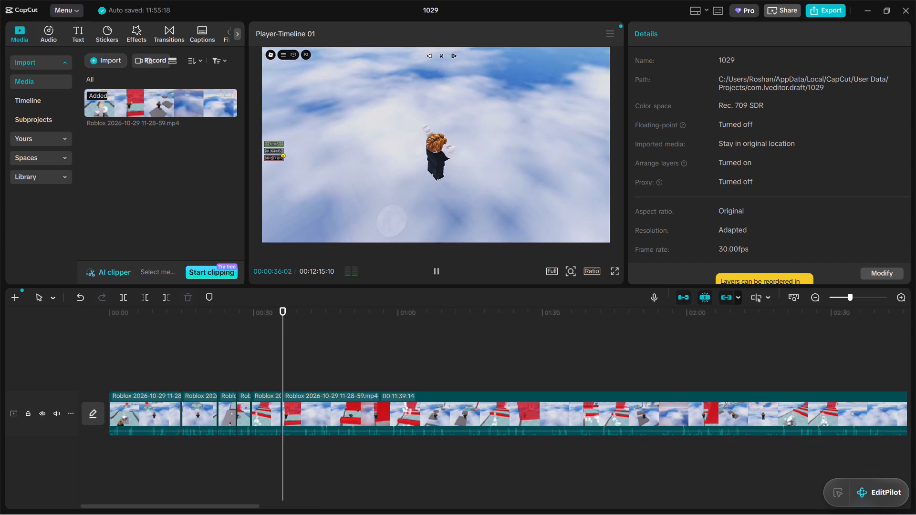
key(space)
key(space)
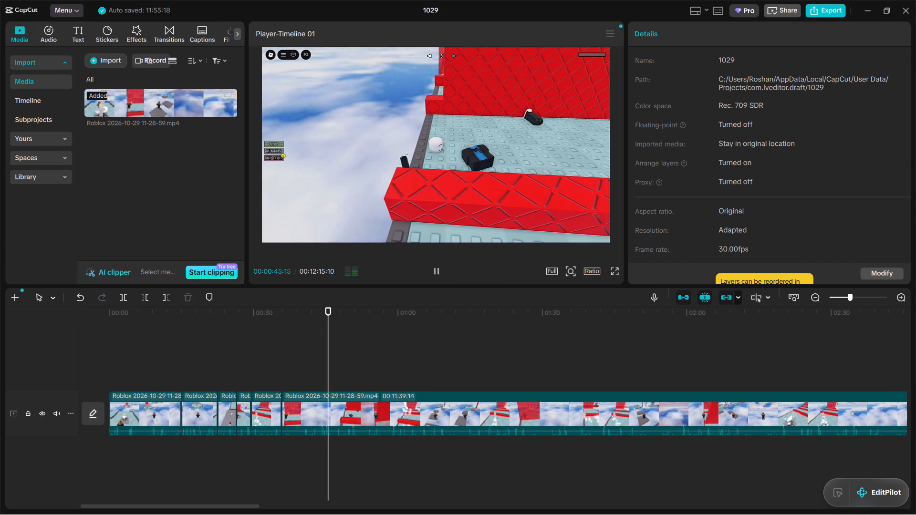
Skim the repeated attempts in the last clip from 00:01:19:10 to 00:03:26:04 to examine which run reaches the teal platform.
click(491, 350)
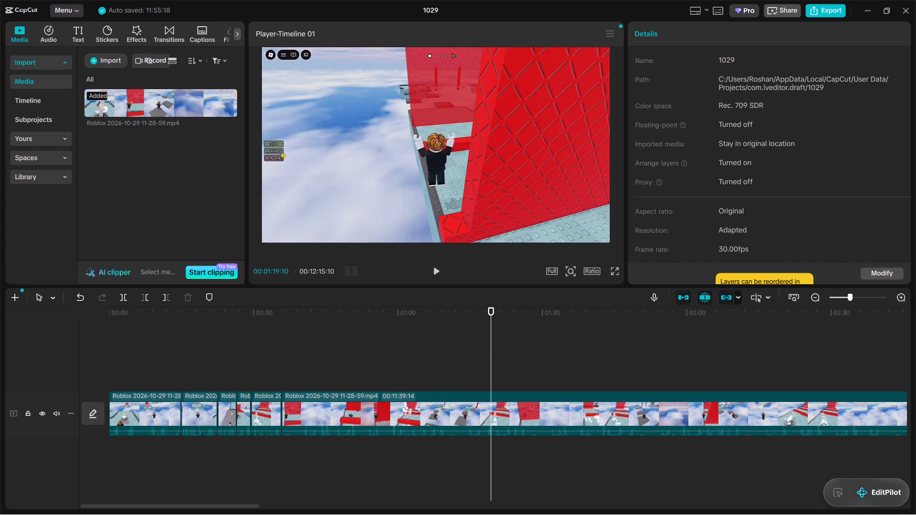
click(544, 351)
click(585, 356)
click(615, 354)
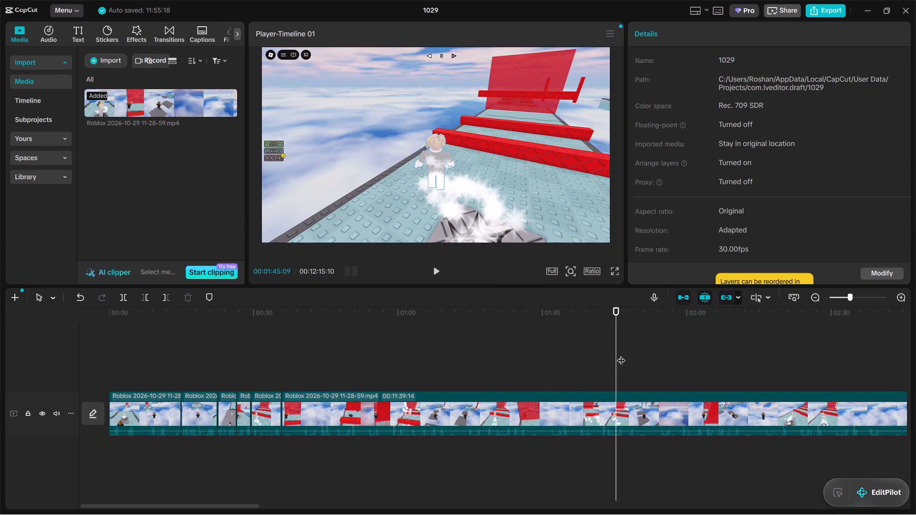
click(658, 354)
click(714, 364)
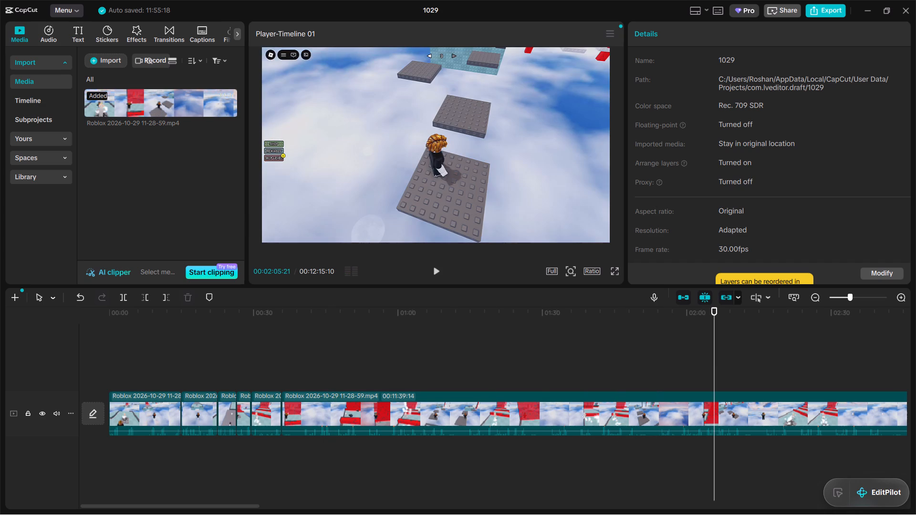
click(757, 368)
click(773, 366)
click(797, 364)
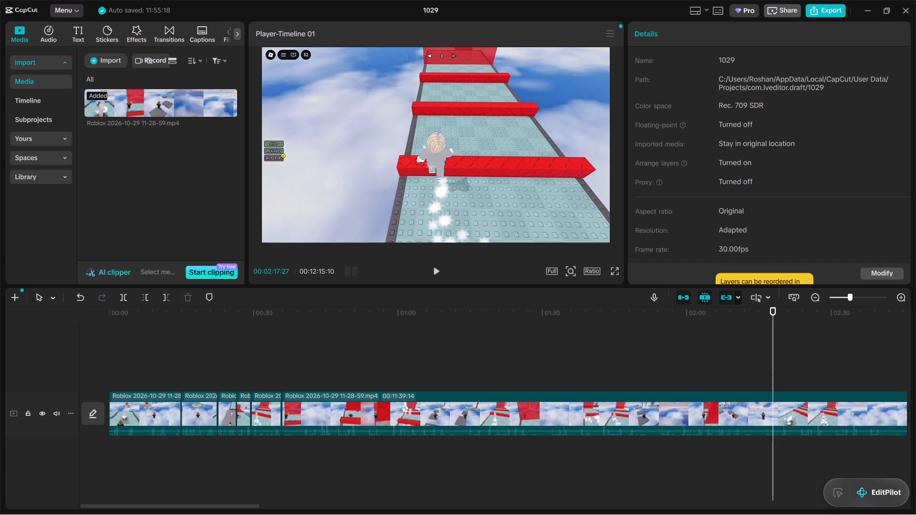
drag(203, 503, 207, 505)
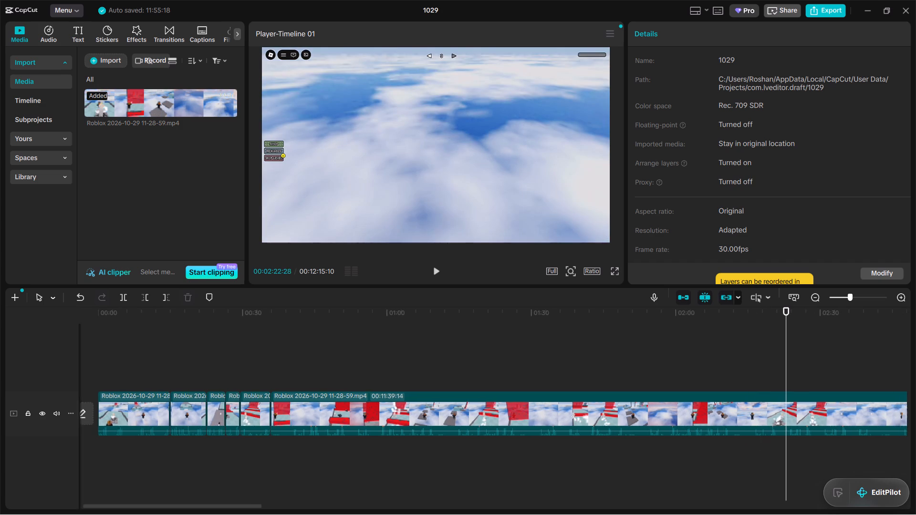
drag(207, 505, 307, 504)
drag(386, 360, 397, 359)
click(424, 357)
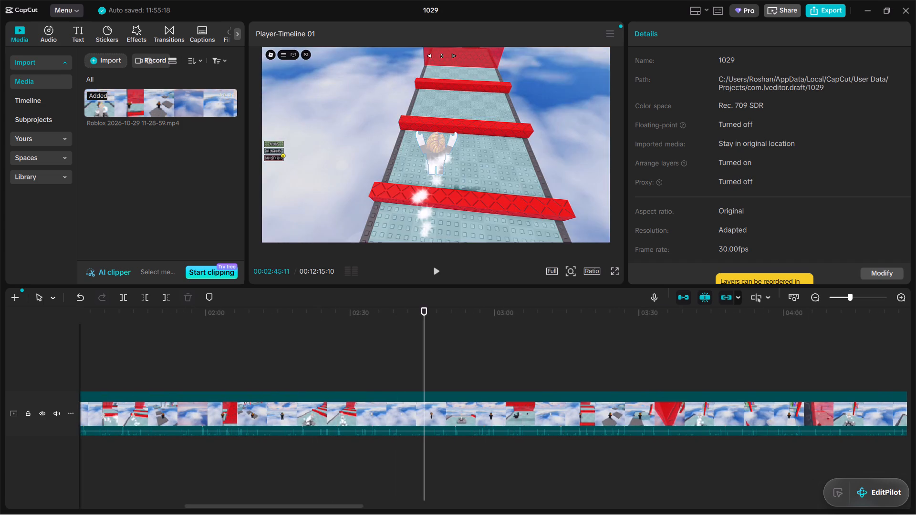
click(505, 344)
click(541, 350)
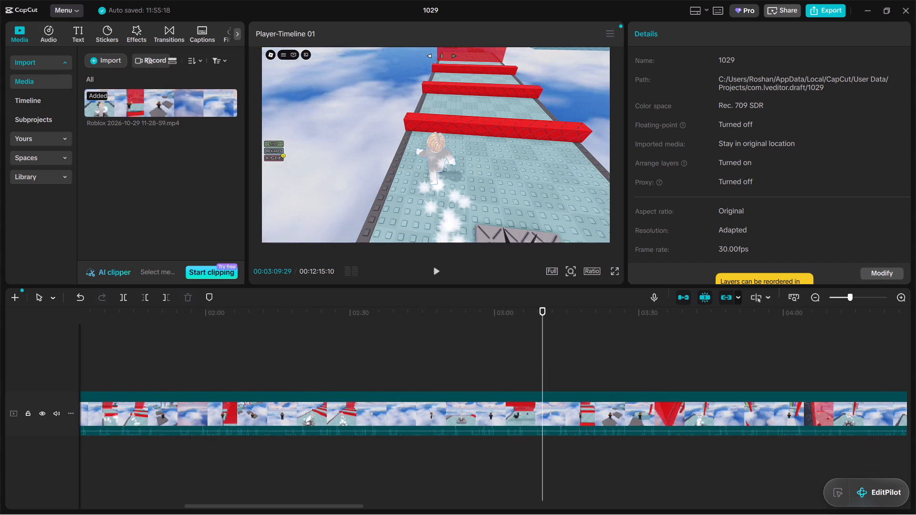
click(578, 352)
click(620, 351)
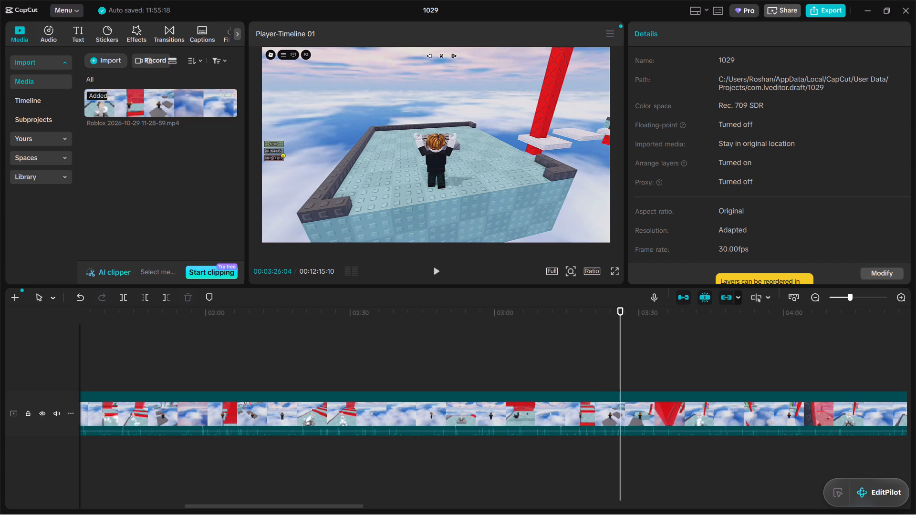
Split the last clip at 00:03:21:17, where the character stands on the grey platform facing the teal platform.
click(603, 365)
click(582, 365)
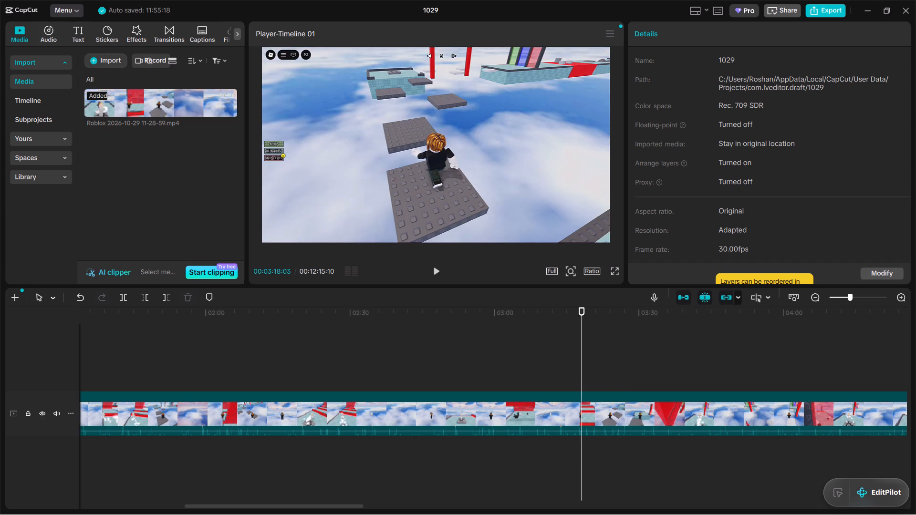
click(571, 365)
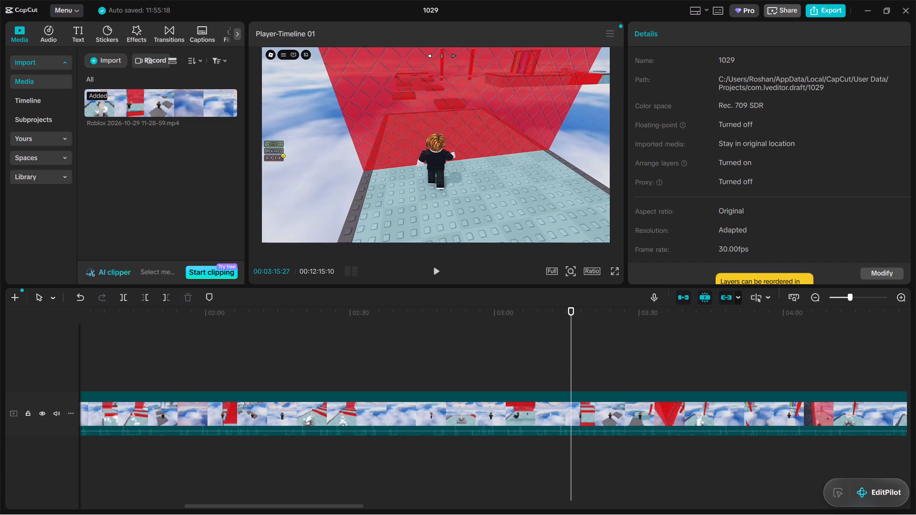
click(584, 360)
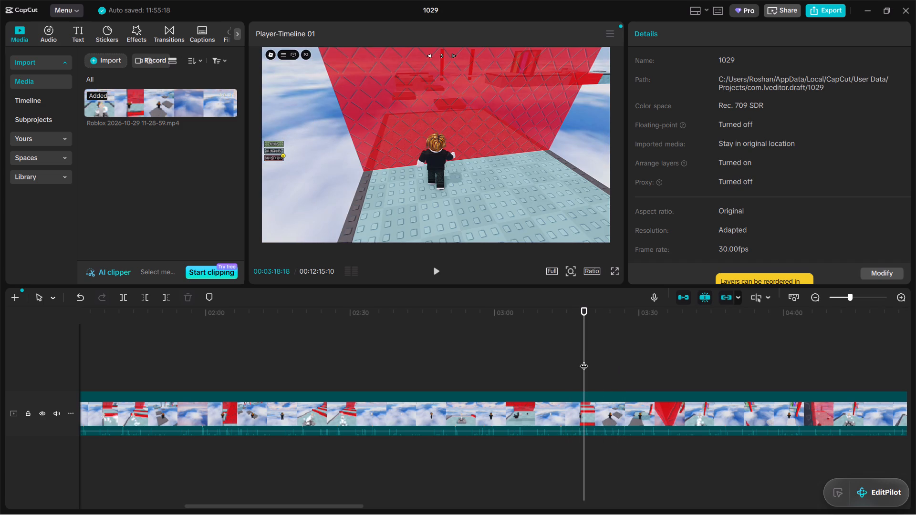
click(598, 355)
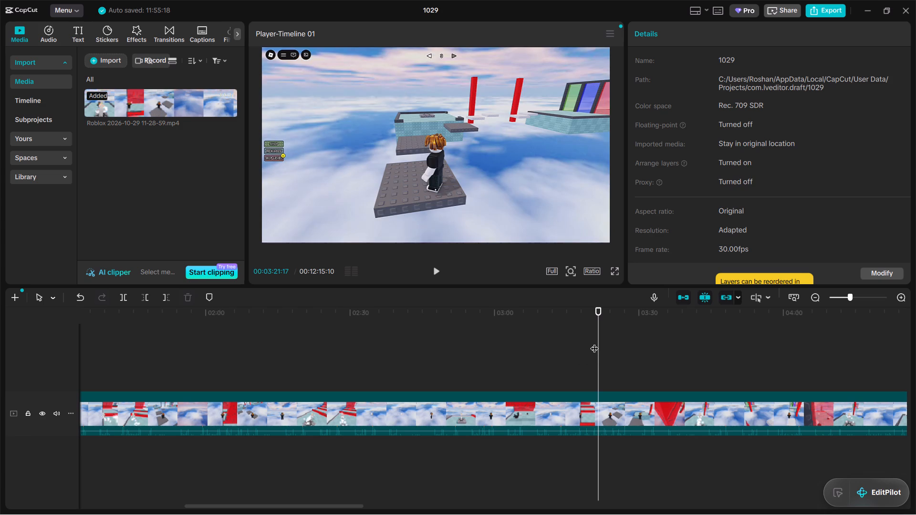
click(620, 402)
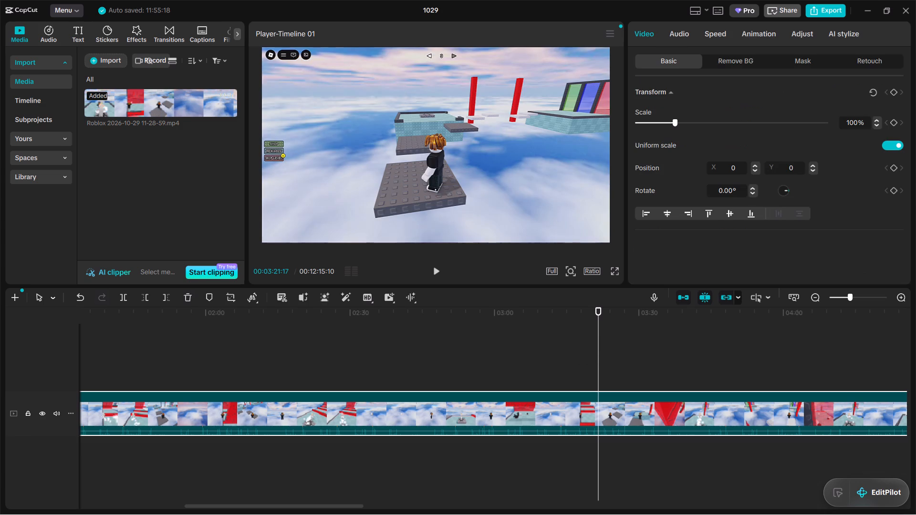
click(120, 299)
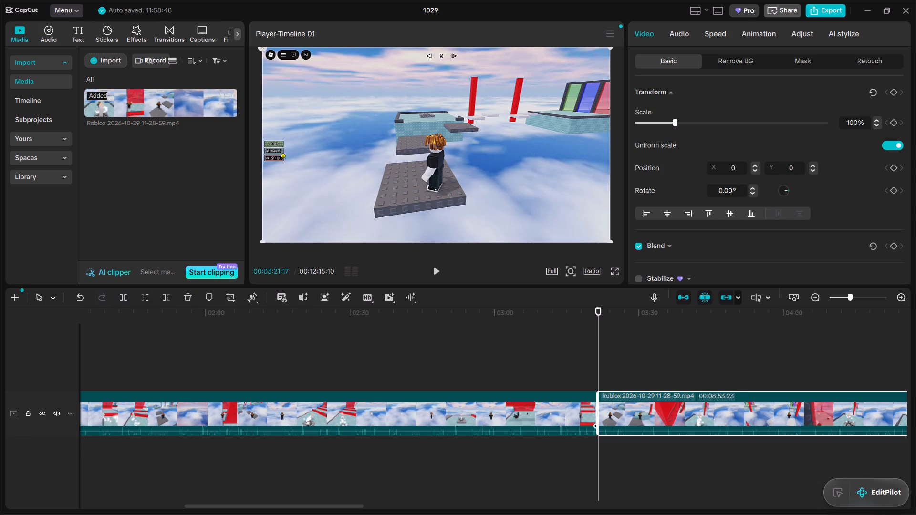
Delete the clip of failed attempts between the splits at 00:00:35:26 and 00:03:21:17.
drag(597, 352, 272, 415)
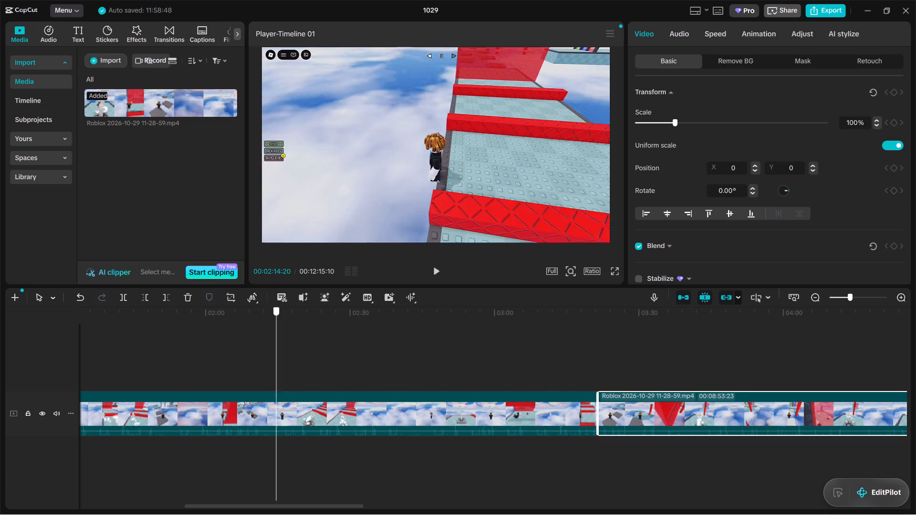
drag(272, 415, 305, 465)
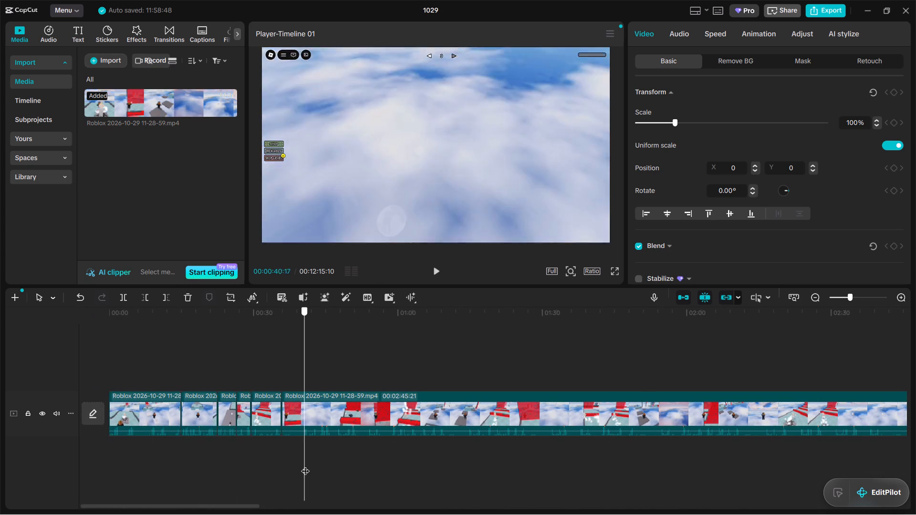
drag(305, 465, 268, 471)
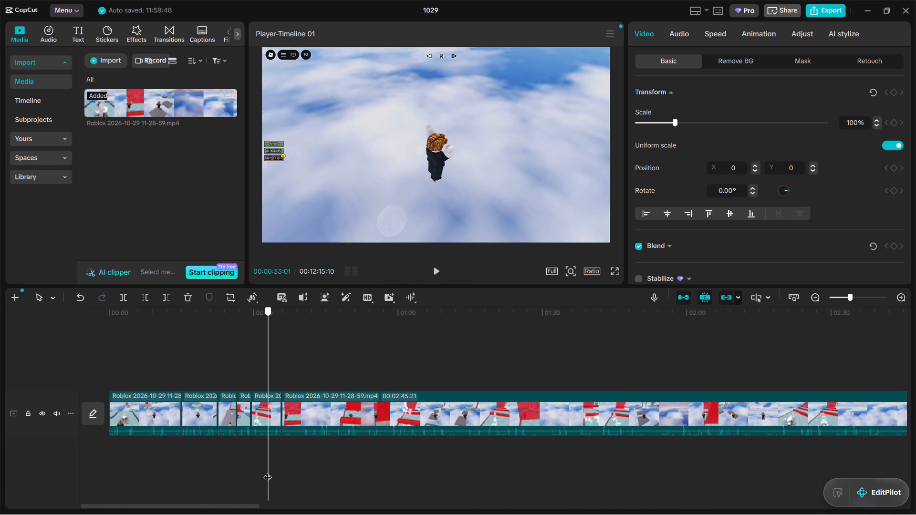
drag(268, 471, 284, 469)
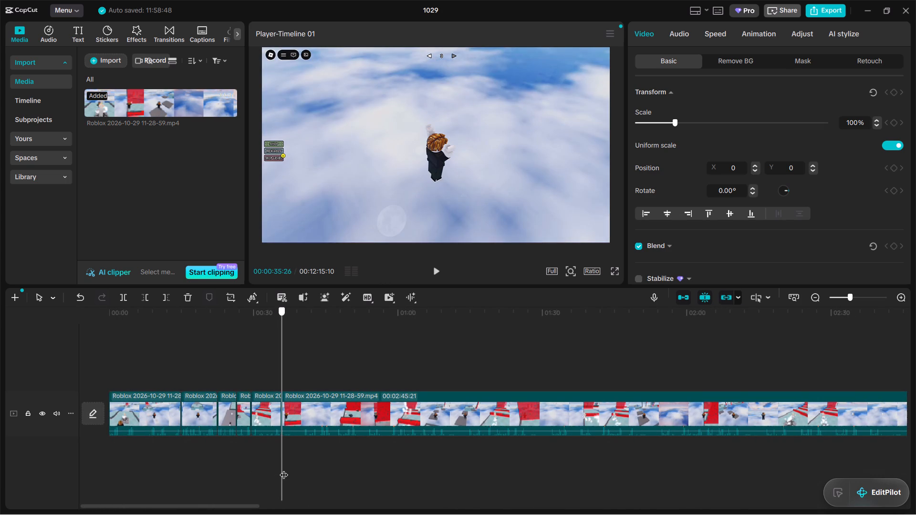
drag(284, 469, 326, 468)
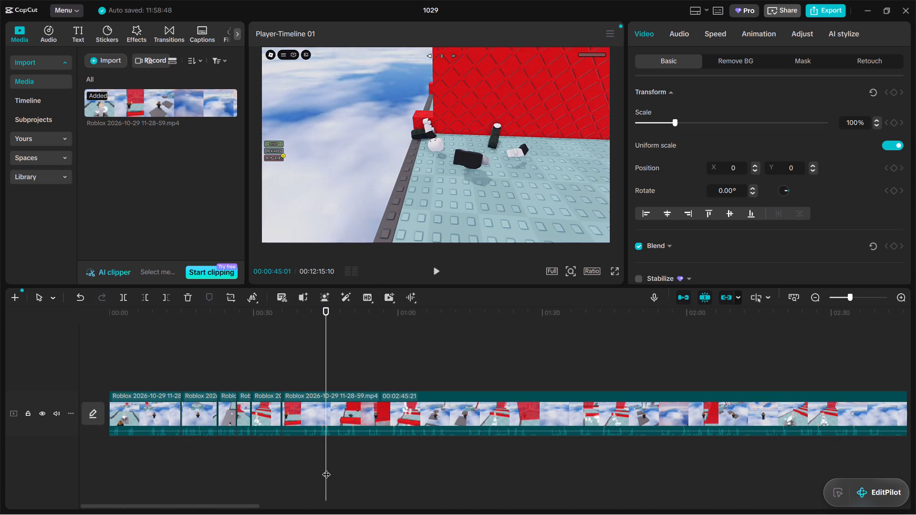
click(377, 421)
right_click(377, 421)
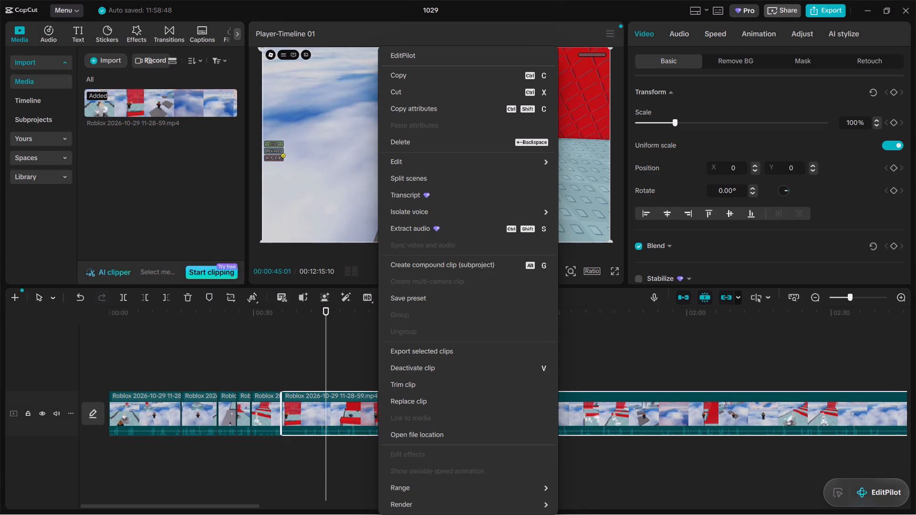
click(404, 140)
Play across the new cut to the death near the red pillars, and replay the teal-platform landing up to 00:00:41:08.
click(234, 357)
key(space)
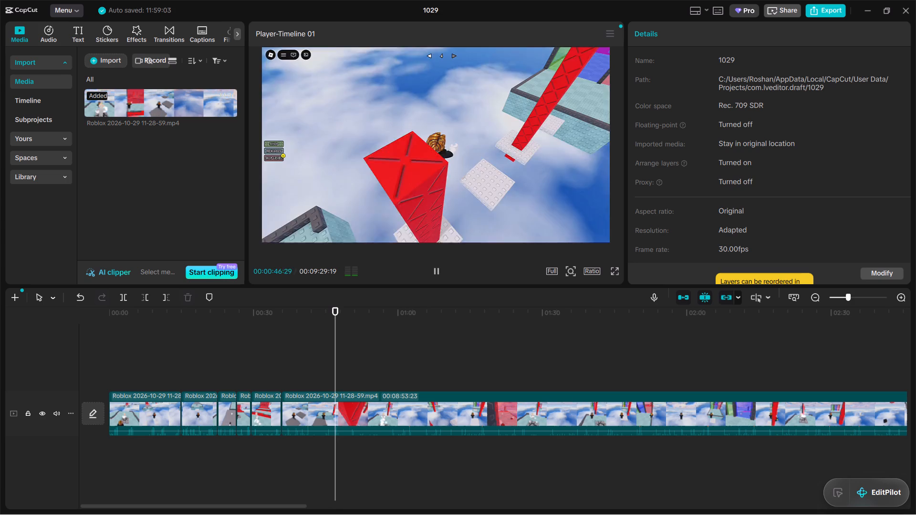
key(space)
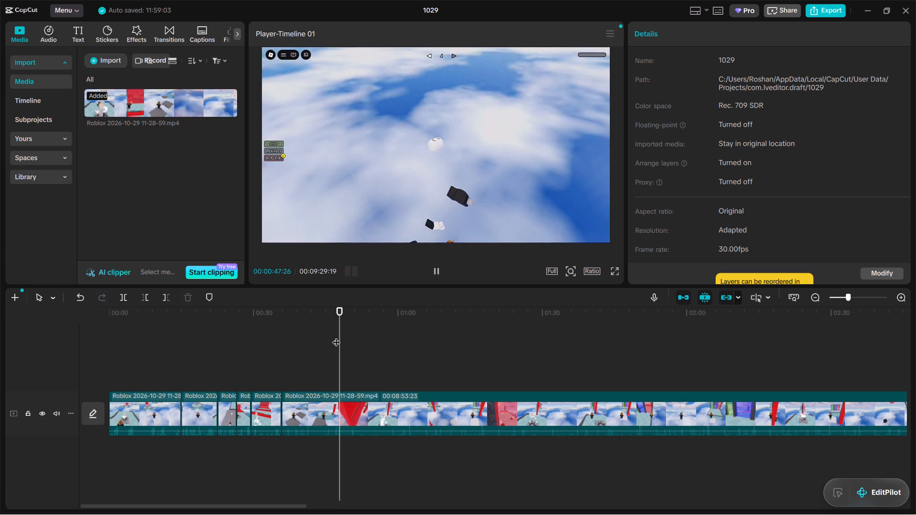
drag(336, 336, 300, 346)
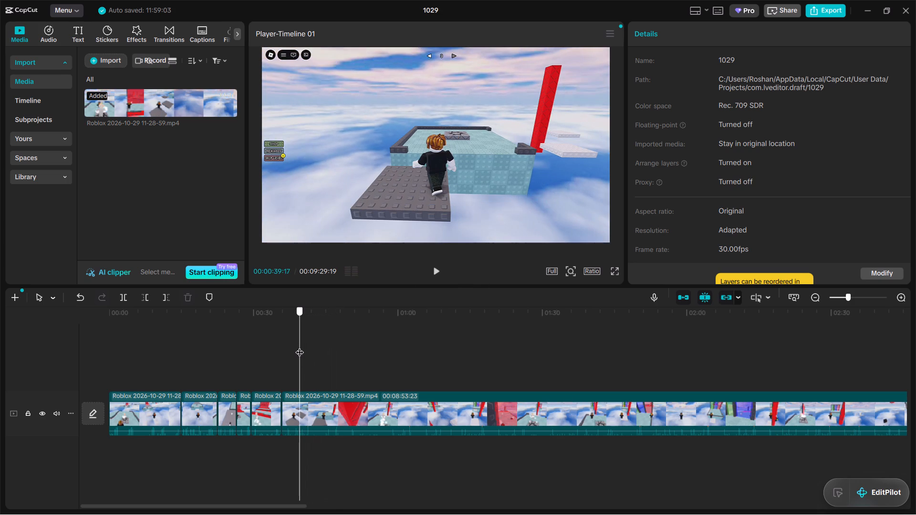
drag(300, 346, 295, 350)
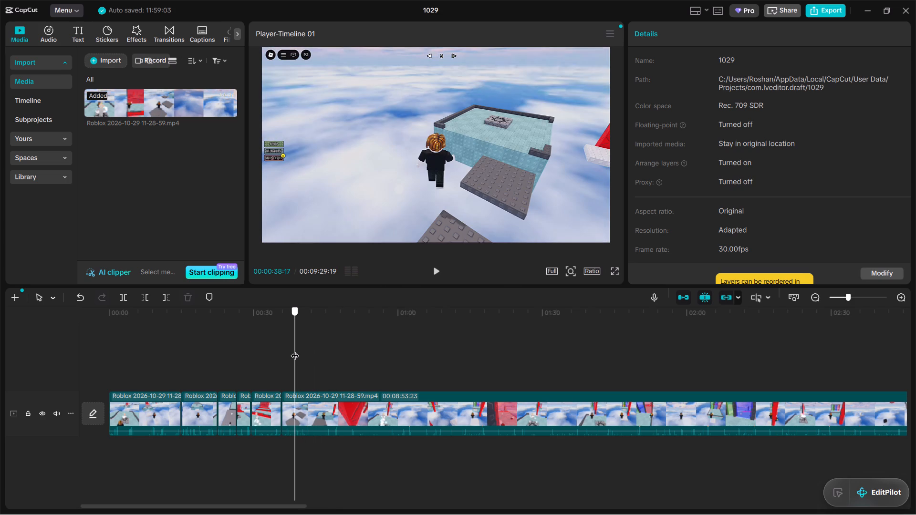
drag(295, 350, 305, 350)
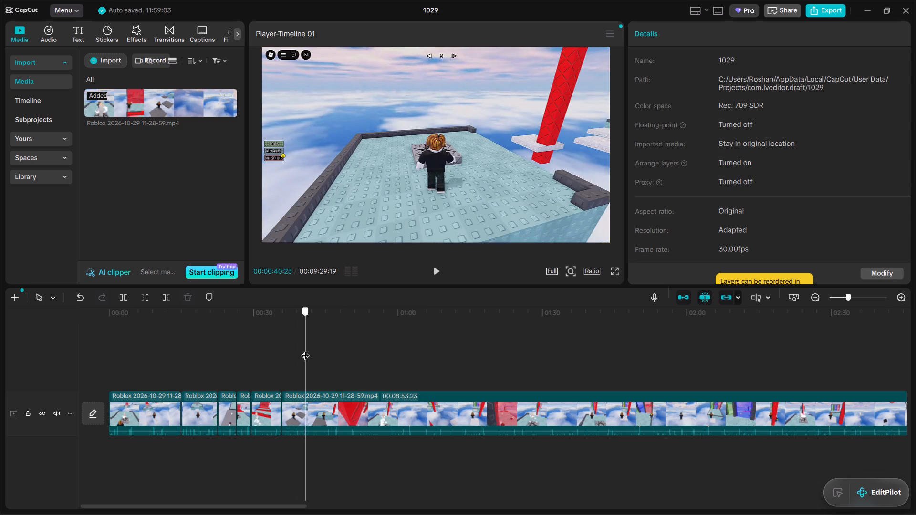
drag(305, 350, 286, 363)
key(space)
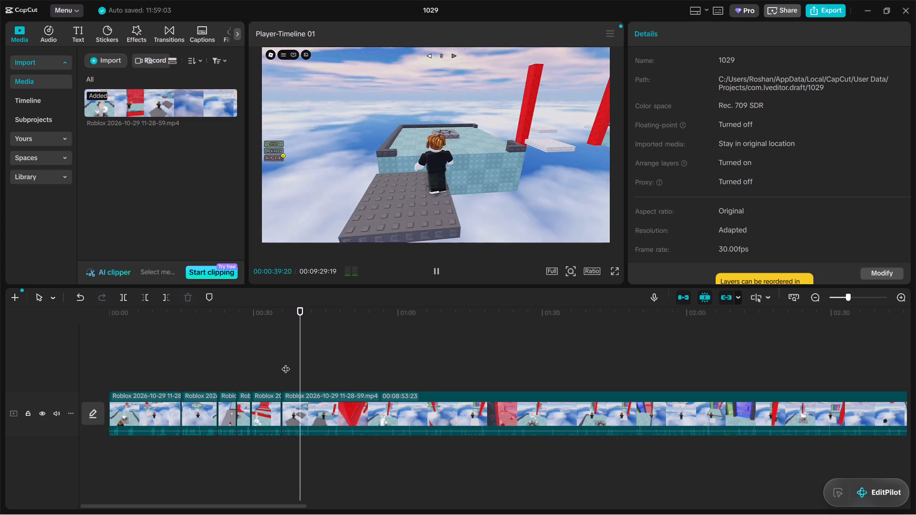
key(space)
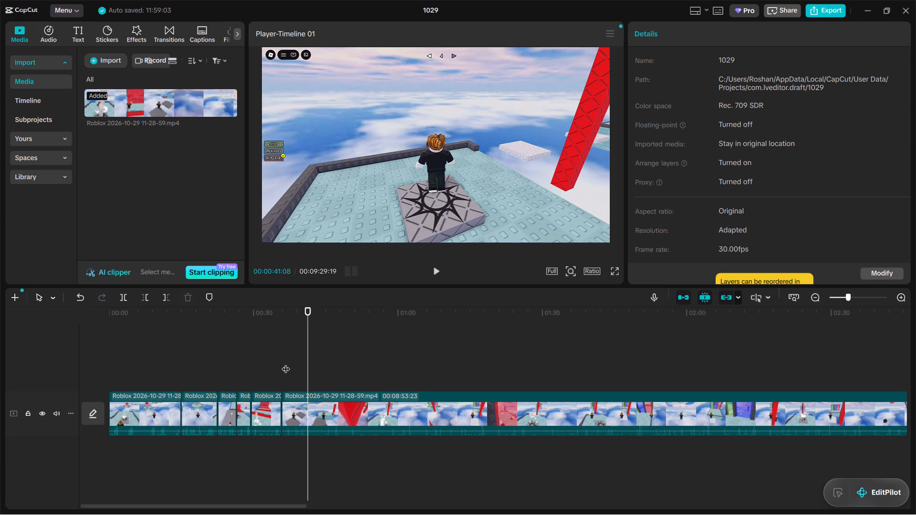
Split the last clip at 00:00:41:08, where the character stands on the teal platform's checkpoint.
click(330, 400)
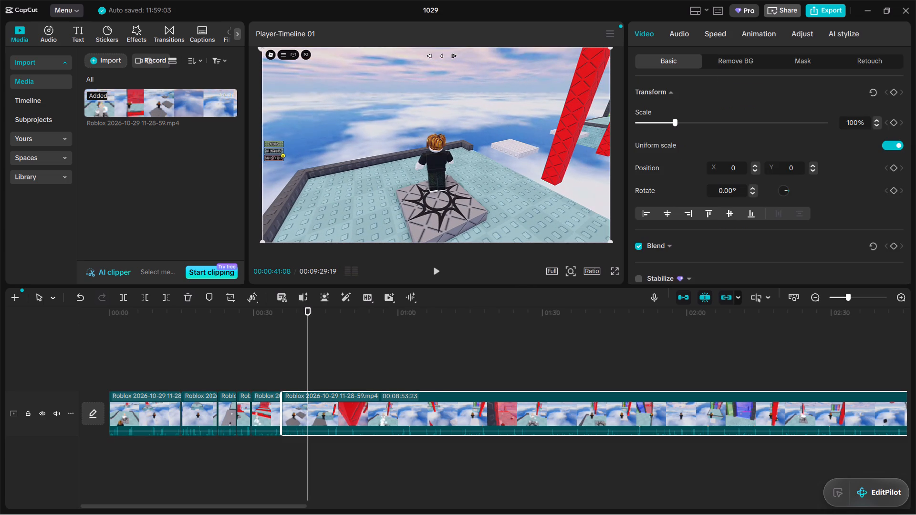
click(127, 299)
Trim away the last clip's footage before 00:01:09:24, where the character stands on the white platform facing the coloured doors.
drag(311, 320, 414, 313)
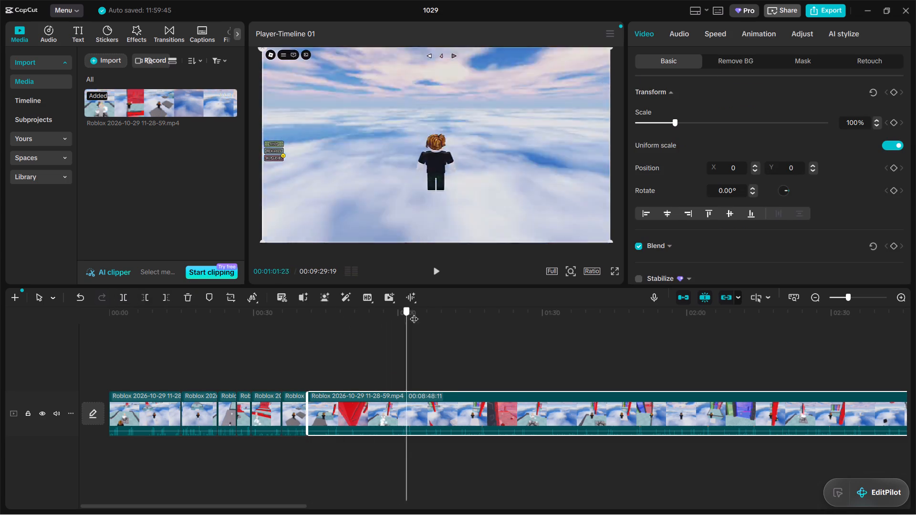
drag(414, 313, 452, 328)
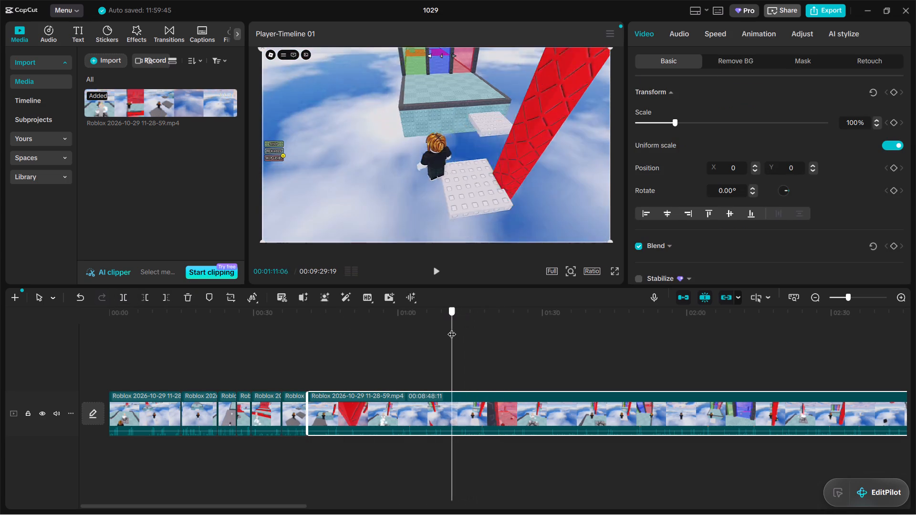
drag(452, 328, 445, 329)
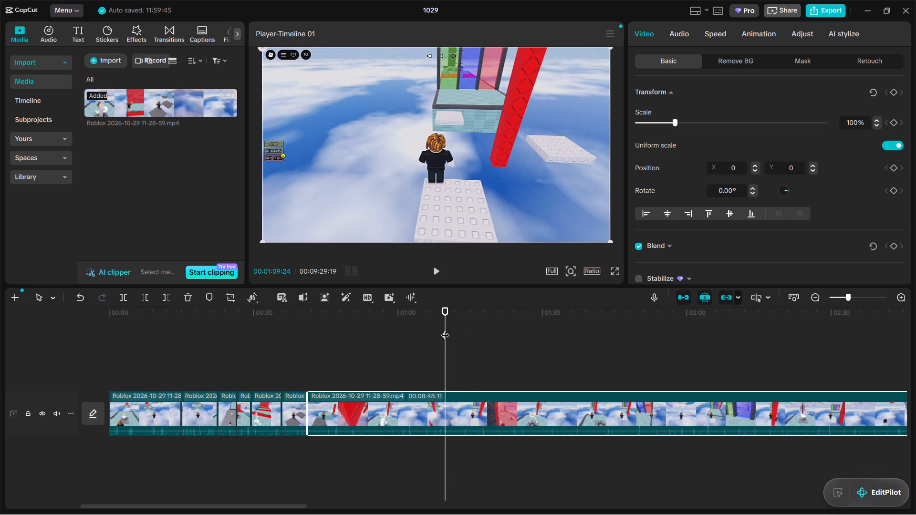
click(142, 299)
Play on to the death at the coloured doors and split the last clip at 00:00:49:14, on the red-tinted frame.
key(space)
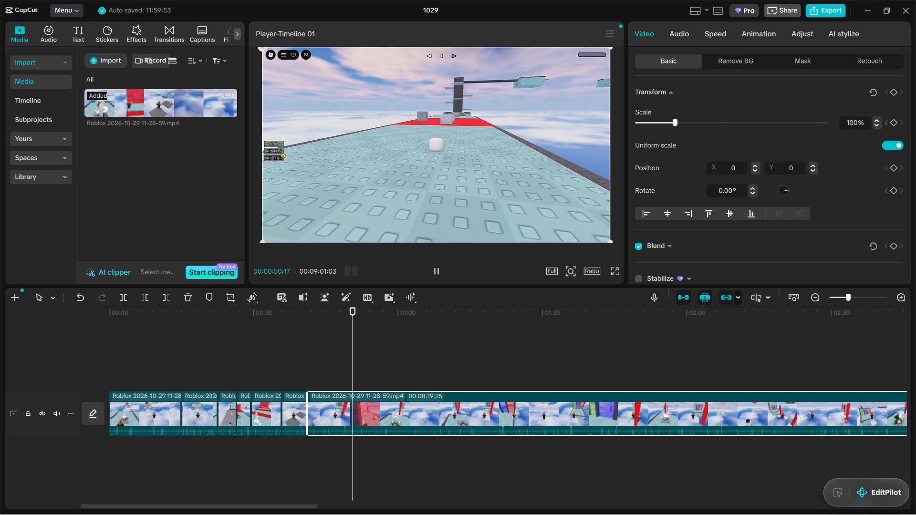
key(space)
key(Left)
key(Left)
key(Left)
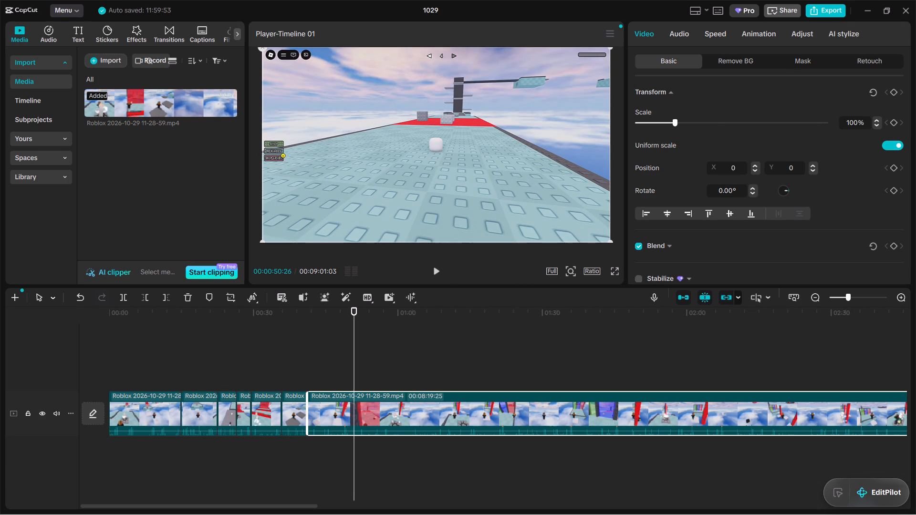
key(Left)
key(Left)
key(Left)
key(Left)
key(Left)
key(Left)
key(Left)
key(Left)
key(Left)
key(Left)
key(Left)
key(Left)
key(Left)
key(Left)
key(Left)
key(Left)
key(Left)
key(Left)
key(Left)
key(Left)
key(Left)
key(Left)
key(Left)
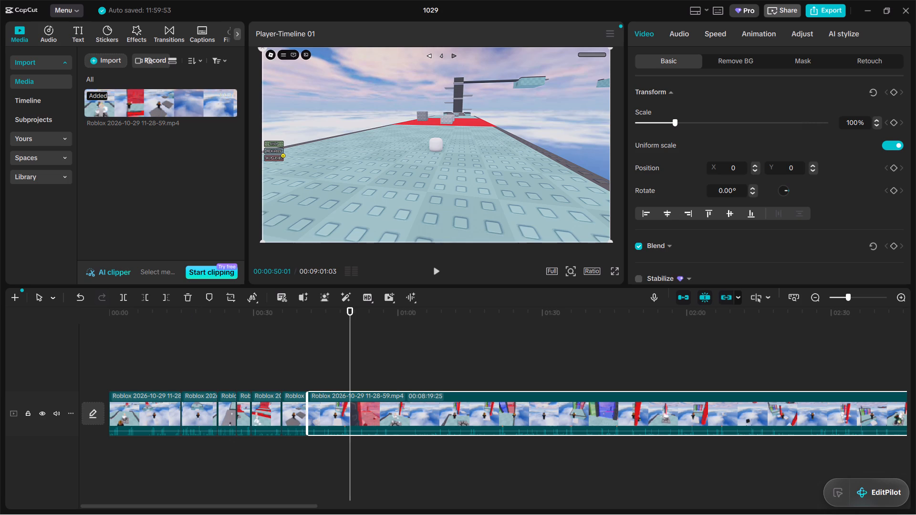
key(Left)
key(Left)
key(Left)
key(Left)
key(Left)
key(Left)
key(Left)
key(Left)
key(Left)
key(Left)
key(Left)
key(Left)
key(Left)
key(Left)
key(Left)
key(Left)
key(Left)
key(Left)
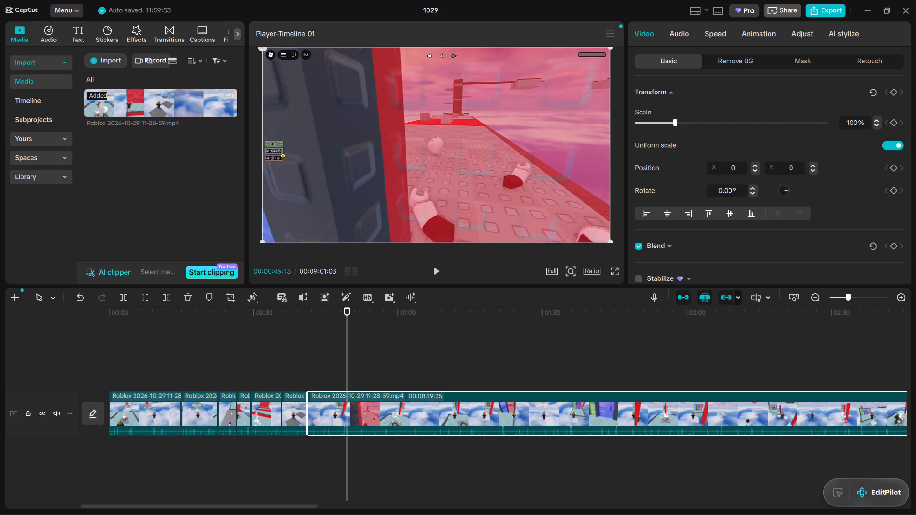
key(Right)
click(126, 299)
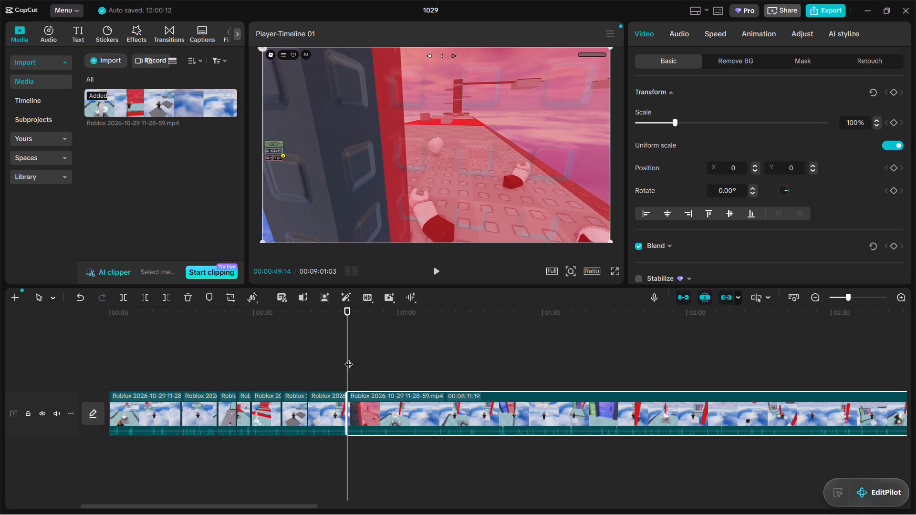
Skim the last clip from 00:00:49:14 to 00:08:49:18 to examine which attempt gets past the coloured doors.
drag(349, 358, 444, 350)
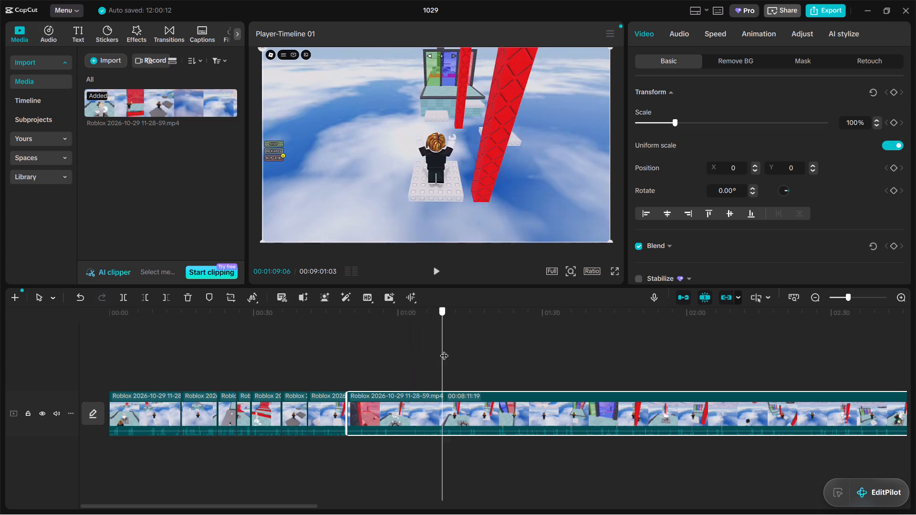
drag(444, 350, 496, 351)
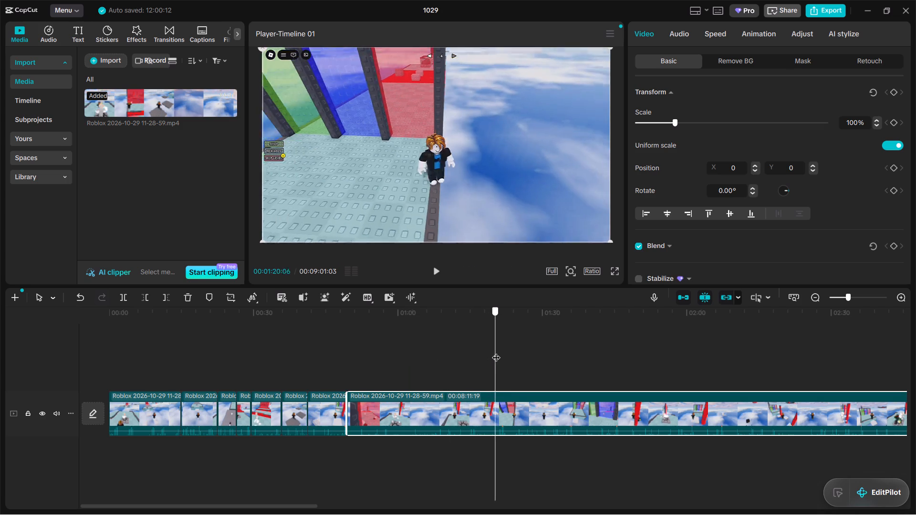
drag(496, 351, 539, 352)
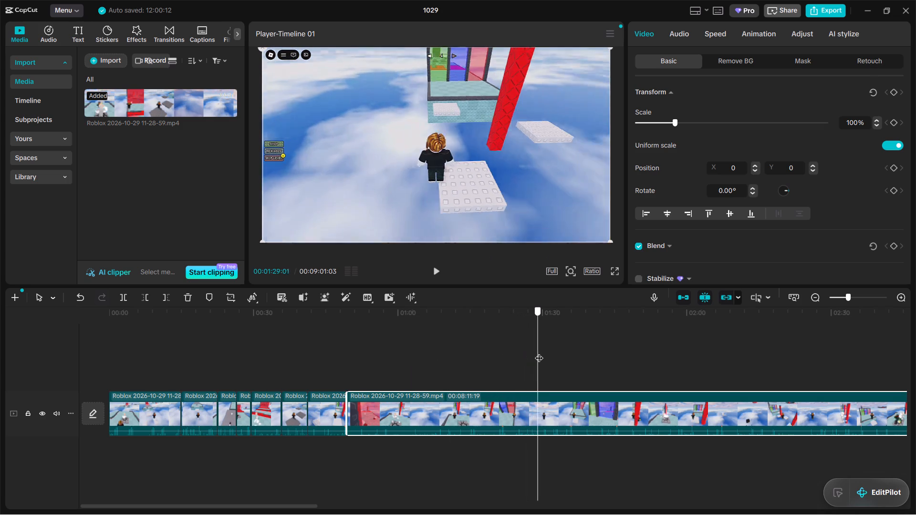
drag(539, 352, 611, 346)
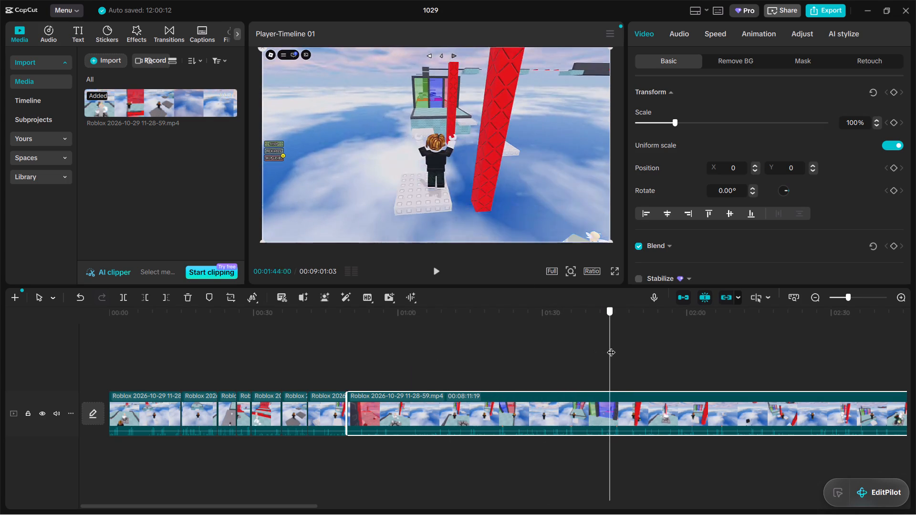
drag(611, 346, 706, 347)
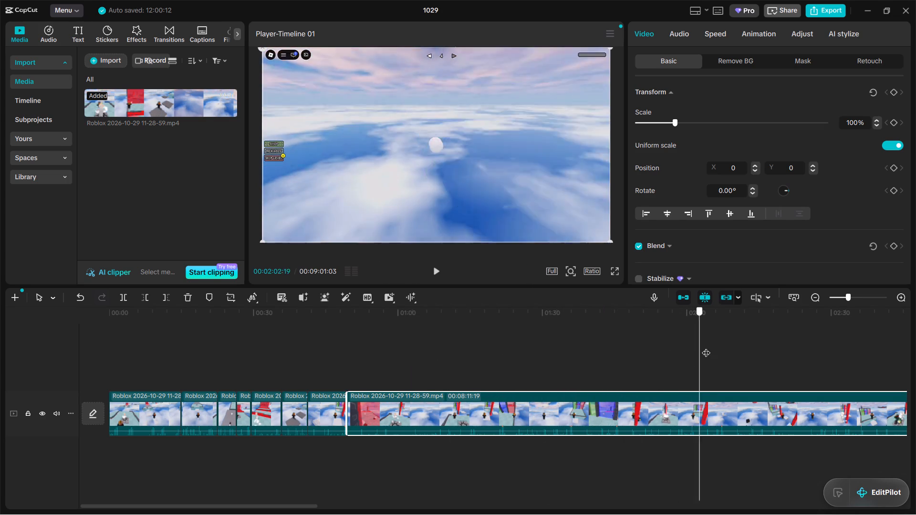
drag(706, 347, 624, 358)
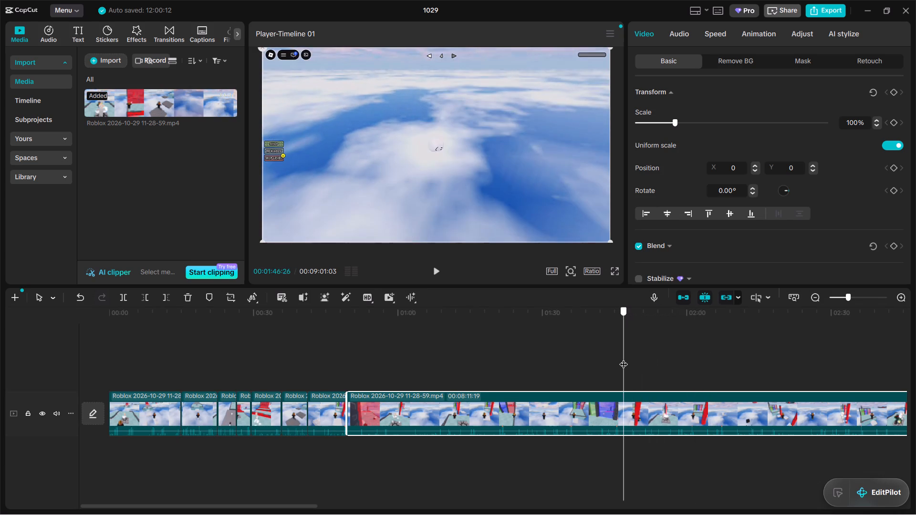
drag(624, 358, 560, 365)
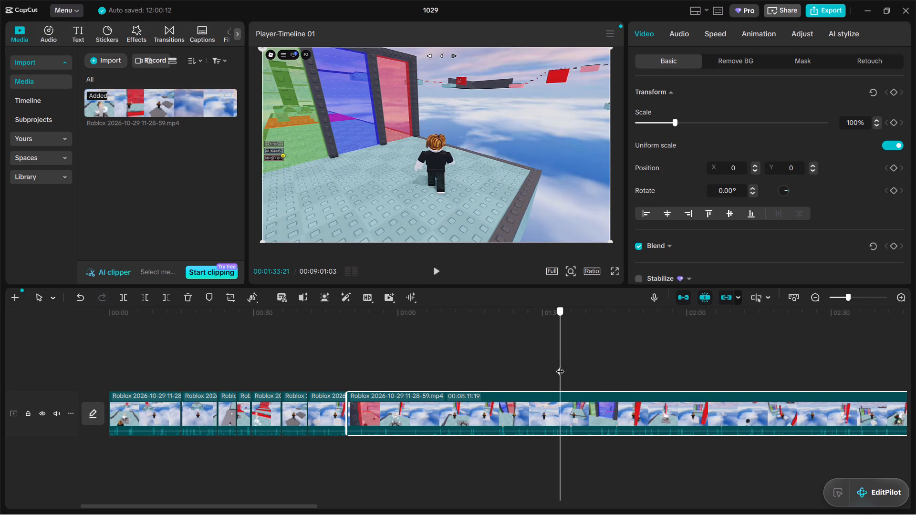
drag(560, 365, 576, 369)
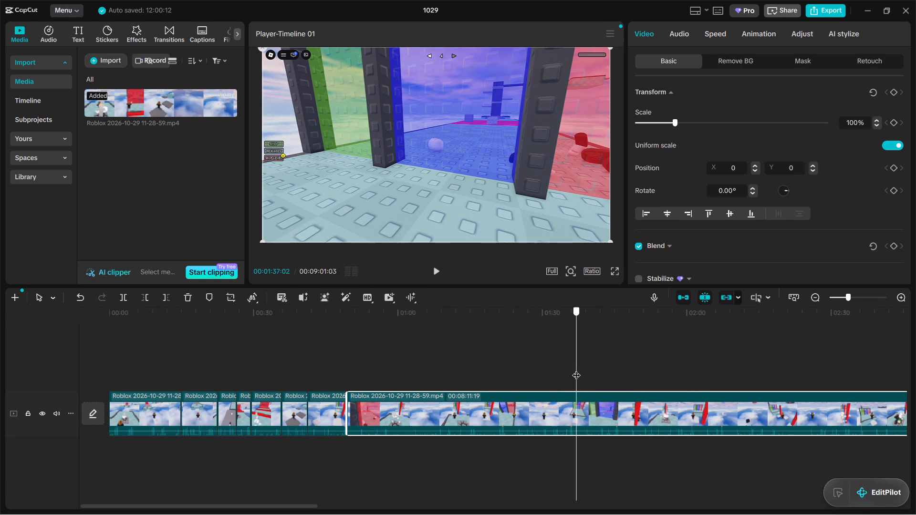
drag(576, 369, 597, 369)
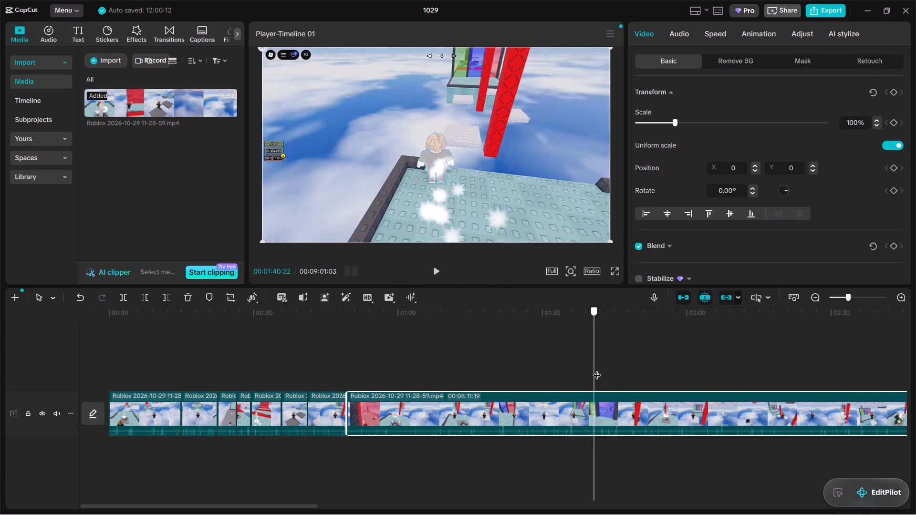
drag(597, 369, 655, 369)
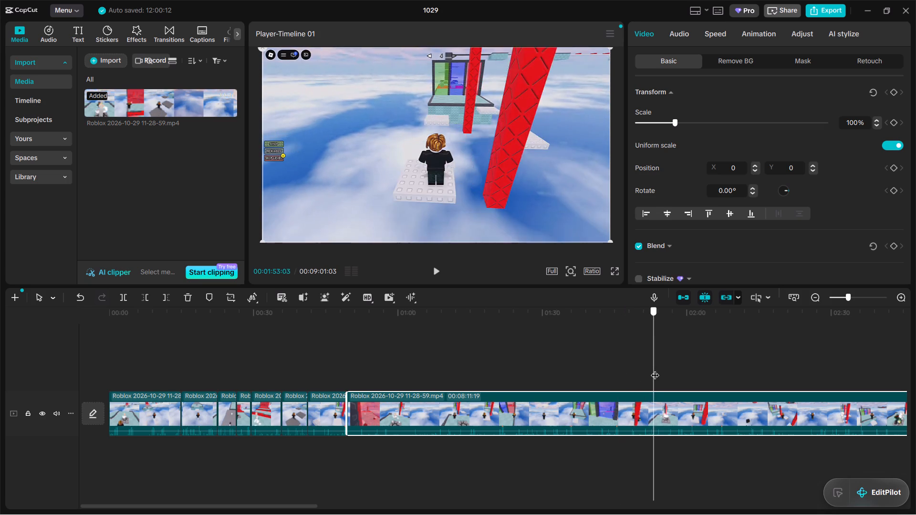
drag(655, 369, 703, 369)
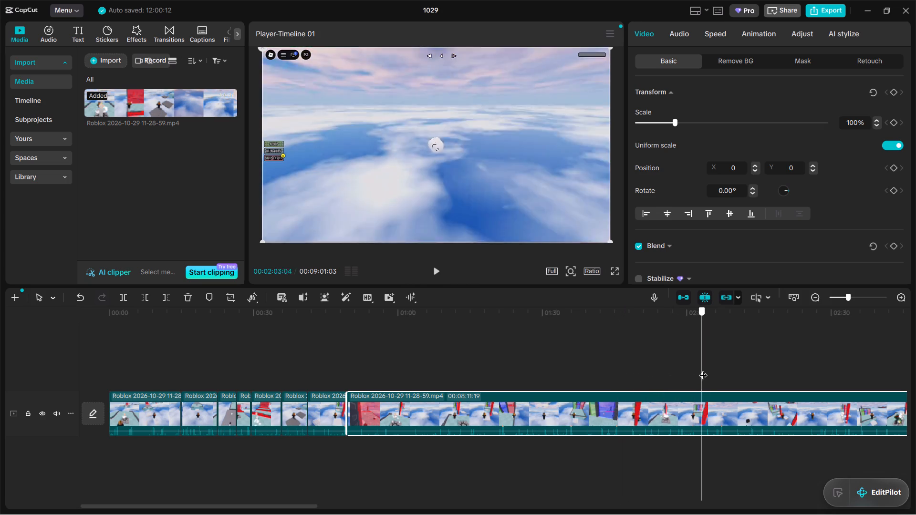
drag(703, 369, 804, 370)
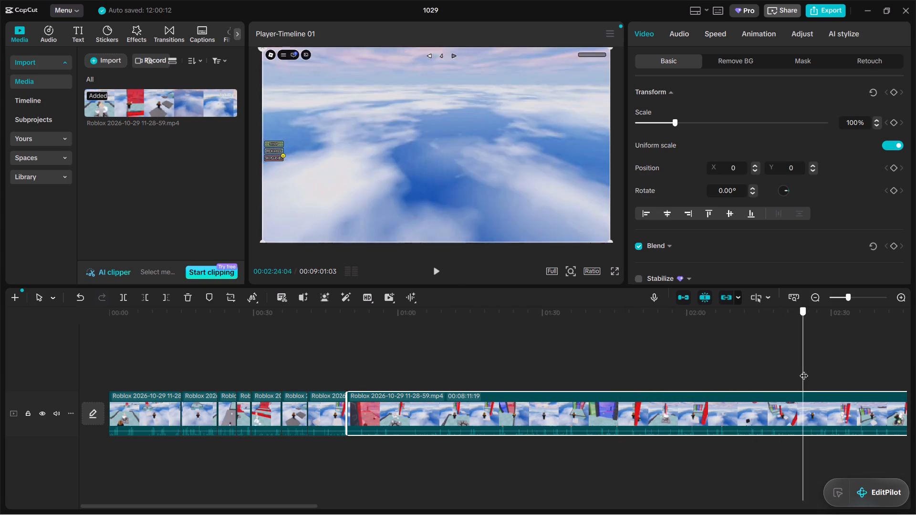
drag(804, 370, 915, 368)
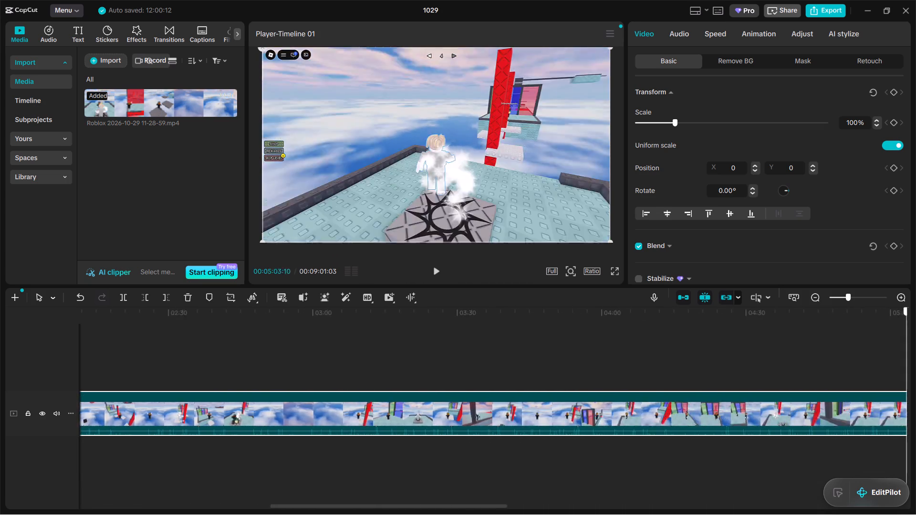
drag(915, 368, 819, 371)
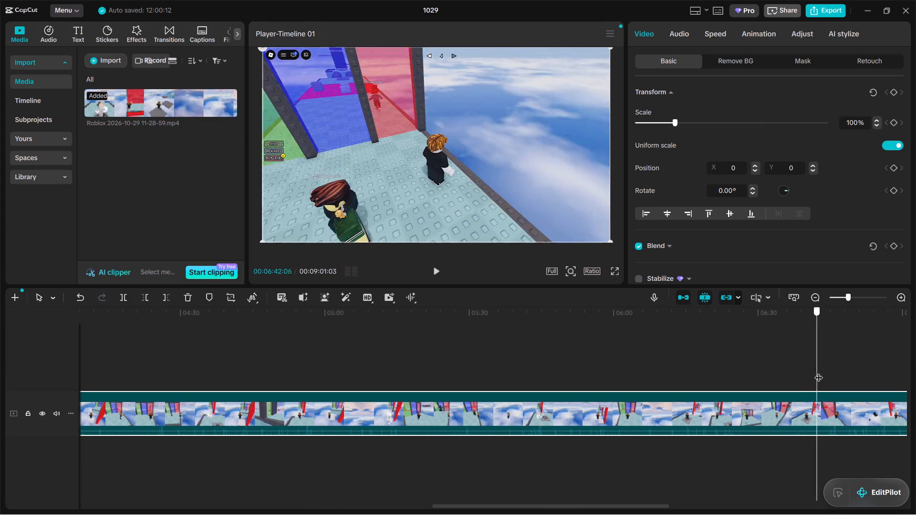
drag(819, 371, 855, 366)
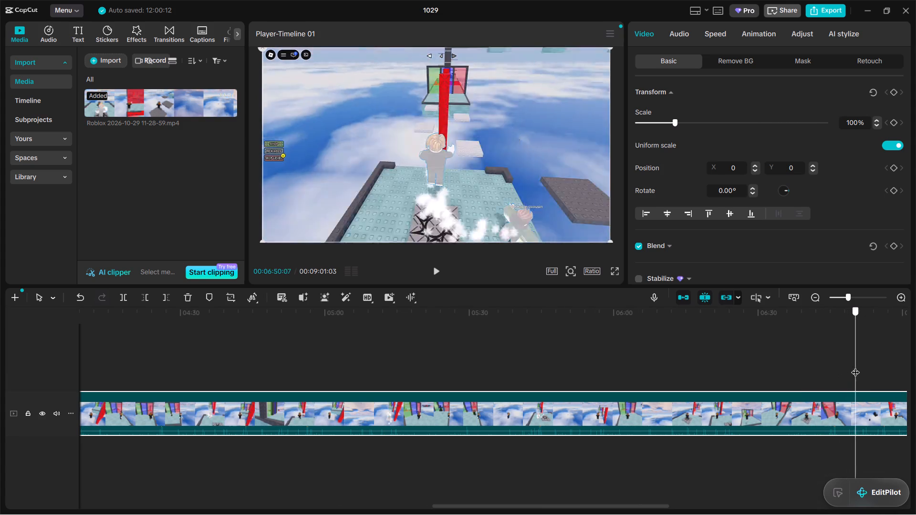
drag(855, 366, 882, 366)
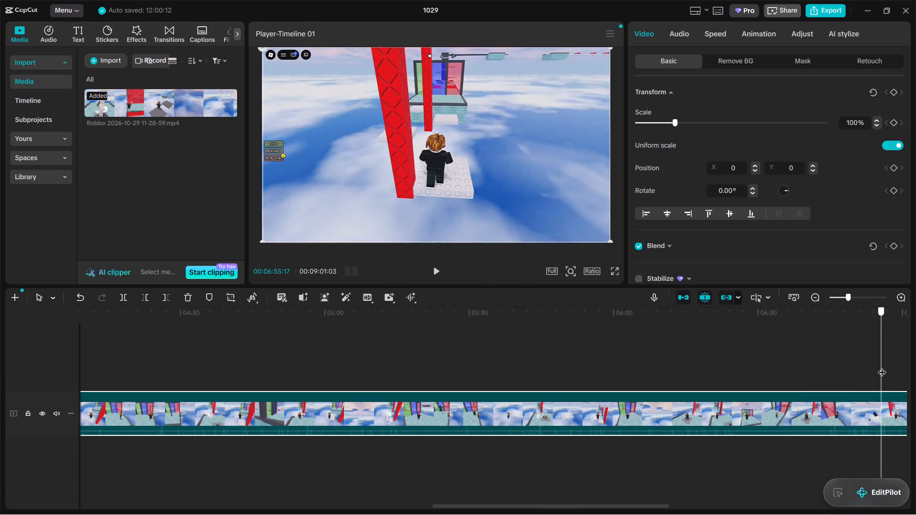
drag(882, 366, 911, 366)
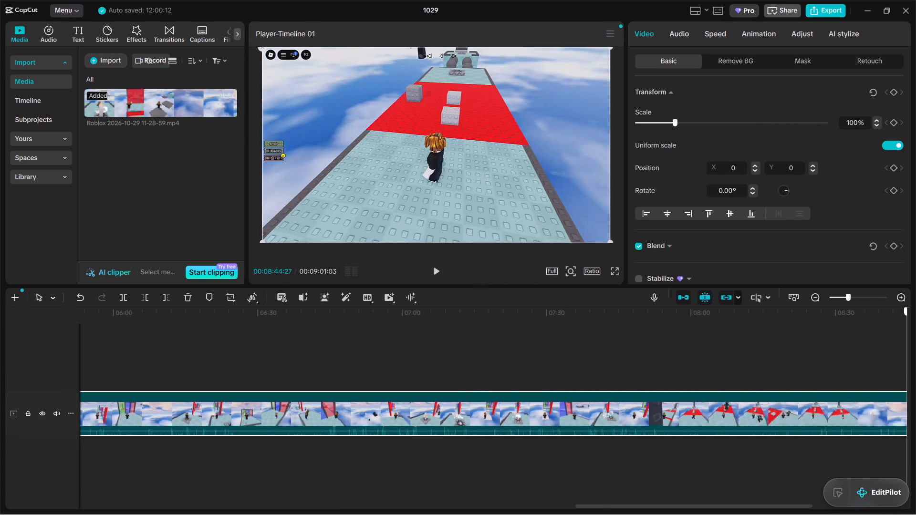
drag(911, 366, 806, 365)
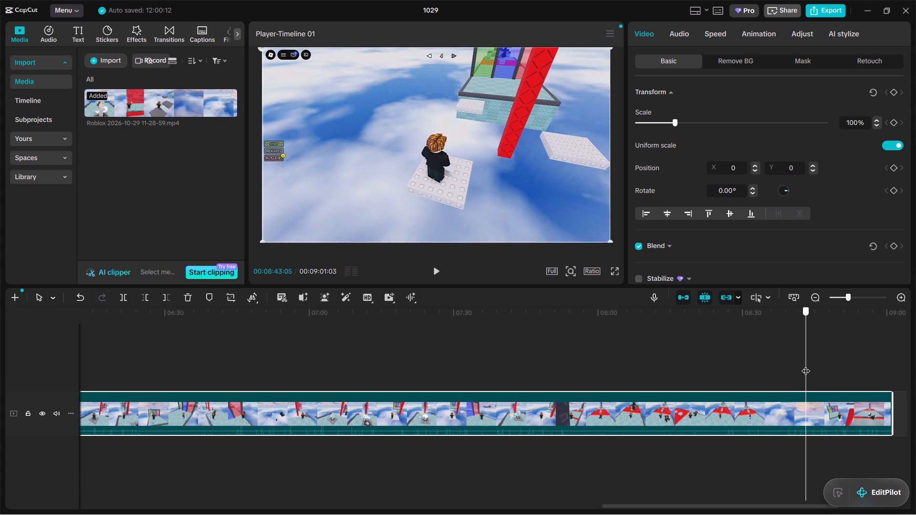
drag(806, 365, 831, 360)
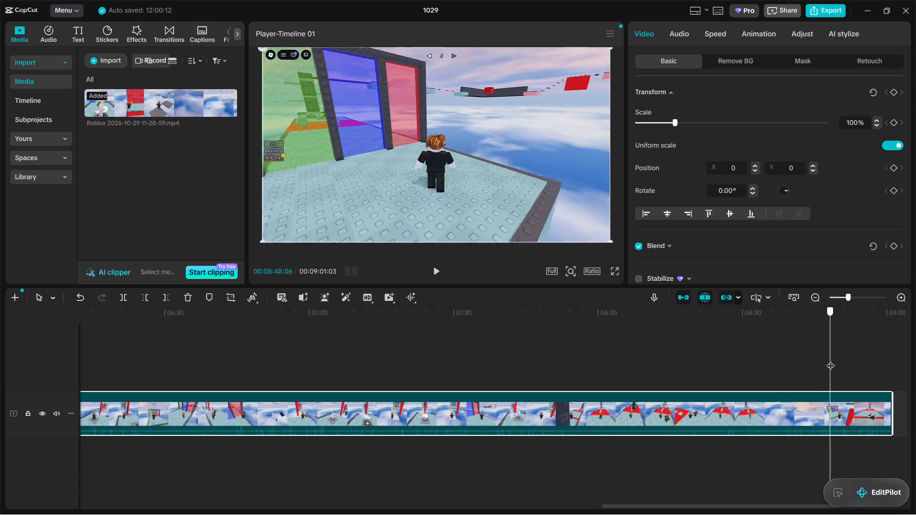
drag(831, 360, 837, 360)
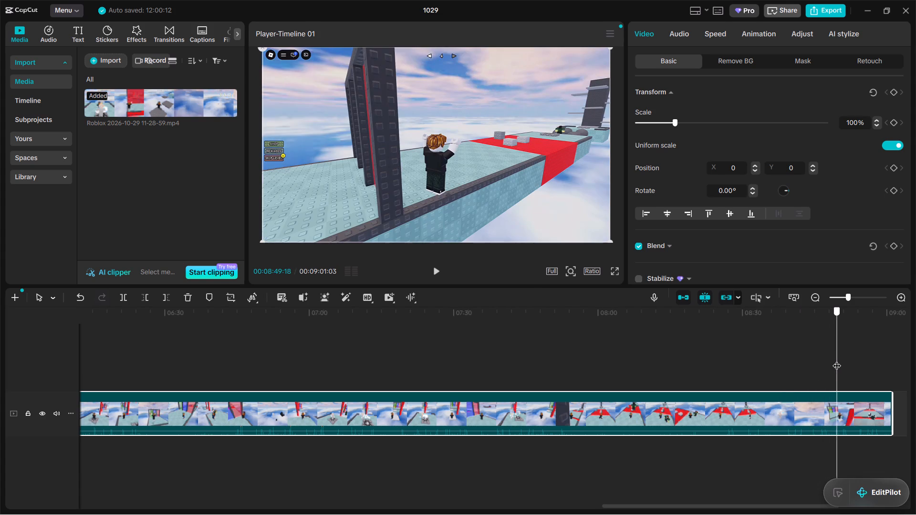
Trim away the last clip's failed attempts before 00:08:46:13, where the character jumps toward the platform with the coloured doors.
drag(837, 360, 821, 360)
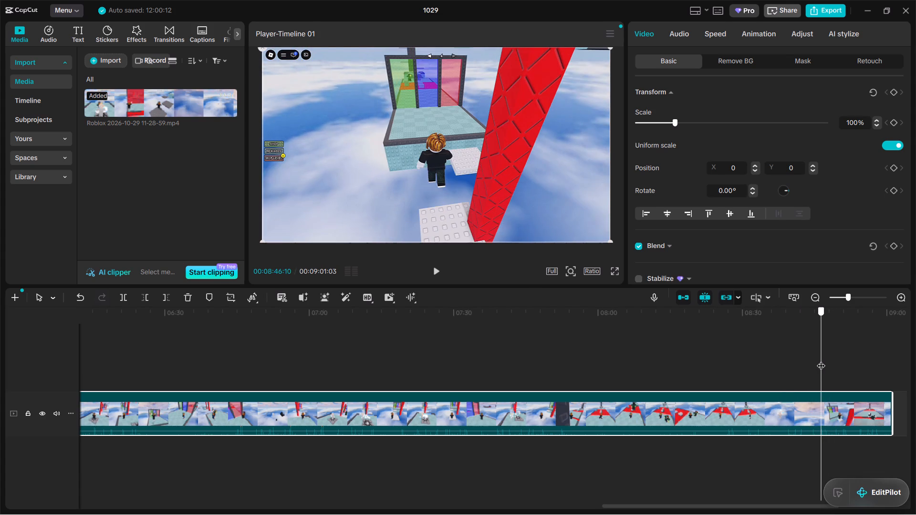
drag(821, 360, 822, 359)
click(764, 412)
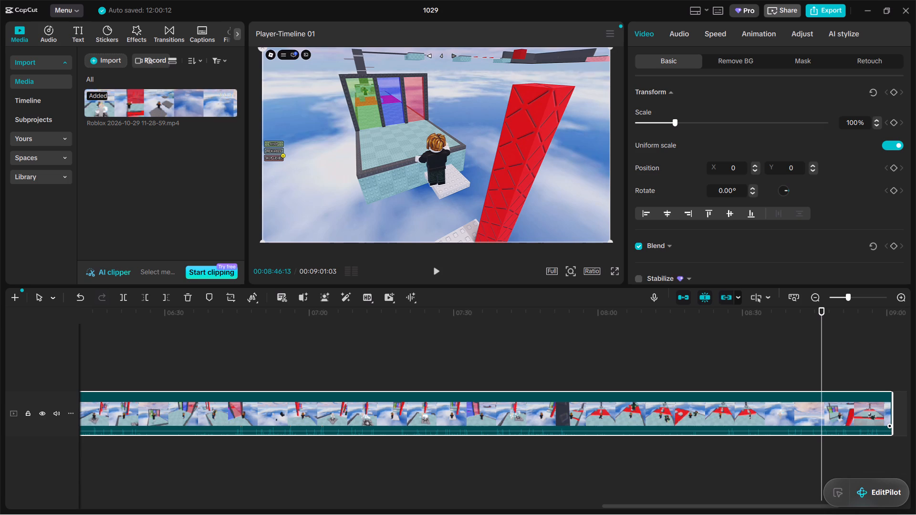
click(143, 301)
Play the run from 00:00:42:12 and split the last clip at 00:00:55:04, where the character breaks apart past the red bar.
click(293, 349)
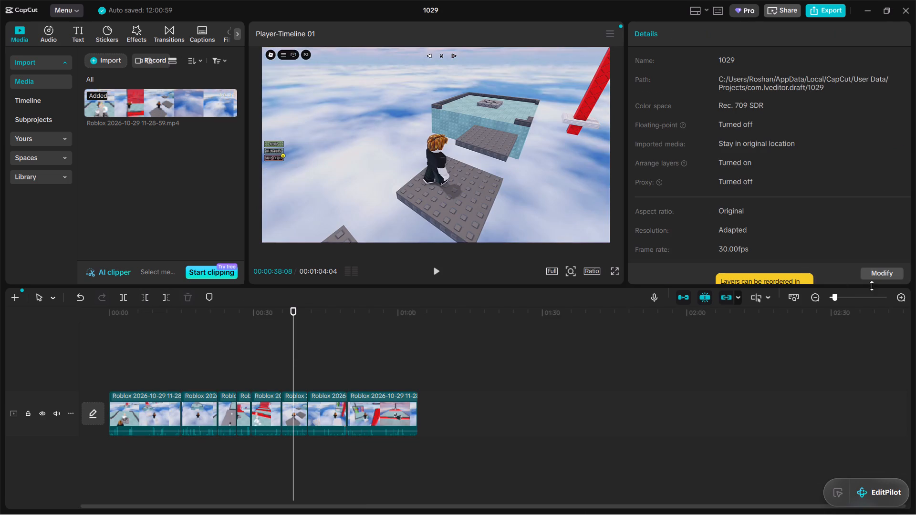
double_click(898, 297)
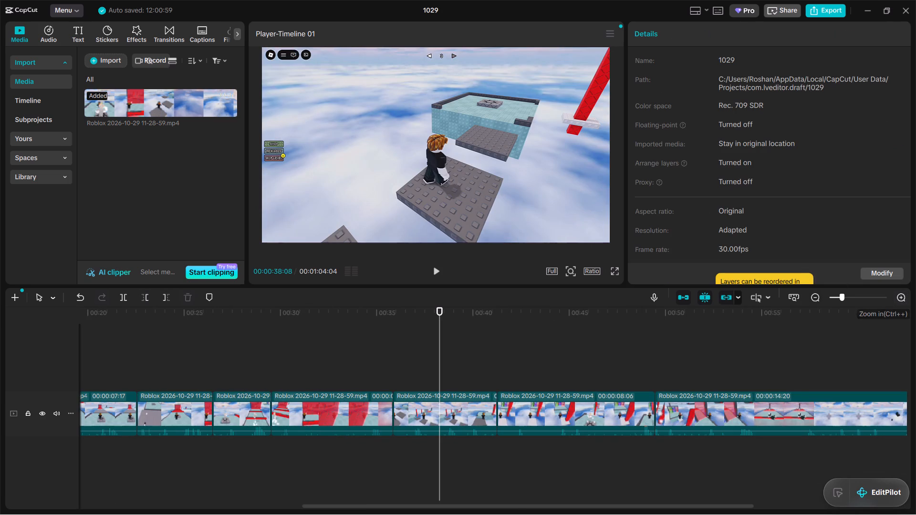
click(519, 331)
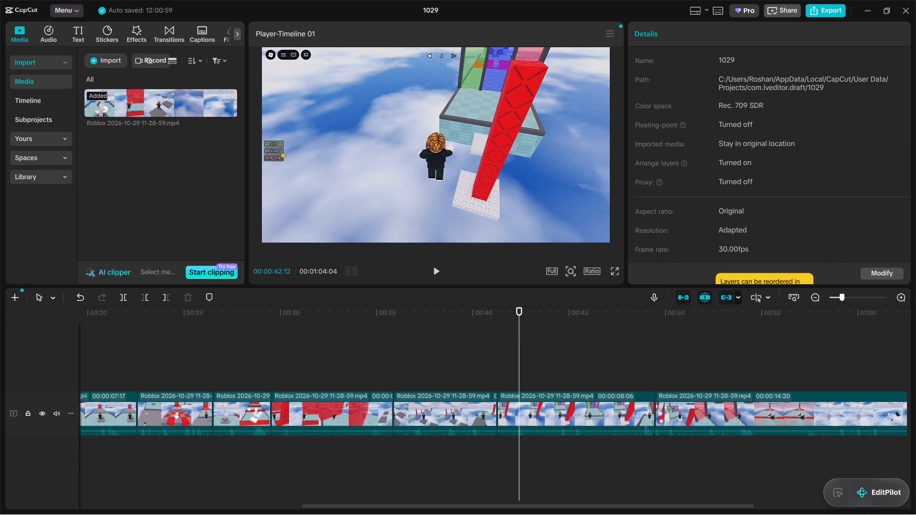
click(434, 268)
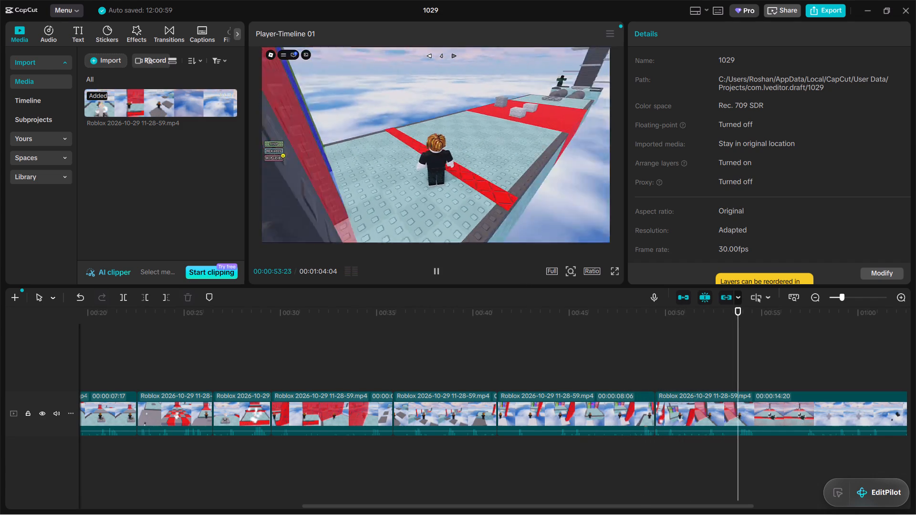
click(435, 270)
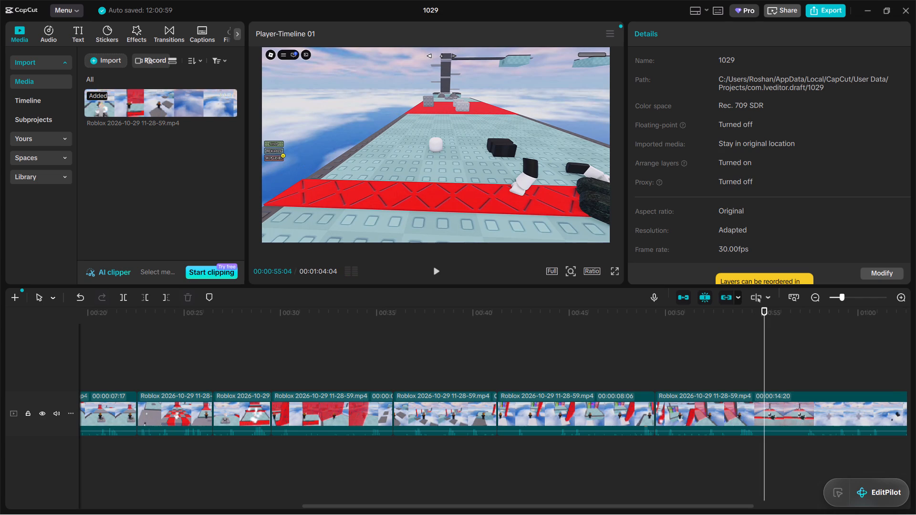
click(123, 299)
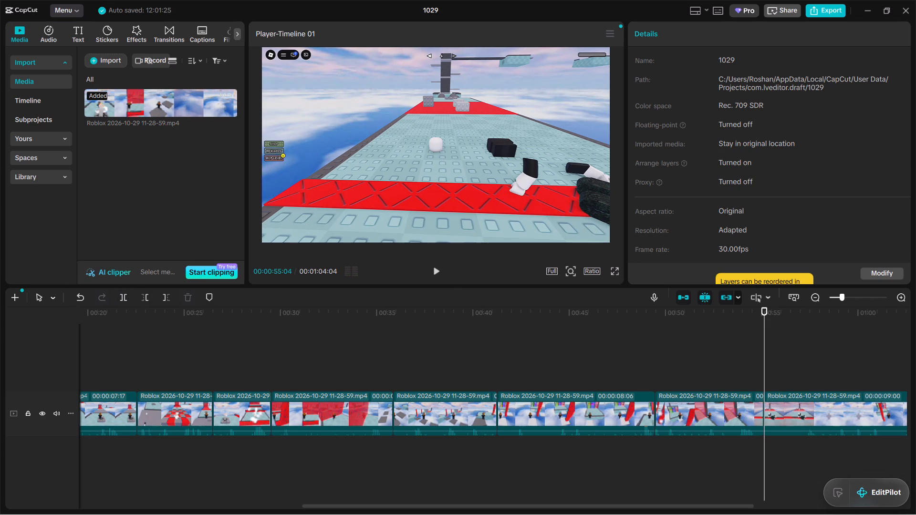
Play the footage after 00:00:55:04 to its end and delete that last clip from the timeline.
click(436, 266)
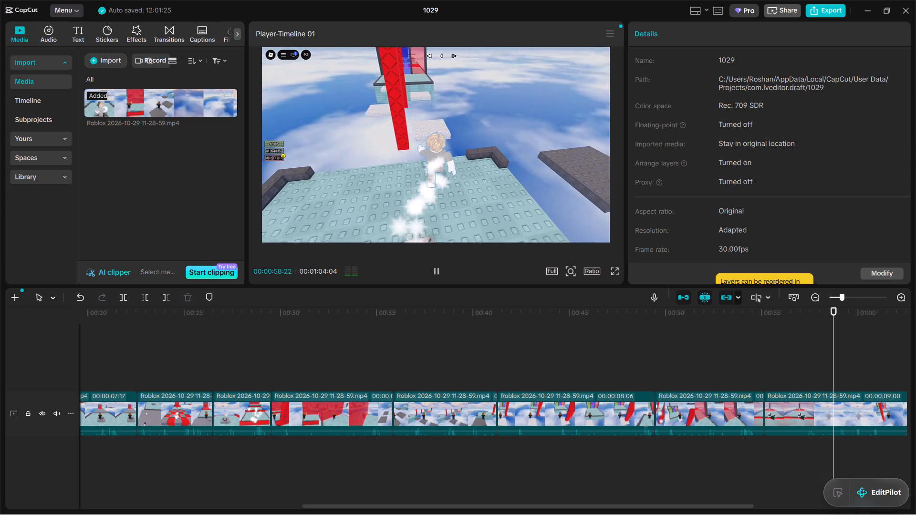
drag(621, 505, 718, 500)
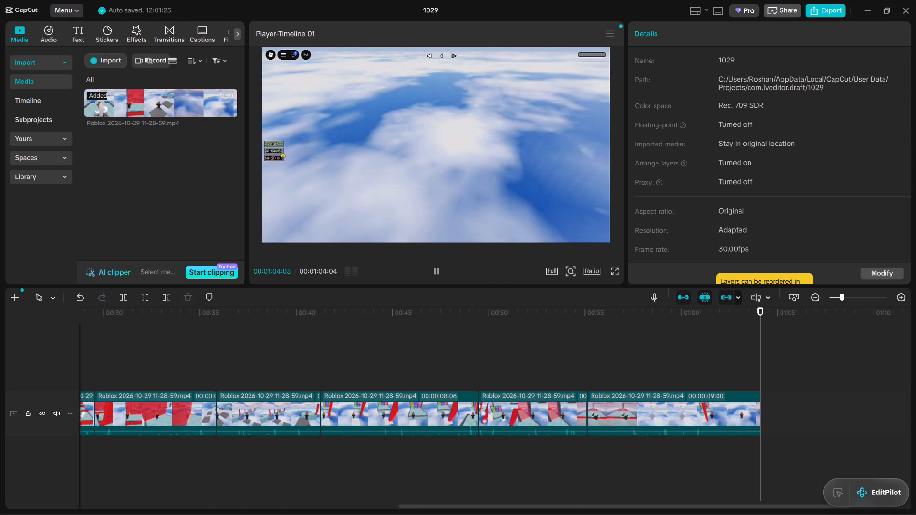
click(669, 419)
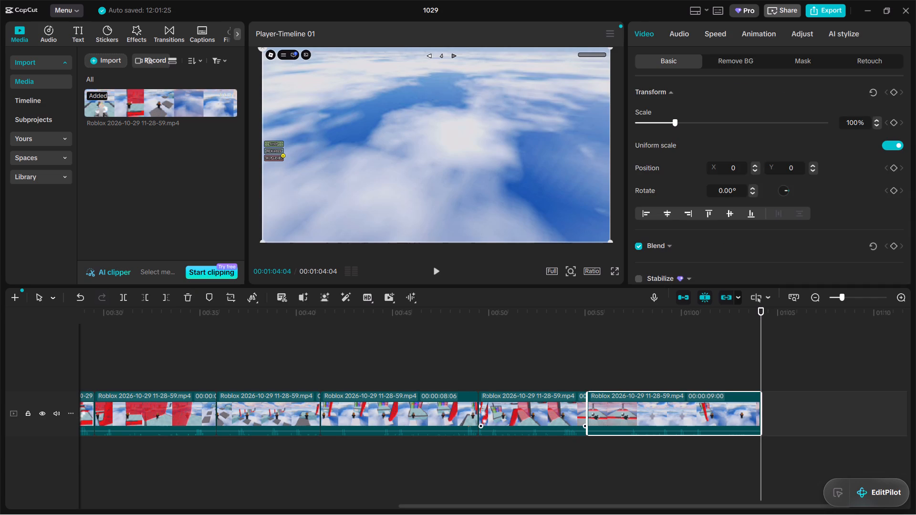
click(553, 398)
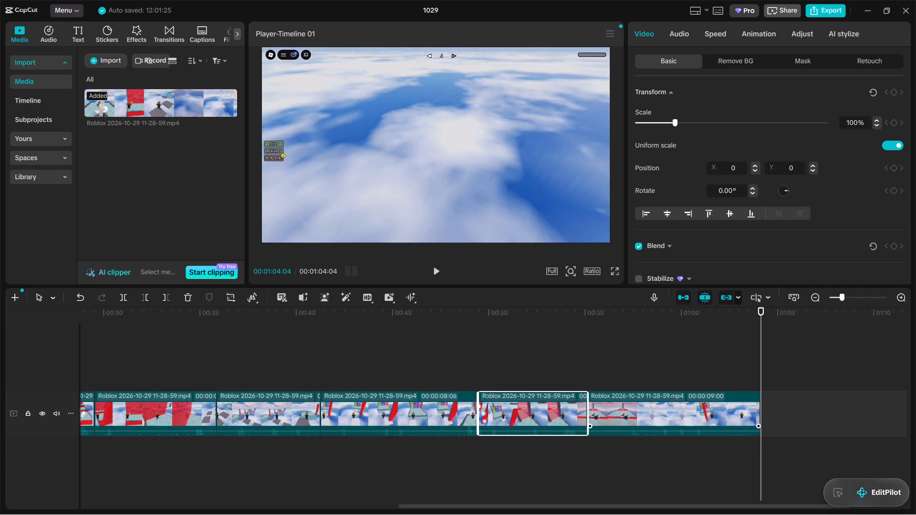
right_click(655, 413)
right_click(655, 413)
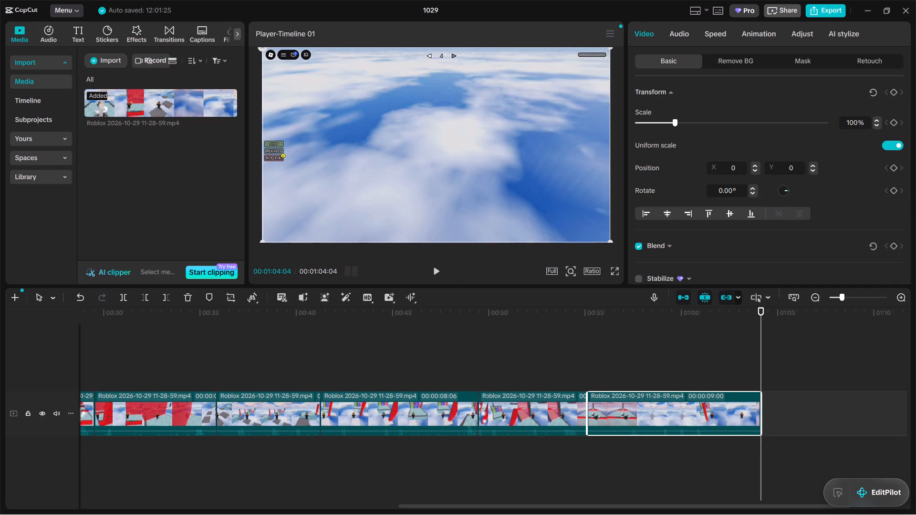
right_drag(681, 442, 676, 430)
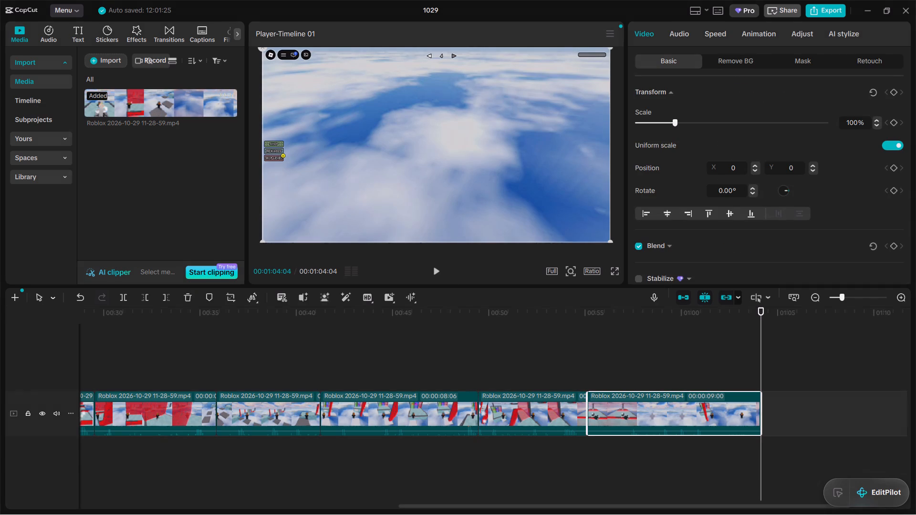
right_click(671, 407)
right_click(671, 406)
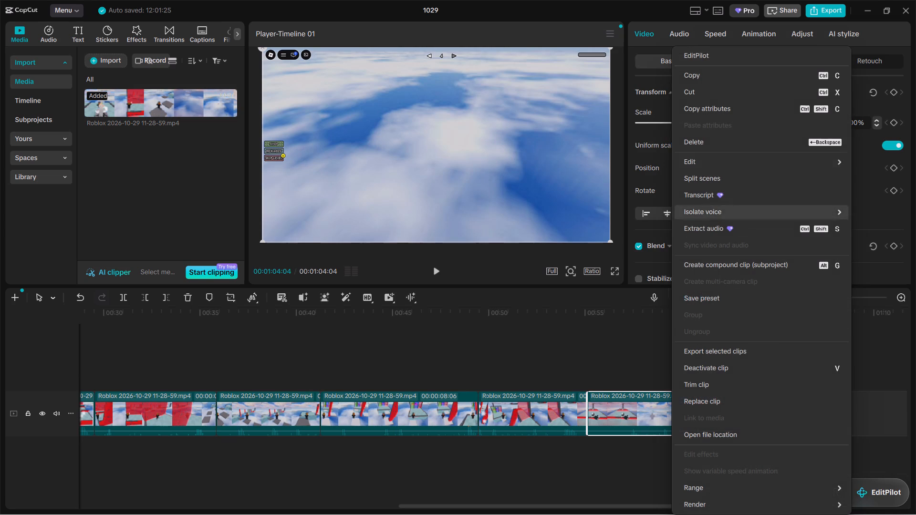
click(715, 145)
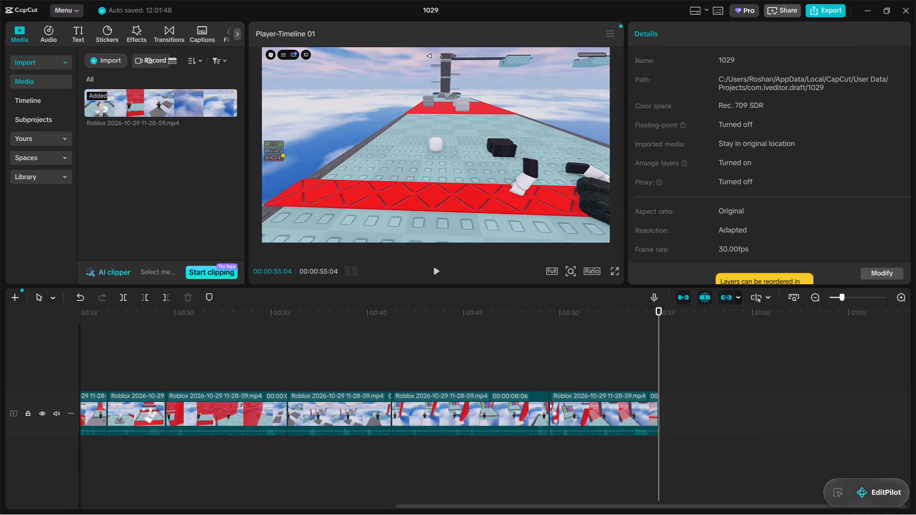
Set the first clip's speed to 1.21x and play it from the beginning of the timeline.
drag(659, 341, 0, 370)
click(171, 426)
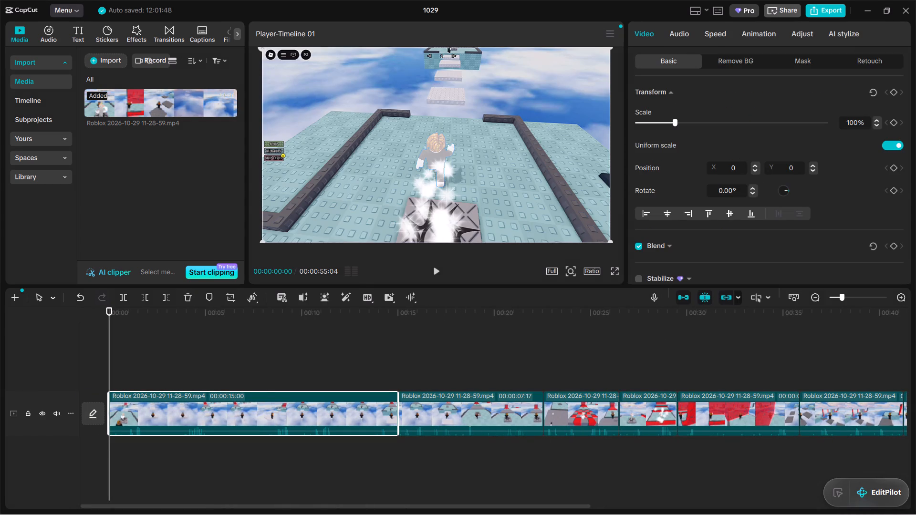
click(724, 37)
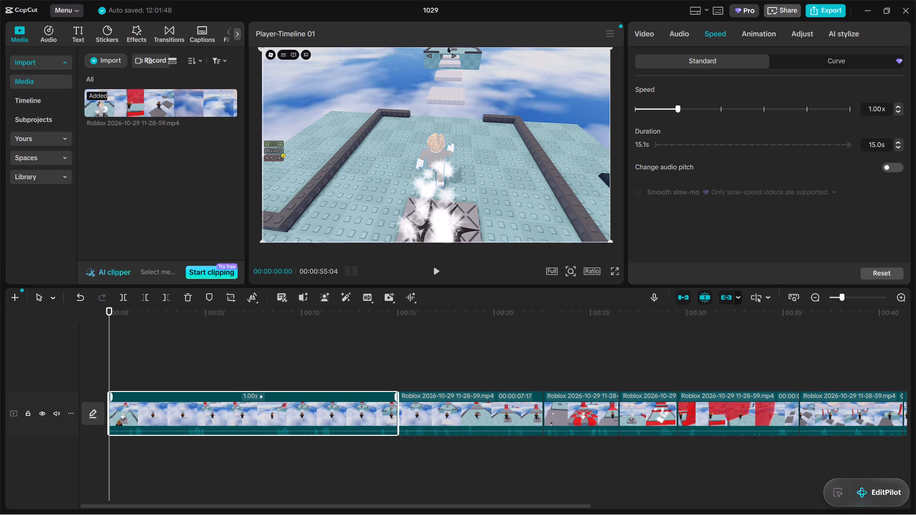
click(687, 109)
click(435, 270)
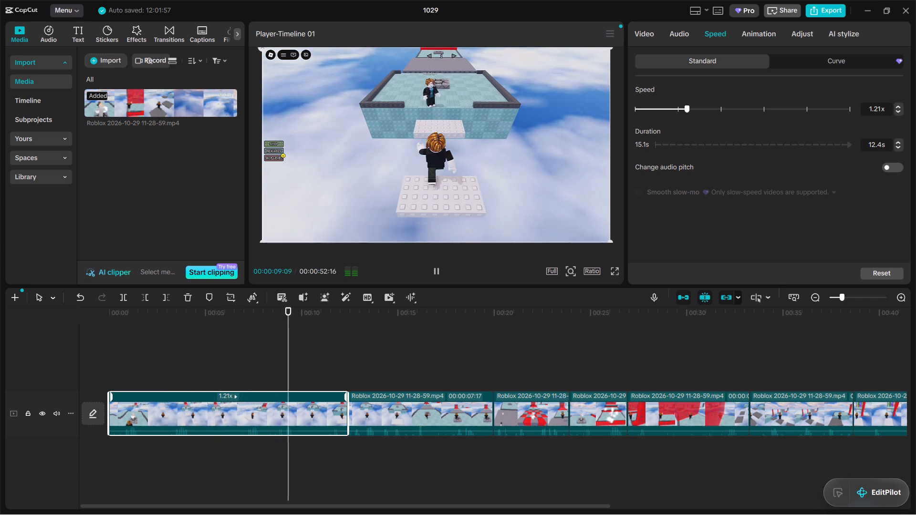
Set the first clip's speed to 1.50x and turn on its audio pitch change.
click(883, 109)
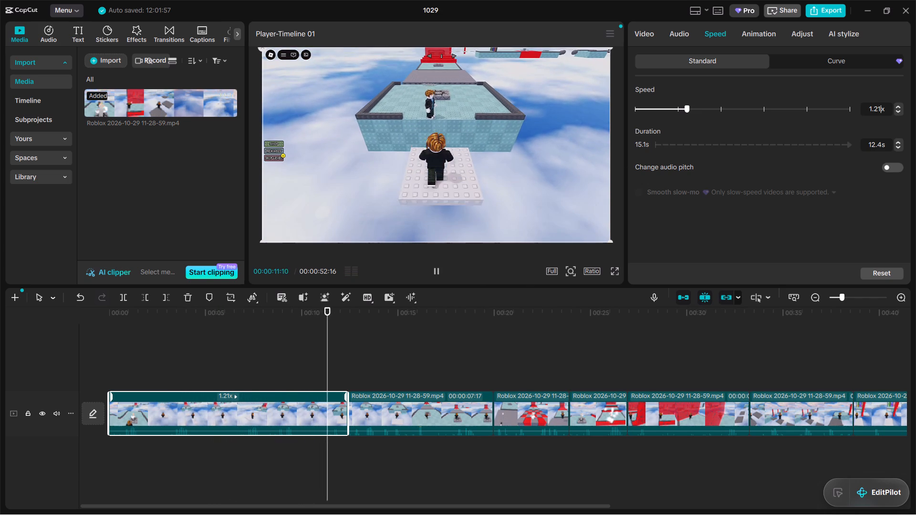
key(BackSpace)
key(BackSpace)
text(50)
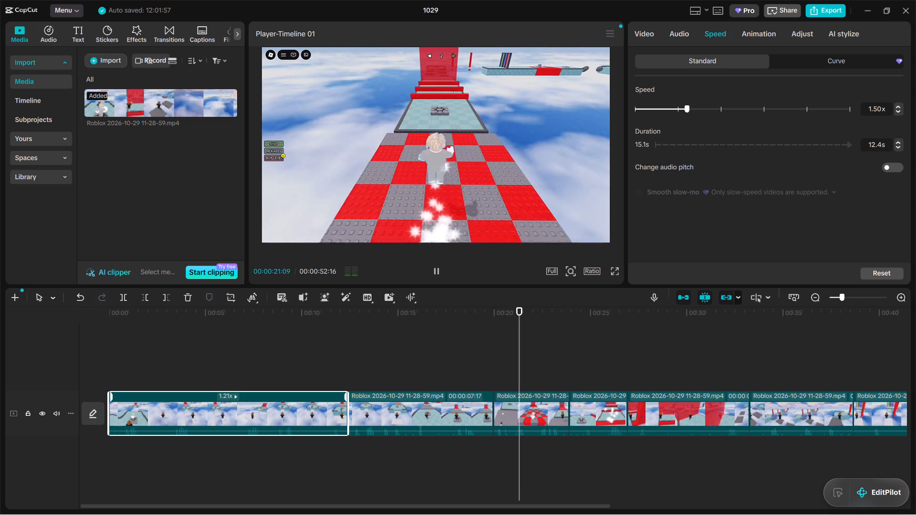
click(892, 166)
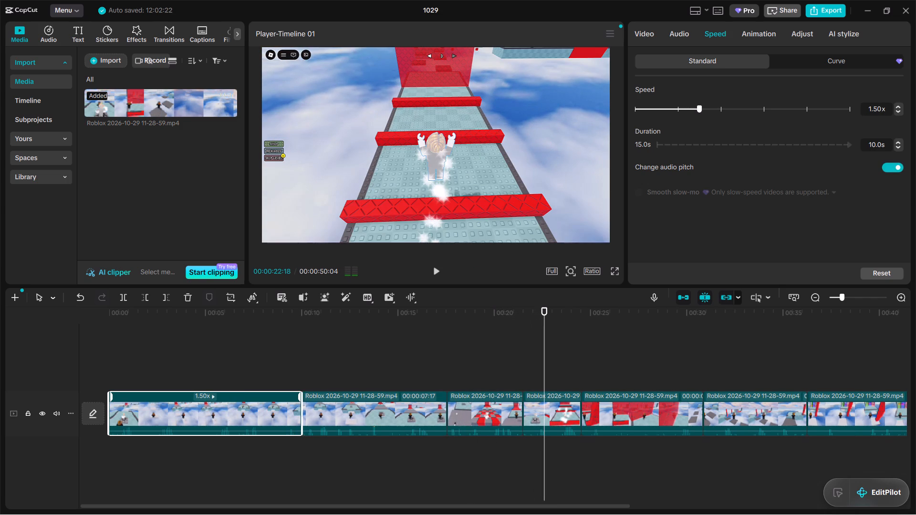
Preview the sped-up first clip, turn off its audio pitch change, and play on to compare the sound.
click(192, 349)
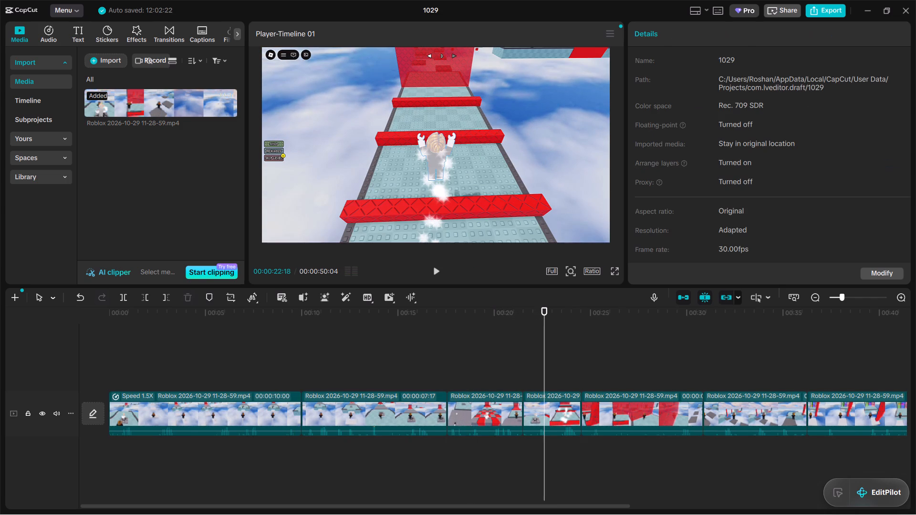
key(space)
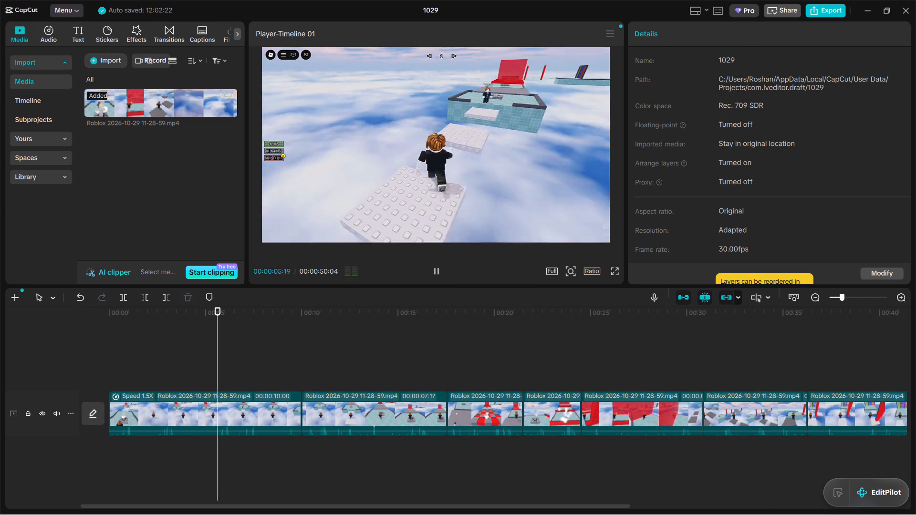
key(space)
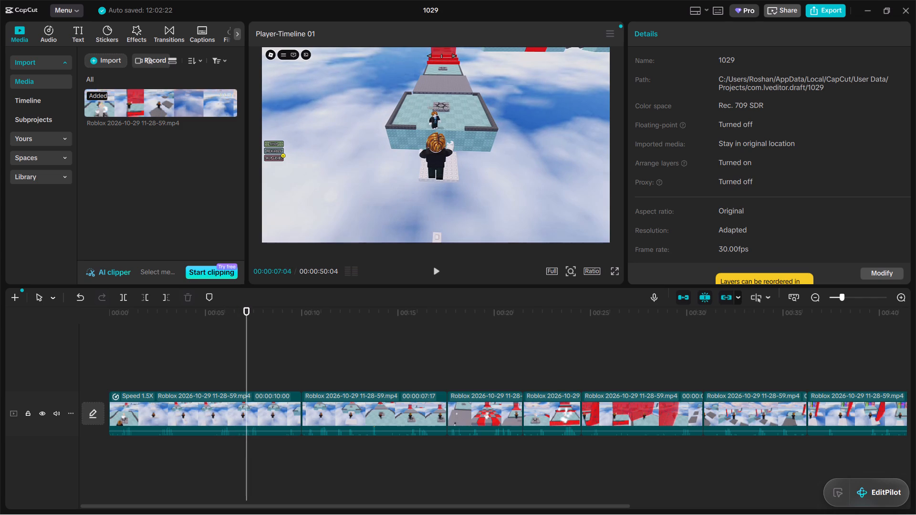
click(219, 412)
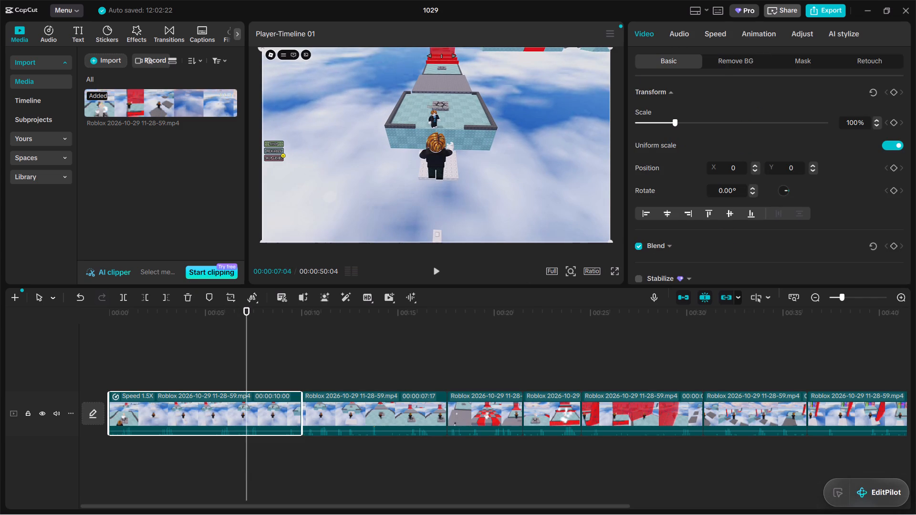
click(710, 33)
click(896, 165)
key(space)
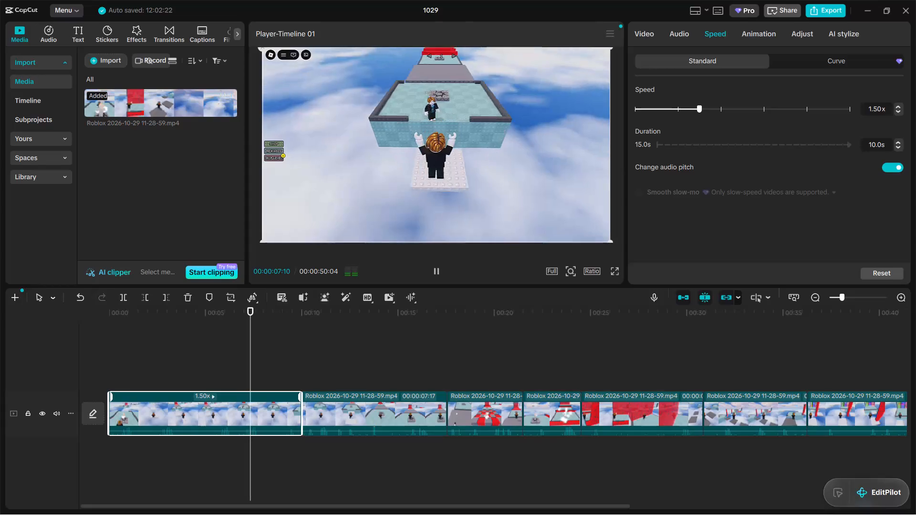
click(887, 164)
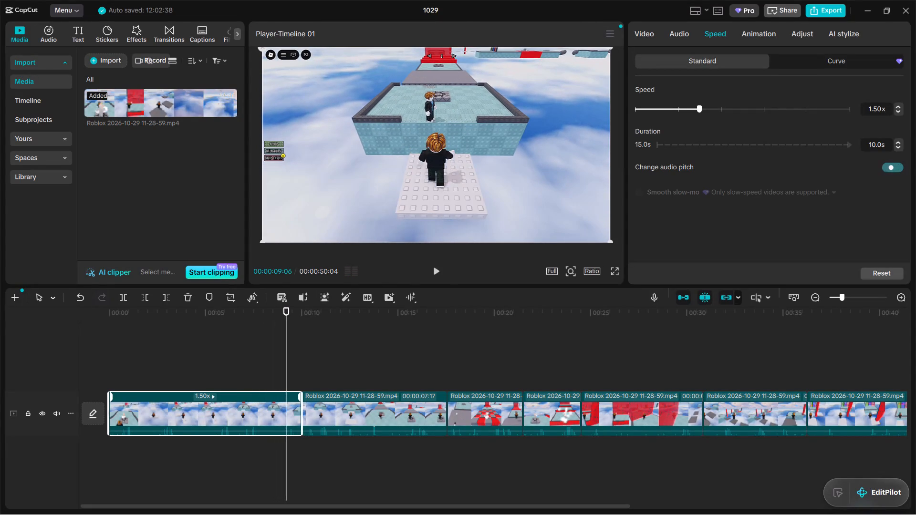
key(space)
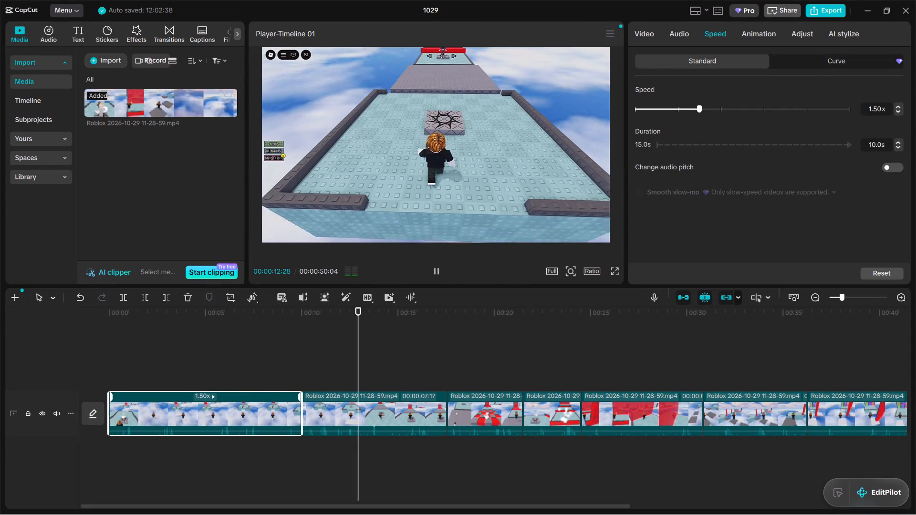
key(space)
Replay the first clip from 00:00:00:14 and set its speed to 1.40x.
click(78, 352)
click(118, 354)
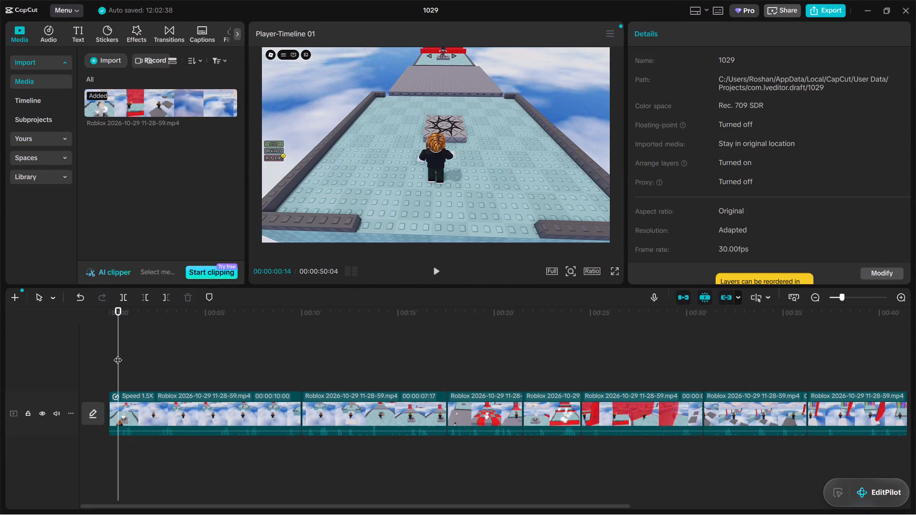
click(225, 402)
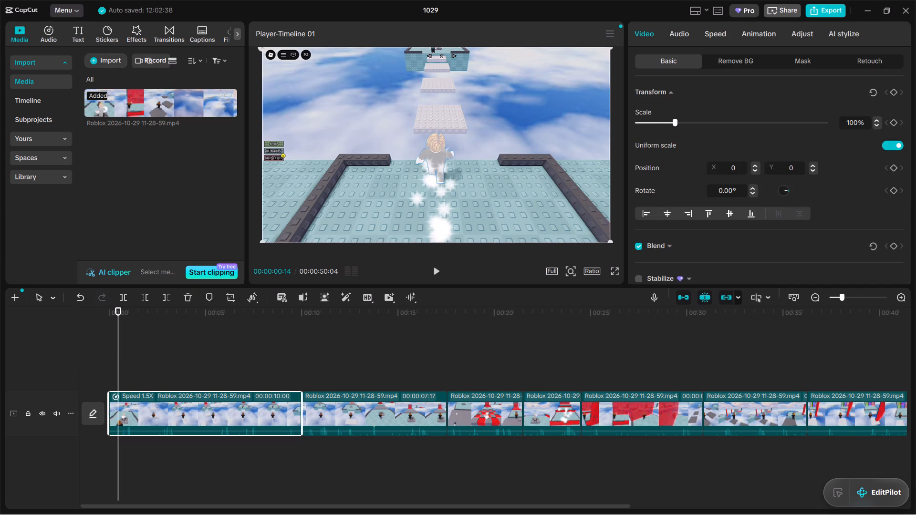
click(720, 38)
key(space)
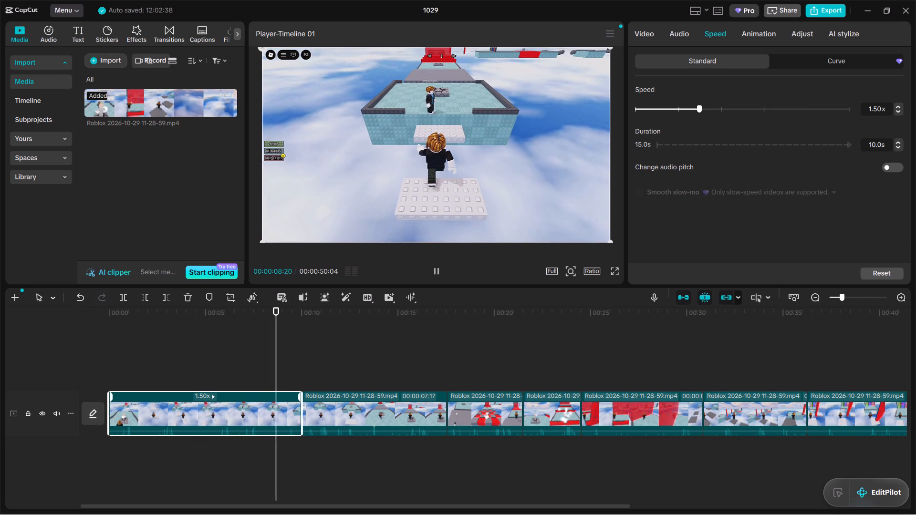
key(space)
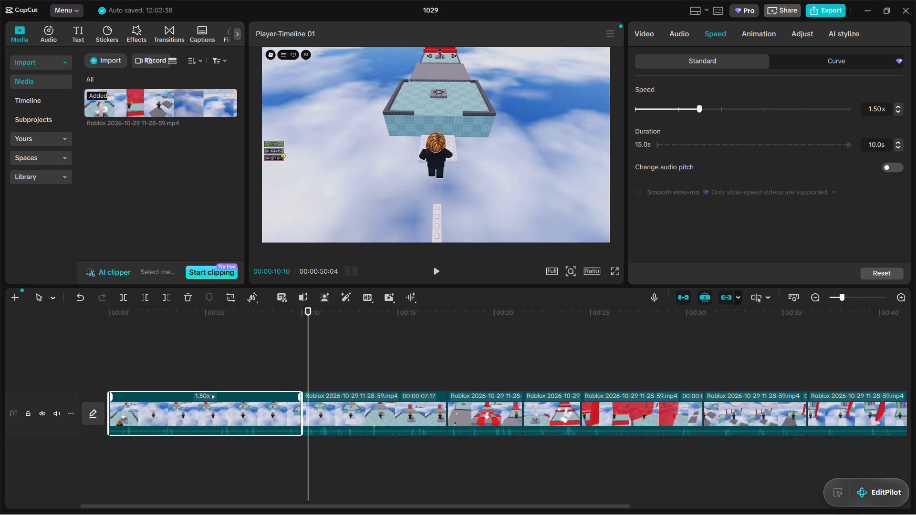
click(875, 107)
key(BackSpace)
key(4)
click(363, 405)
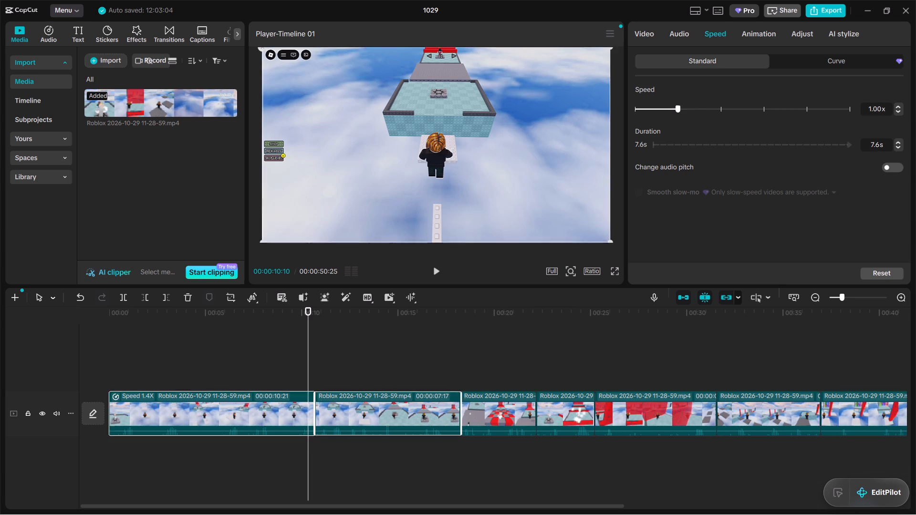
Set the speed of the second clip on the timeline to 1.40x.
click(874, 107)
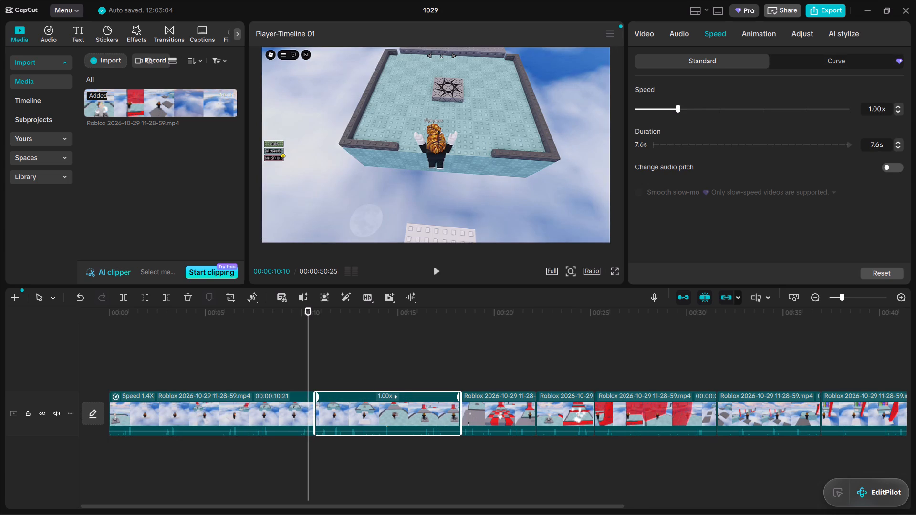
key(Right)
key(BackSpace)
key(4)
Set the third clip's speed to 1.40x and reopen its speed settings to check the value.
click(485, 410)
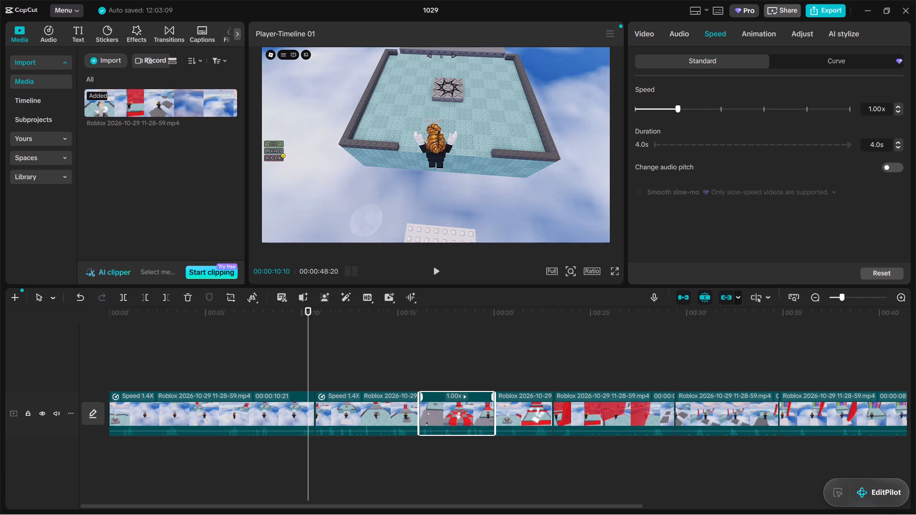
click(874, 109)
key(Right)
key(BackSpace)
key(4)
click(530, 402)
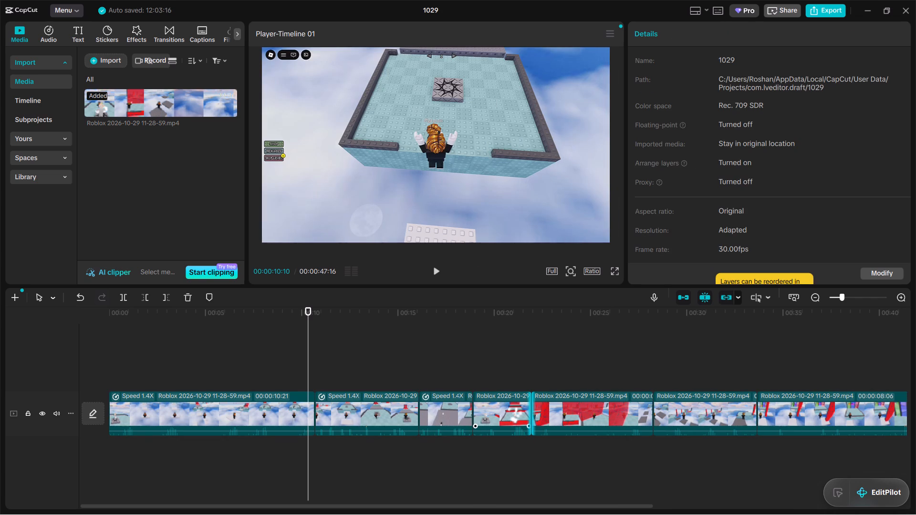
click(439, 408)
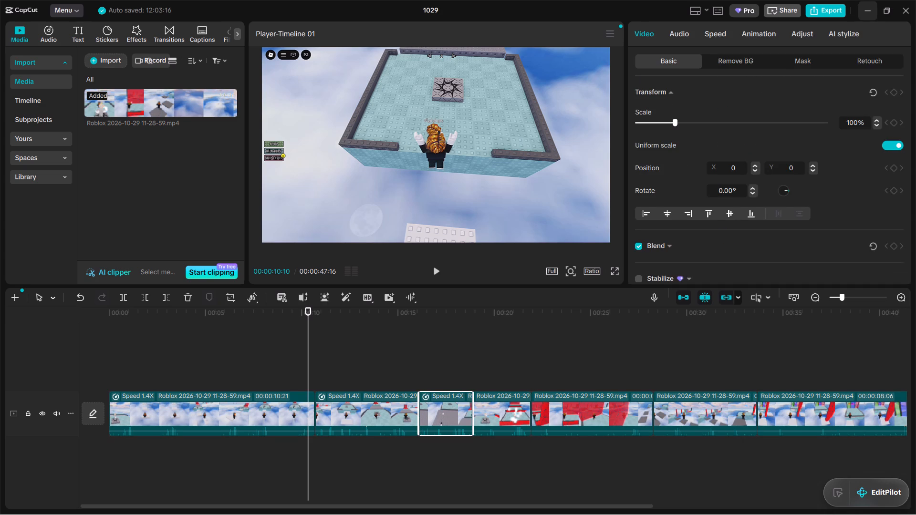
click(715, 34)
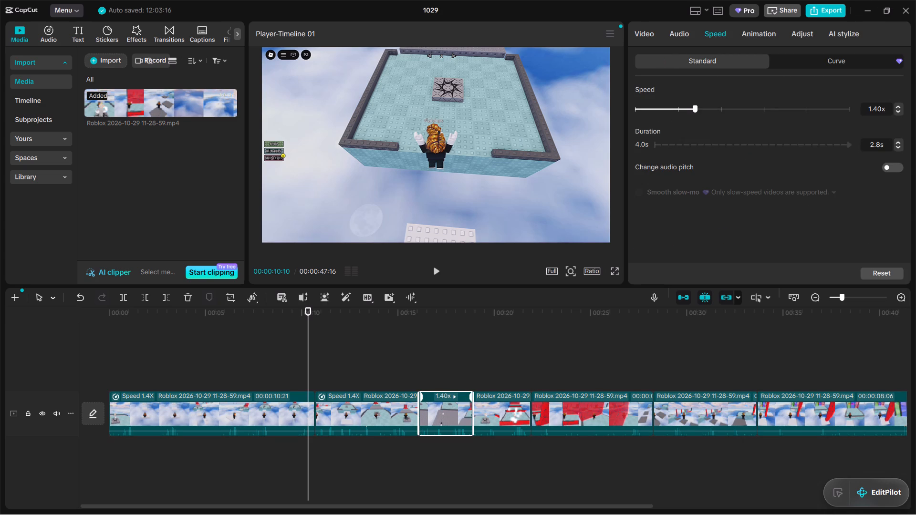
Set the speed of the fourth clip on the timeline to 1.40x.
click(492, 410)
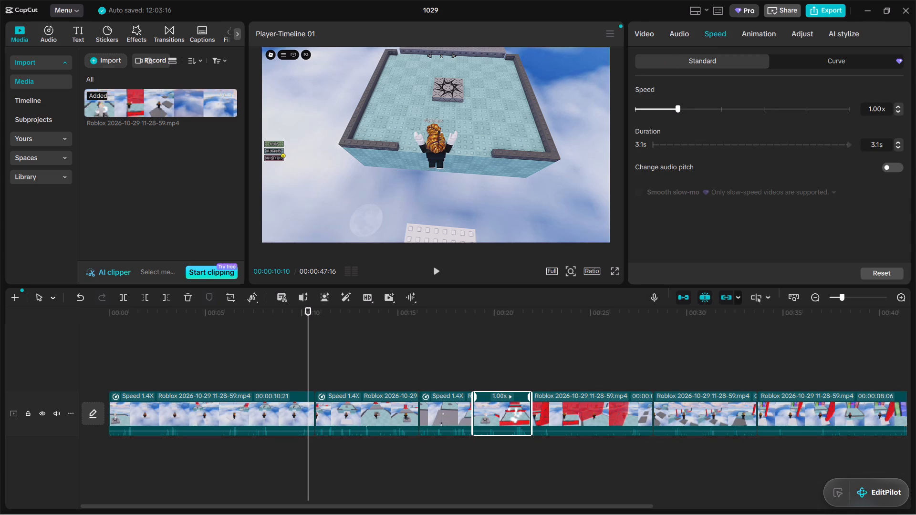
click(509, 396)
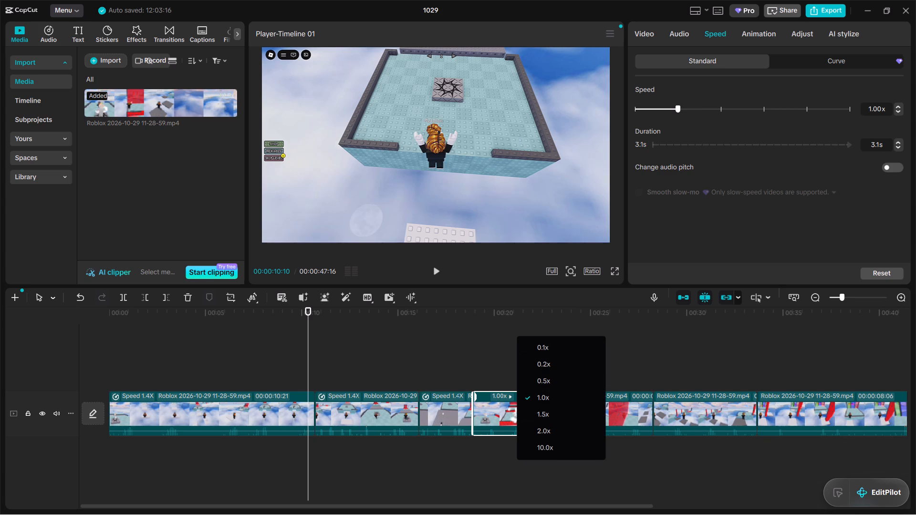
click(876, 107)
key(BackSpace)
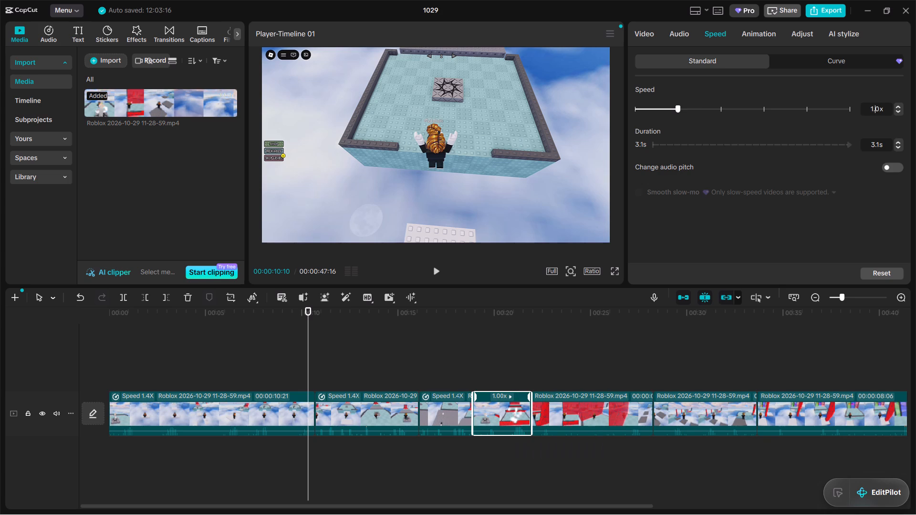
key(4)
Set the speed of the fifth clip on the timeline to 1.40x.
click(562, 407)
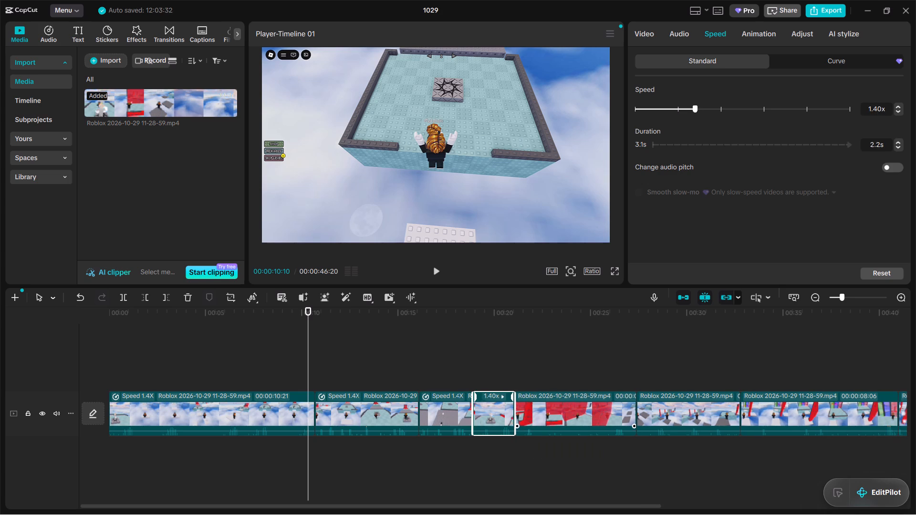
click(877, 108)
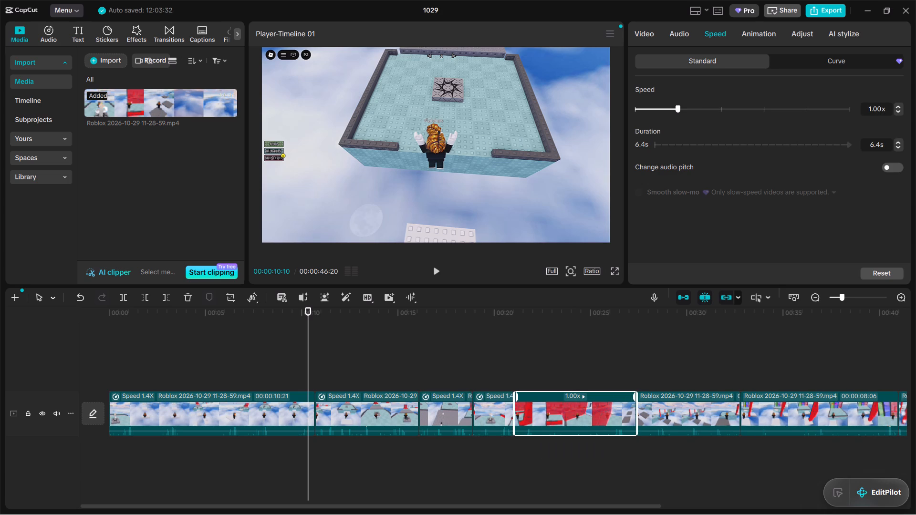
key(BackSpace)
key(4)
Set the speed of the sixth clip on the timeline to 1.40x.
click(670, 397)
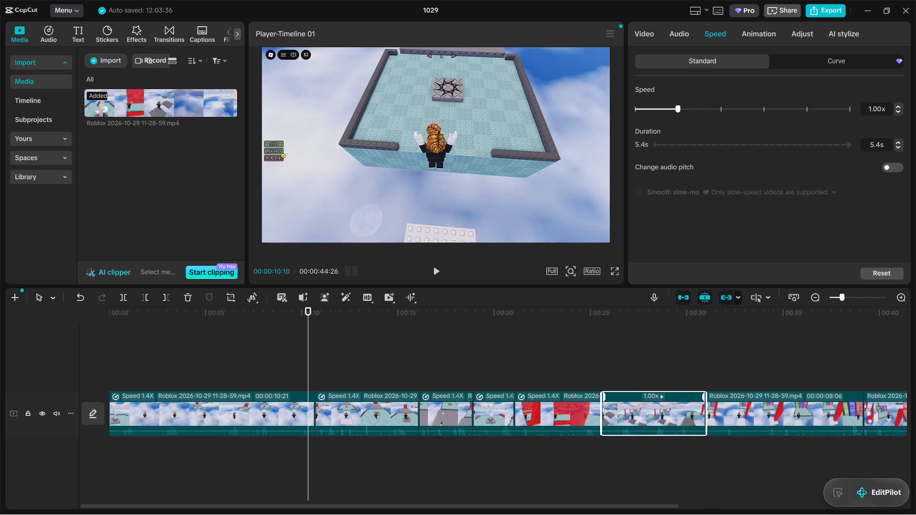
click(877, 105)
key(BackSpace)
key(4)
Set the speed of the seventh clip on the timeline to 1.40x.
click(734, 402)
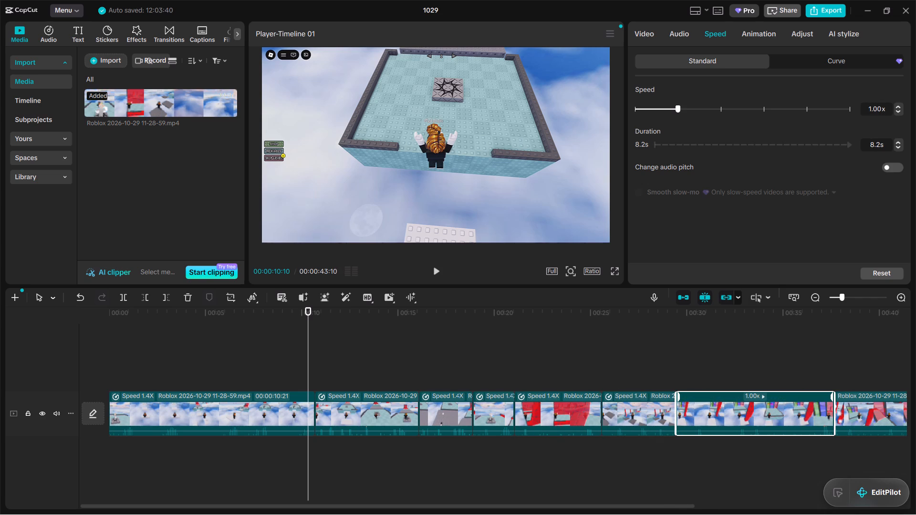
click(878, 104)
key(BackSpace)
key(4)
Set the speed of the eighth and last clip on the timeline to 1.40x.
click(858, 401)
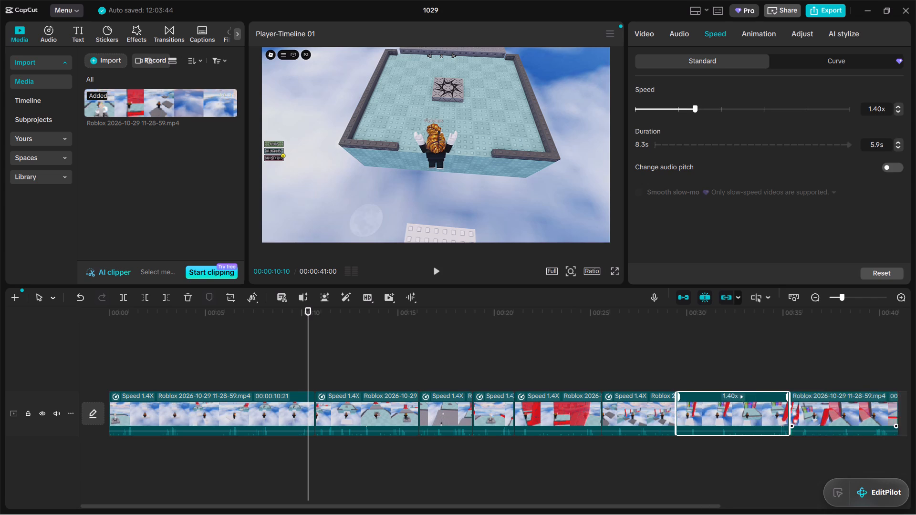
click(880, 106)
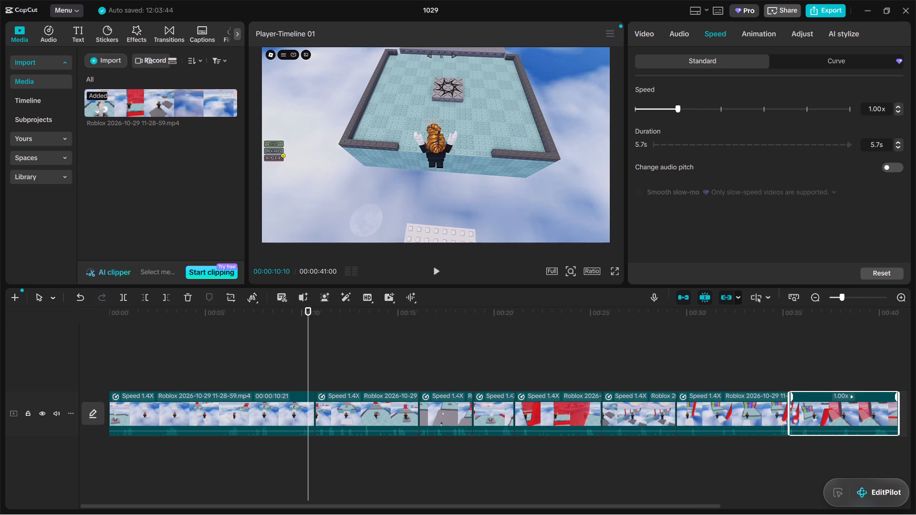
key(Left)
key(BackSpace)
key(4)
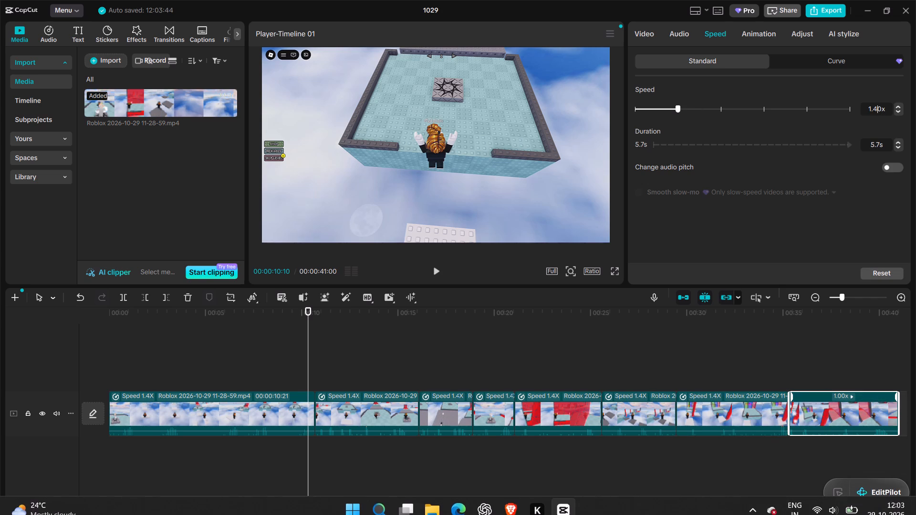
Return the playhead to 00:00:00:00 and play the sped-up timeline from the beginning.
drag(635, 506, 743, 481)
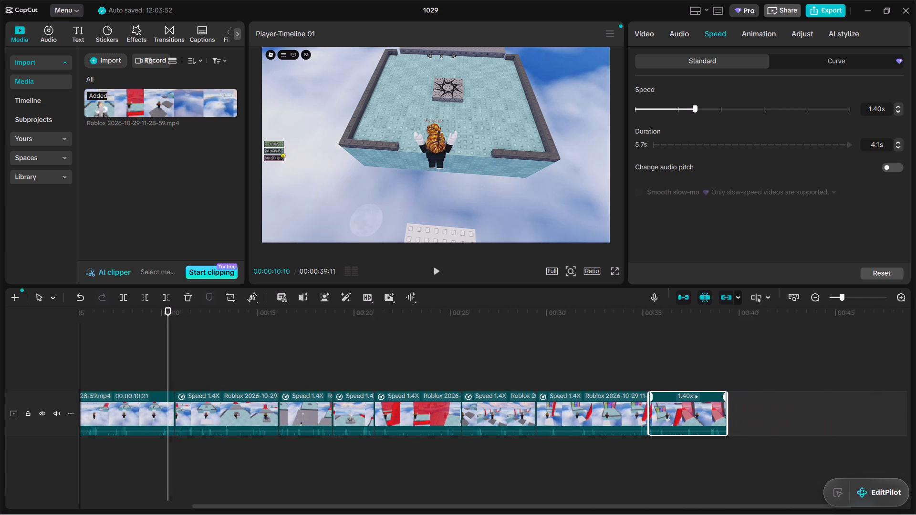
drag(743, 481, 507, 493)
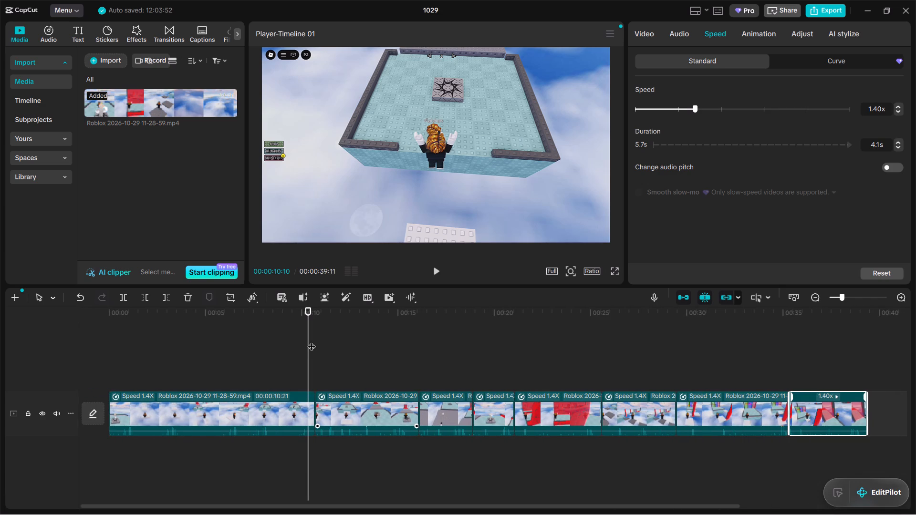
drag(312, 340, 309, 336)
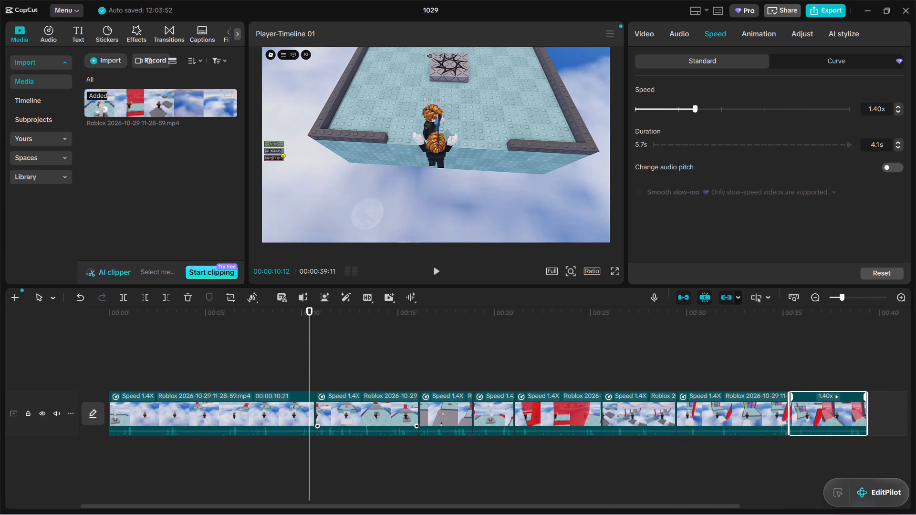
drag(310, 356, 18, 386)
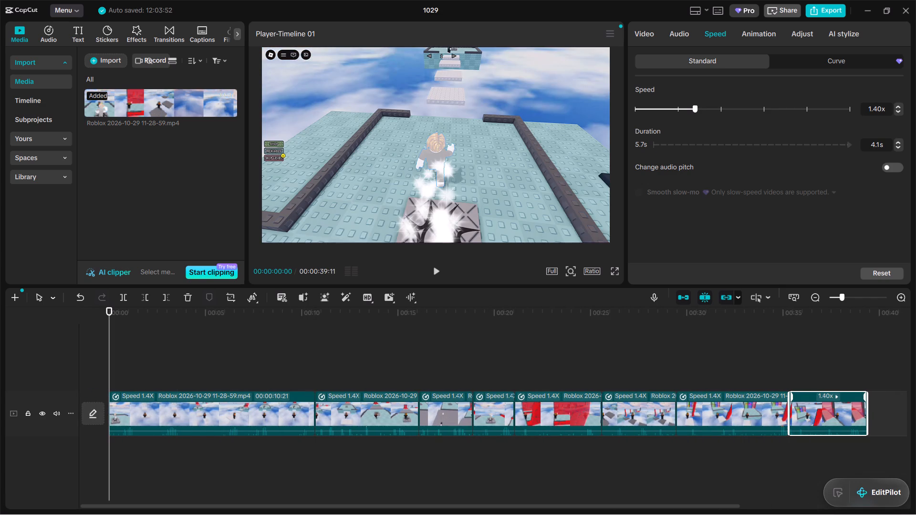
click(435, 269)
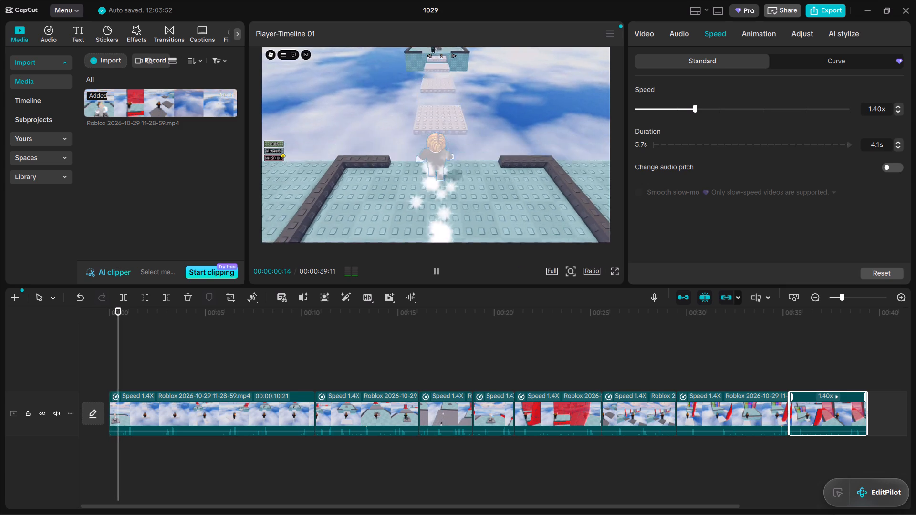
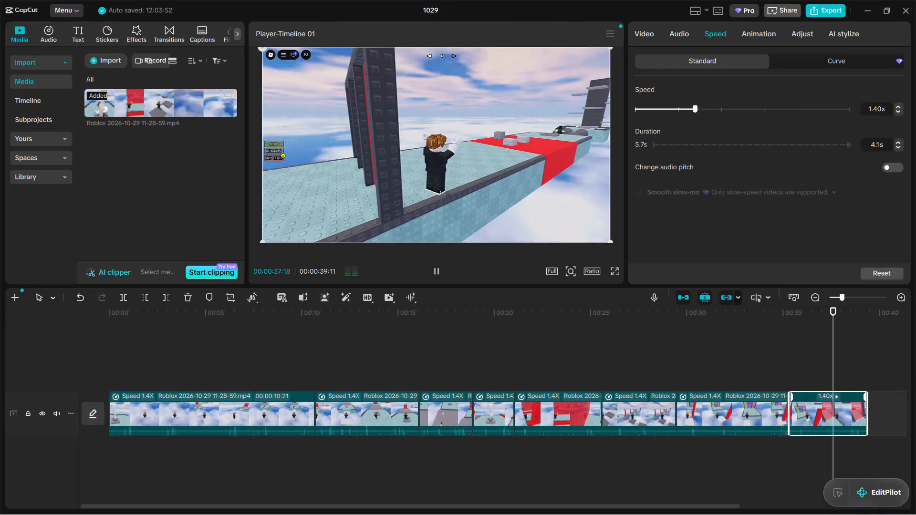
Pause playback and change the project's aspect ratio to 3:4.
click(434, 270)
click(588, 272)
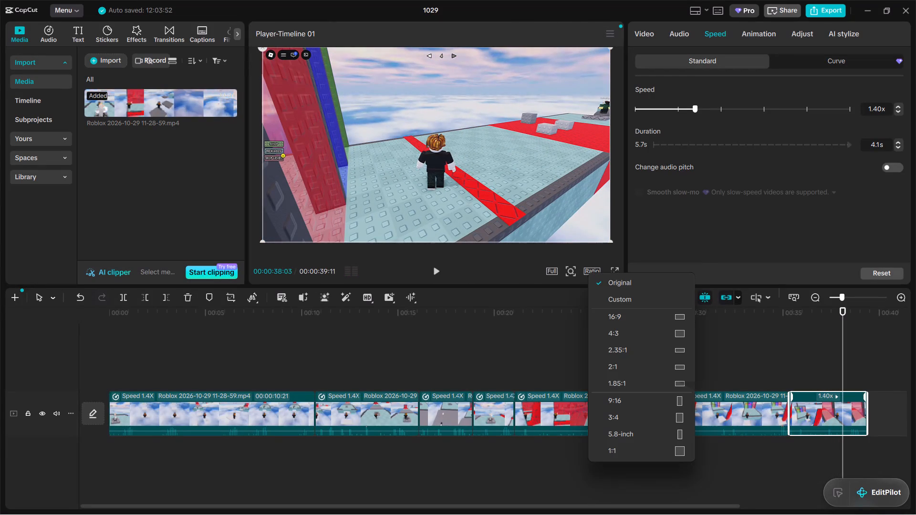
click(624, 420)
Scale up the last clip in the preview so it extends well past both sides of the 3:4 frame.
drag(510, 185, 514, 193)
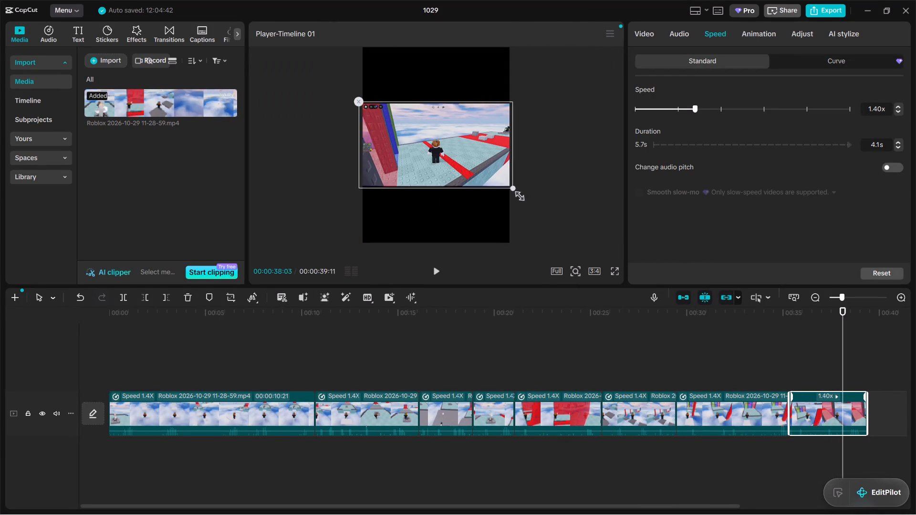
drag(514, 193, 537, 230)
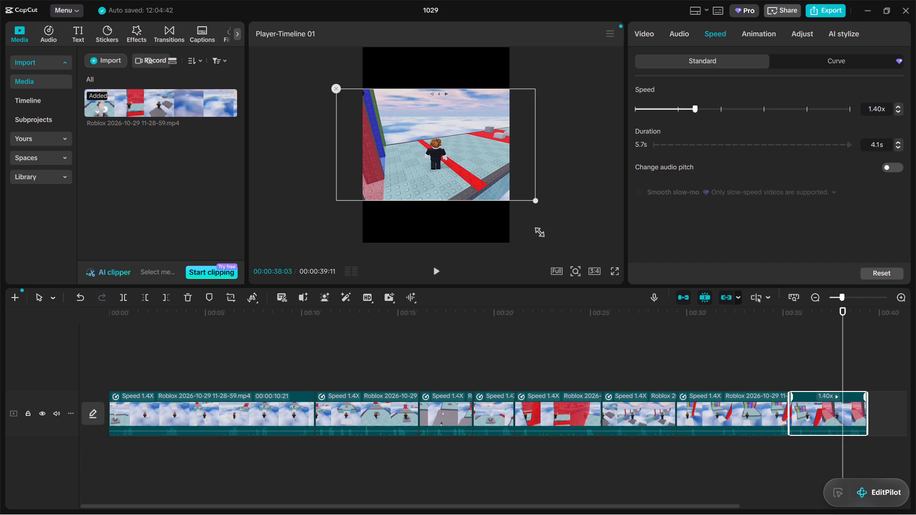
drag(537, 230, 541, 235)
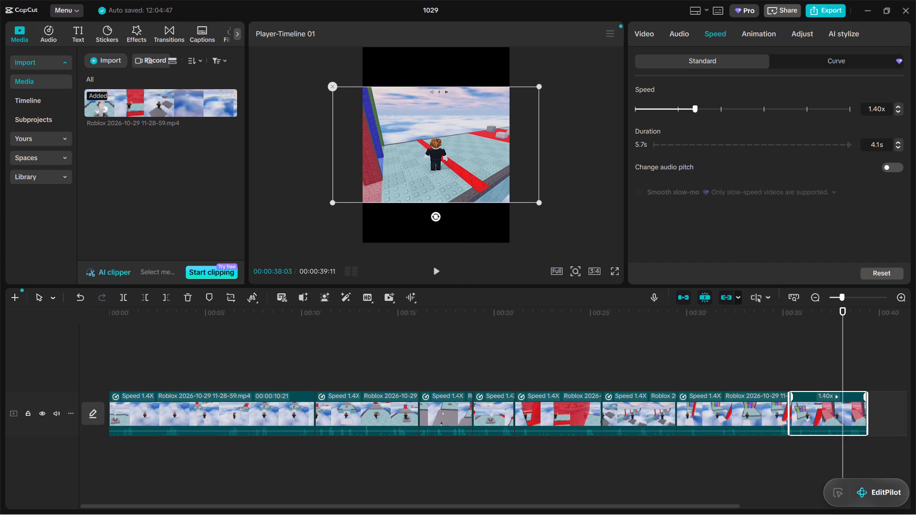
Return the playhead to 00:00:00:00 and scale up the first clip slightly past both sides of the 3:4 frame.
drag(845, 321, 0, 341)
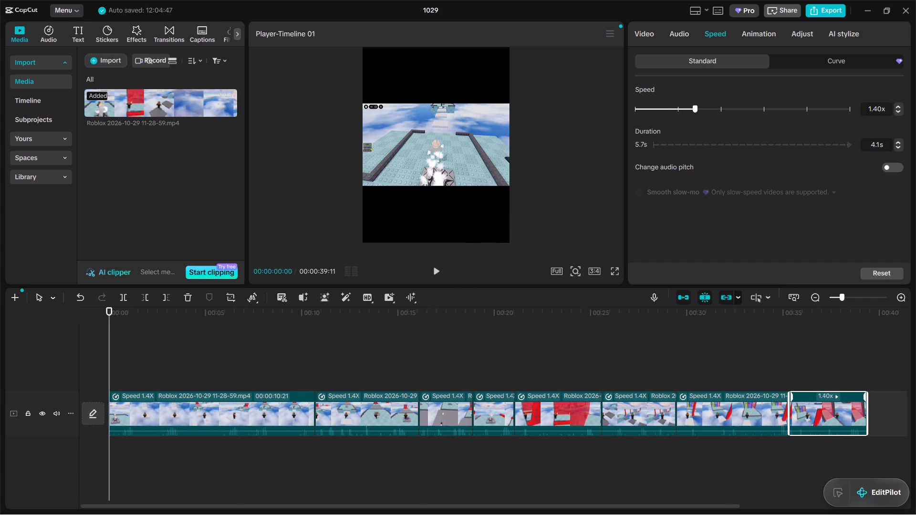
click(430, 126)
drag(510, 186, 516, 192)
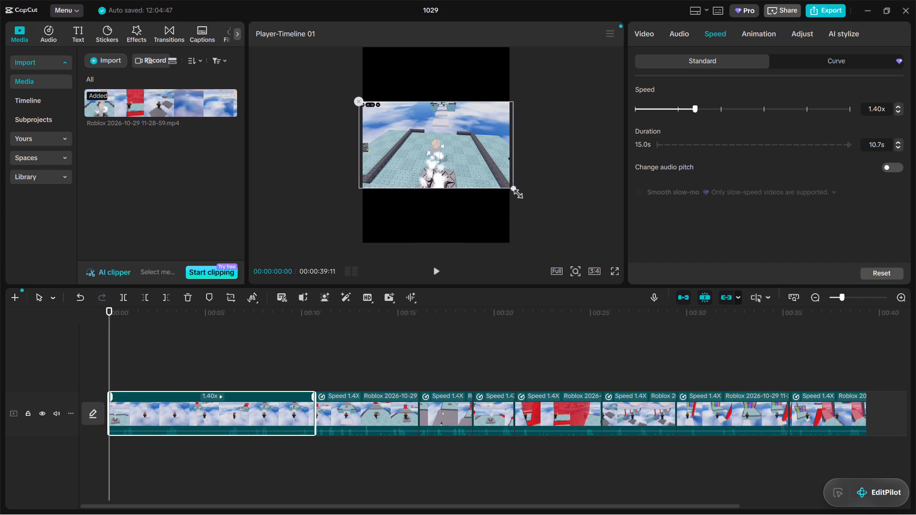
drag(516, 192, 522, 197)
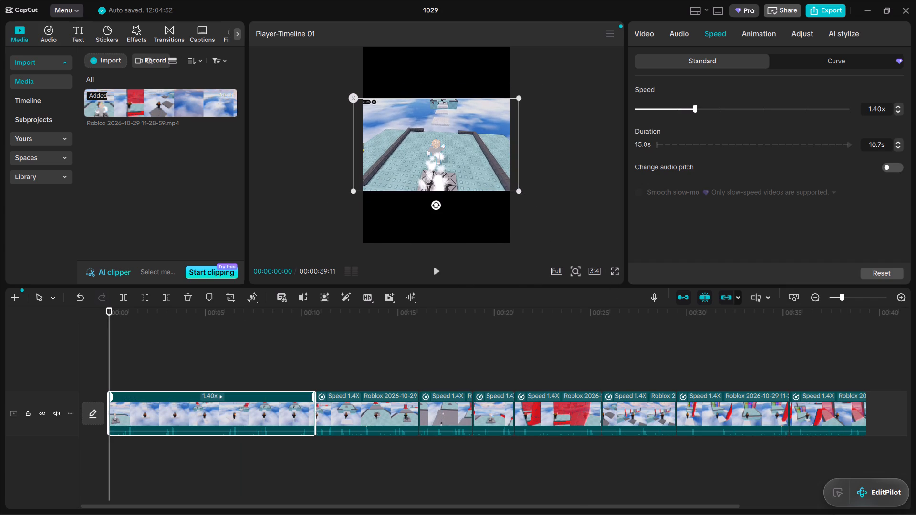
Play the reframed timeline from the beginning in a full-screen preview.
click(615, 273)
key(space)
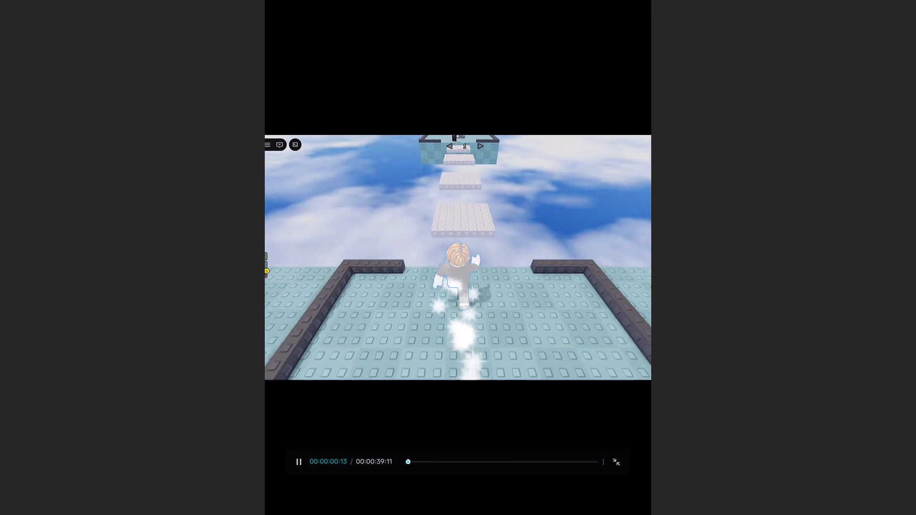
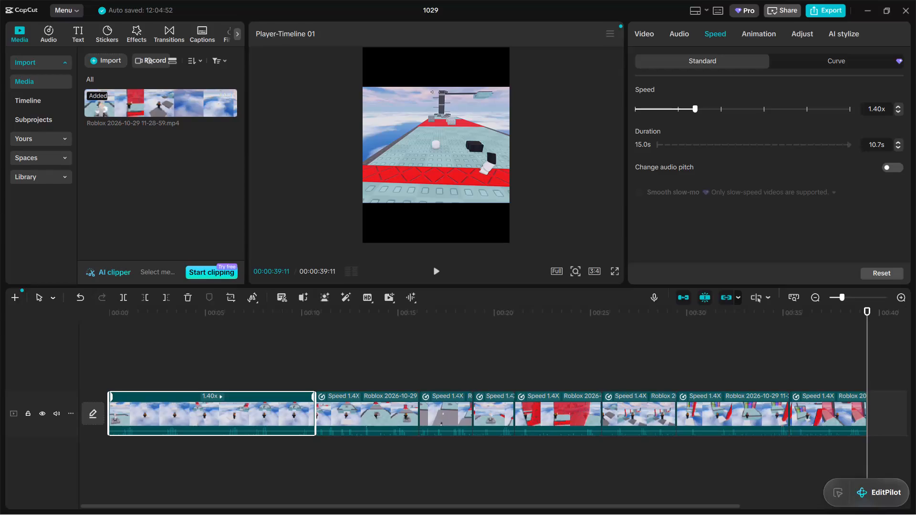
Move the playhead from the end of the timeline back into the first clip, at about 6 seconds.
drag(865, 335, 860, 332)
drag(860, 332, 0, 472)
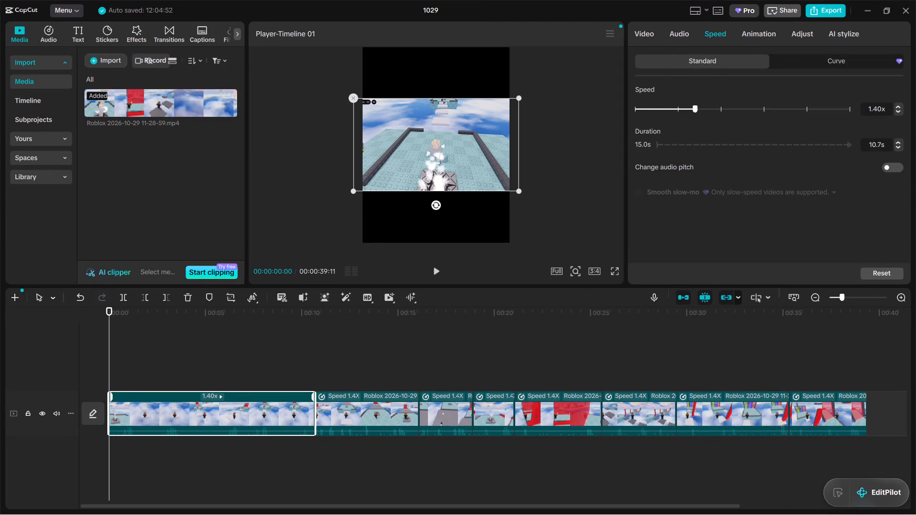
click(235, 352)
Look through the files on New Volume (D:) in File Explorer and return to the CapCut project.
click(437, 503)
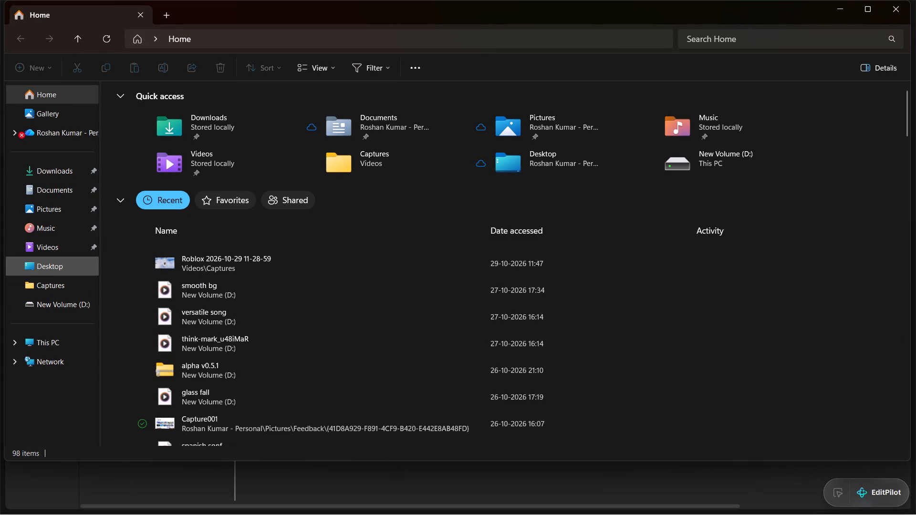
click(50, 303)
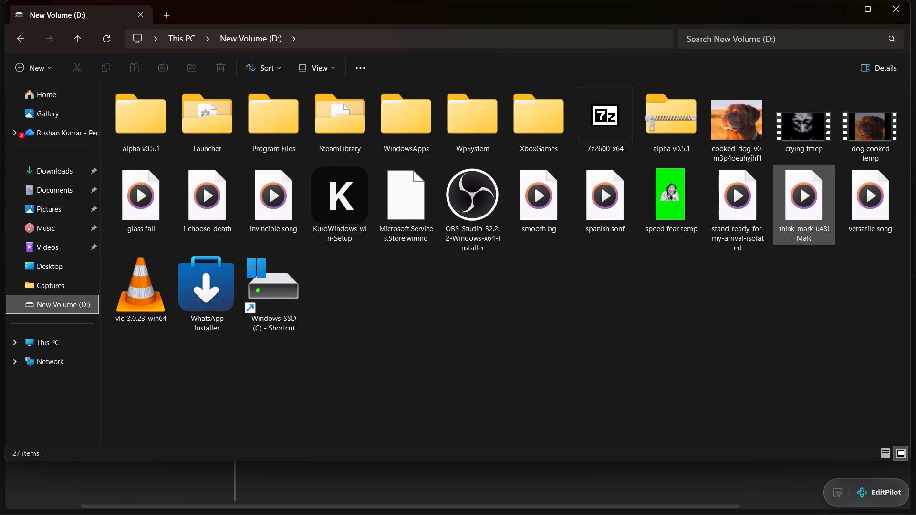
click(834, 10)
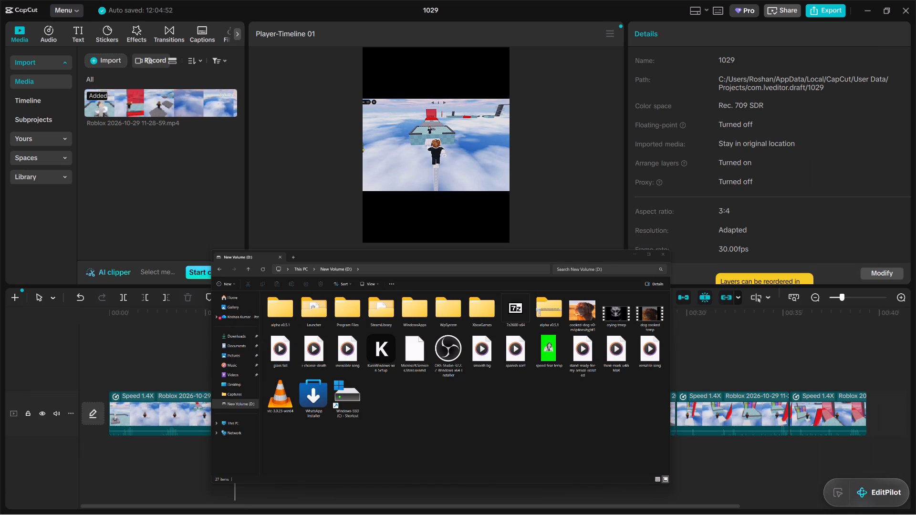
click(433, 267)
click(436, 266)
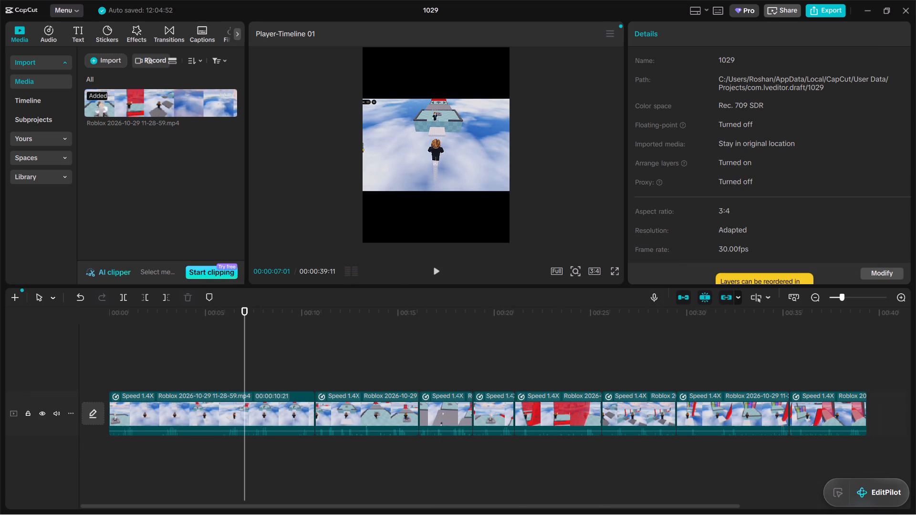
Return the playhead to 00:00:00:00 and briefly play the opening of the first clip.
drag(248, 331, 52, 371)
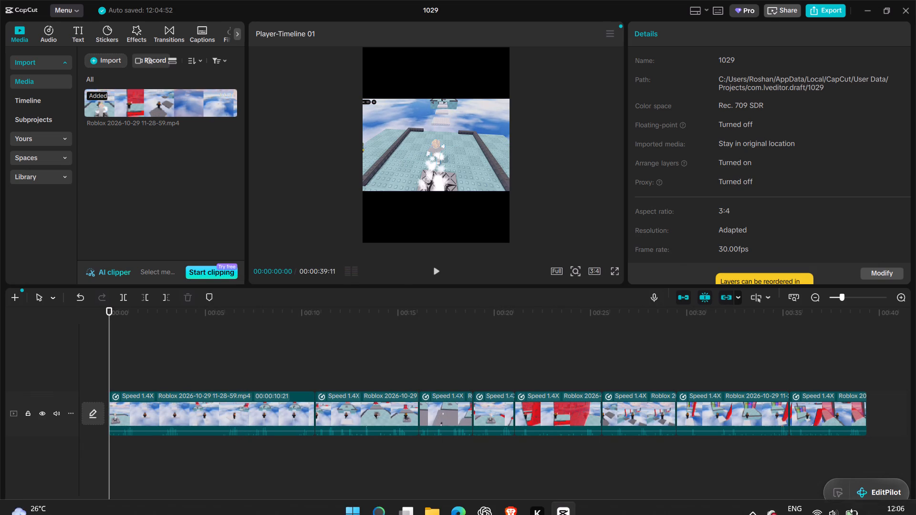
click(434, 270)
click(434, 270)
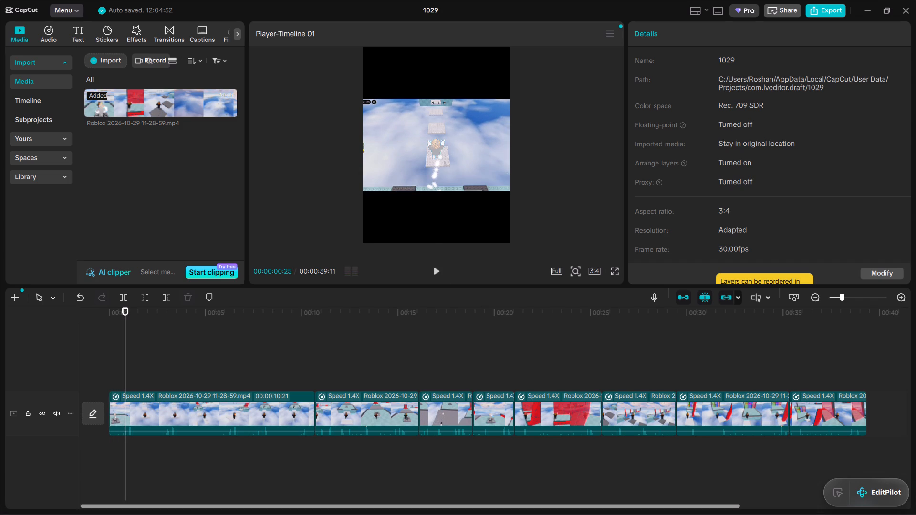
Switch to the Brave browser and search the web for "instants".
click(510, 508)
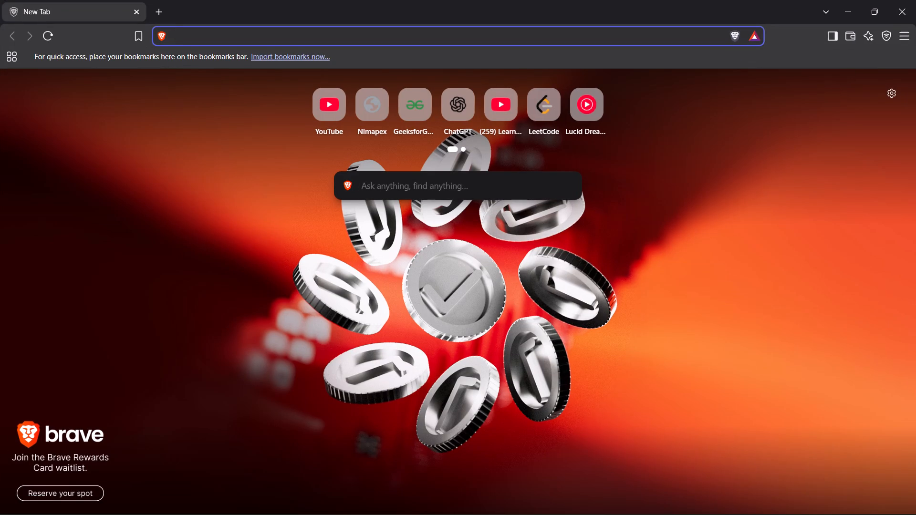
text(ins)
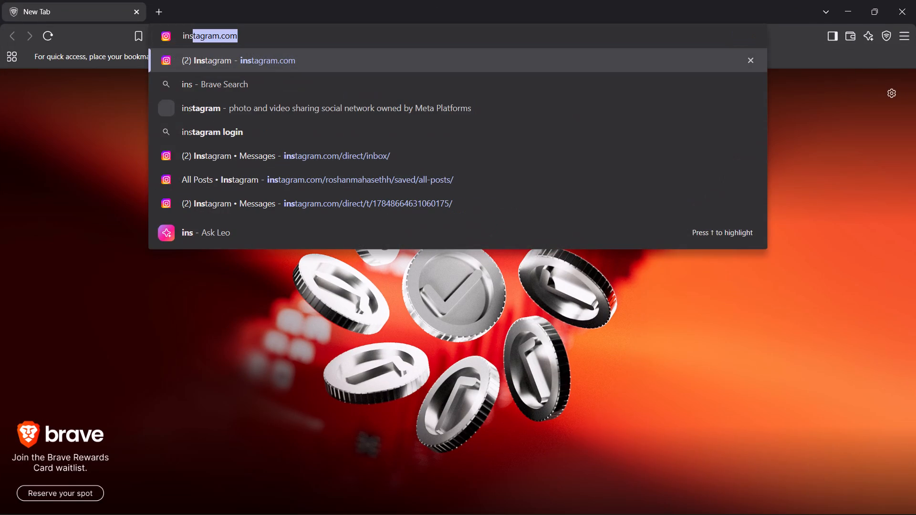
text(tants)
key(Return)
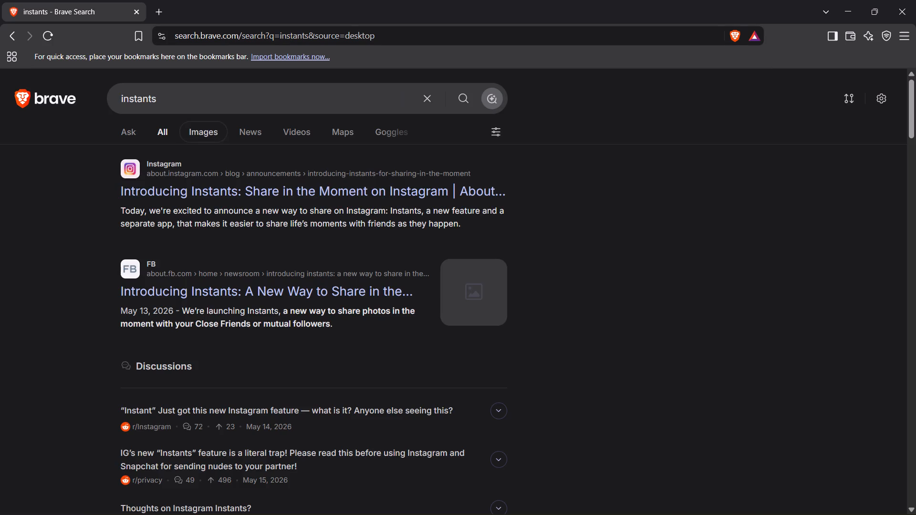
Refine the web search to "instants meme" and open the InstantsMeme free soundboard site from the results.
click(244, 92)
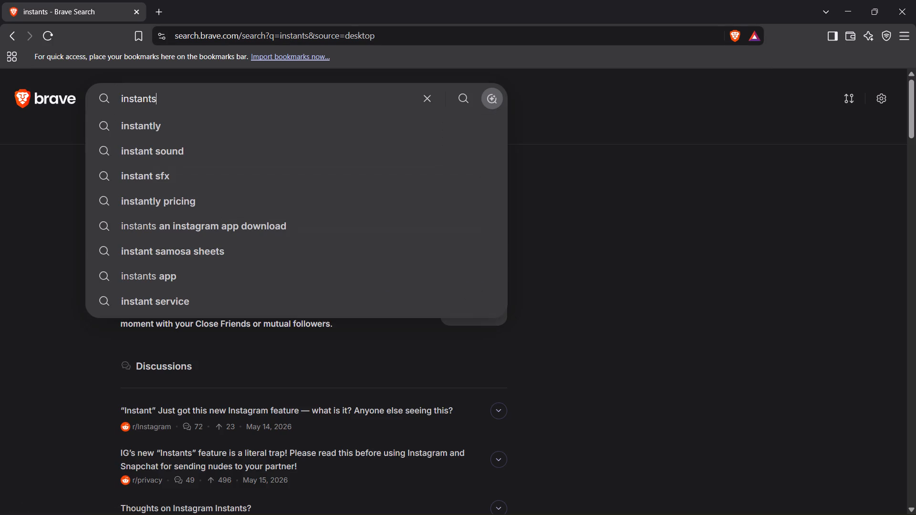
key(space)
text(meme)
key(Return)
scroll(236, 98, down, 1)
scroll(232, 206, down, 2)
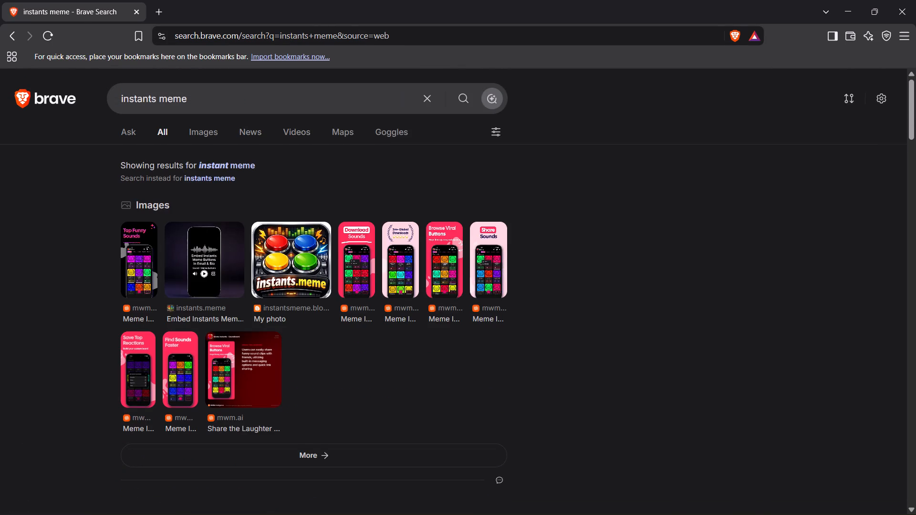
scroll(232, 206, down, 1)
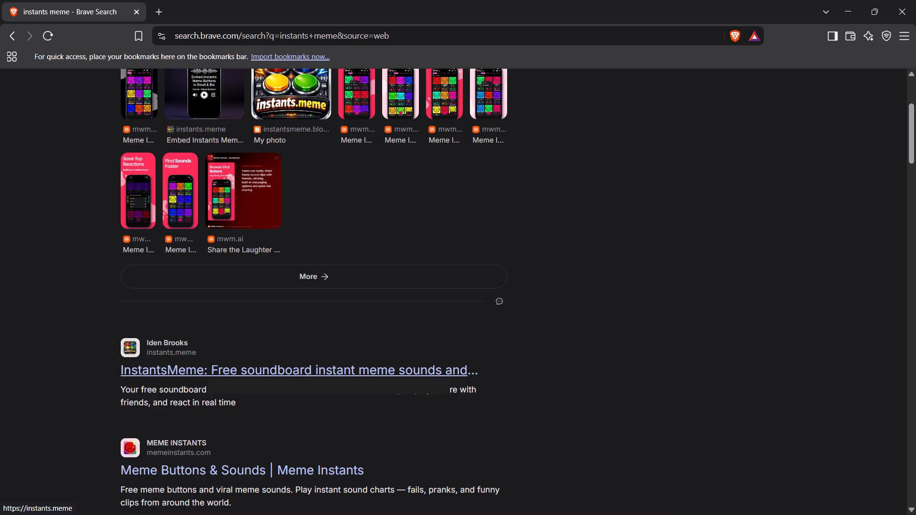
click(202, 370)
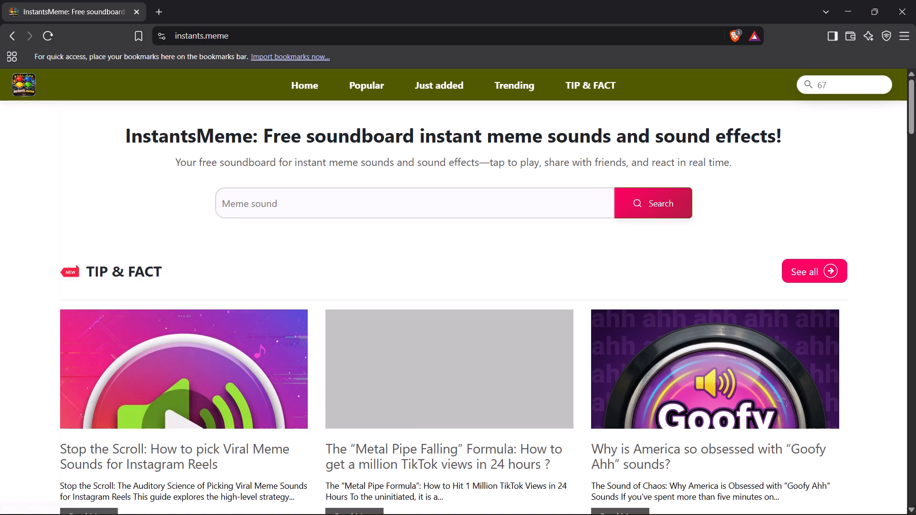
In Brave, leave the InstantsMeme site, search the web for "funny instants" and open the Myinstants Funny Soundboard result.
scroll(180, 408, down, 2)
click(12, 32)
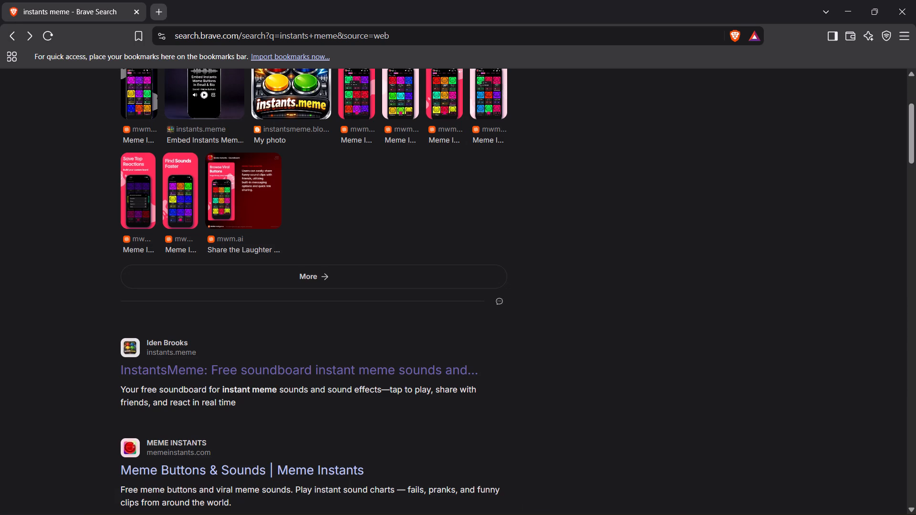
scroll(357, 240, up, 3)
click(327, 94)
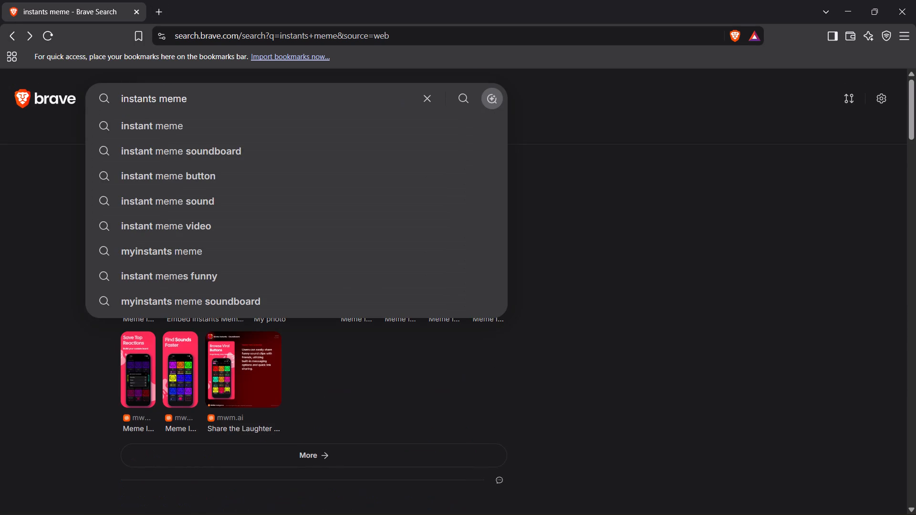
key(ctrl+a)
key(BackSpace)
key(d)
key(BackSpace)
text(funny instants)
key(Return)
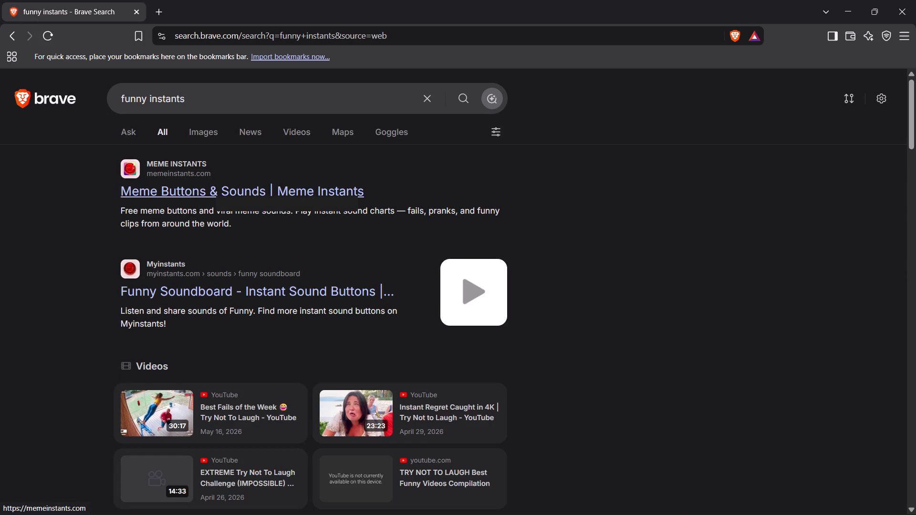
click(206, 298)
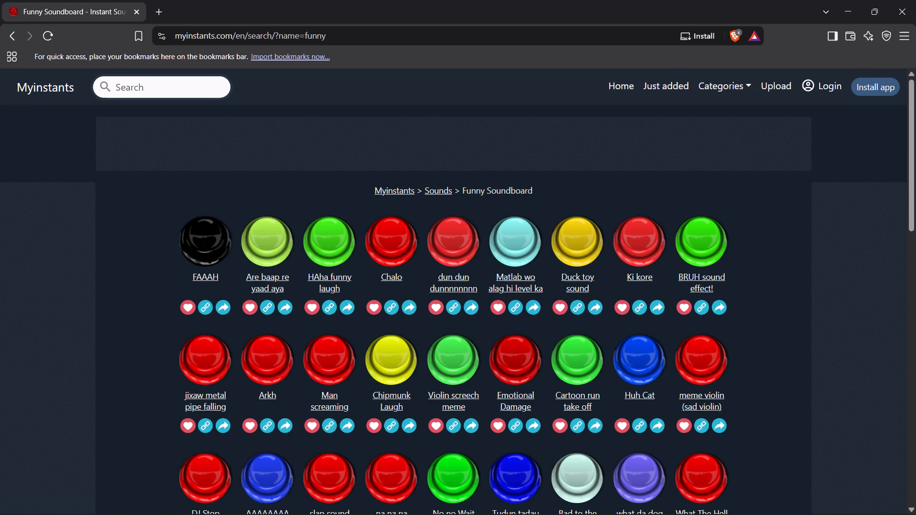
Audition sounds in the soundboard's first row, from FAAAH through Chalo and Duck toy sound to BRUH sound effect!.
click(206, 249)
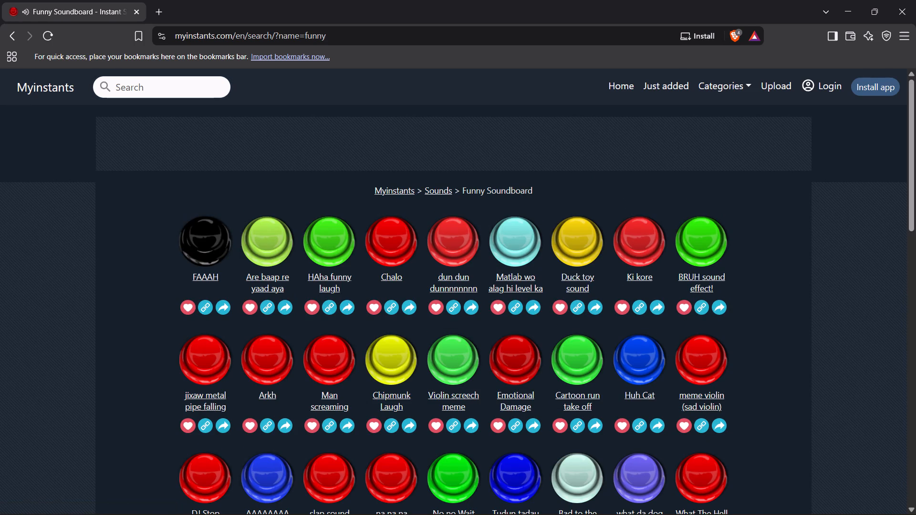
click(259, 245)
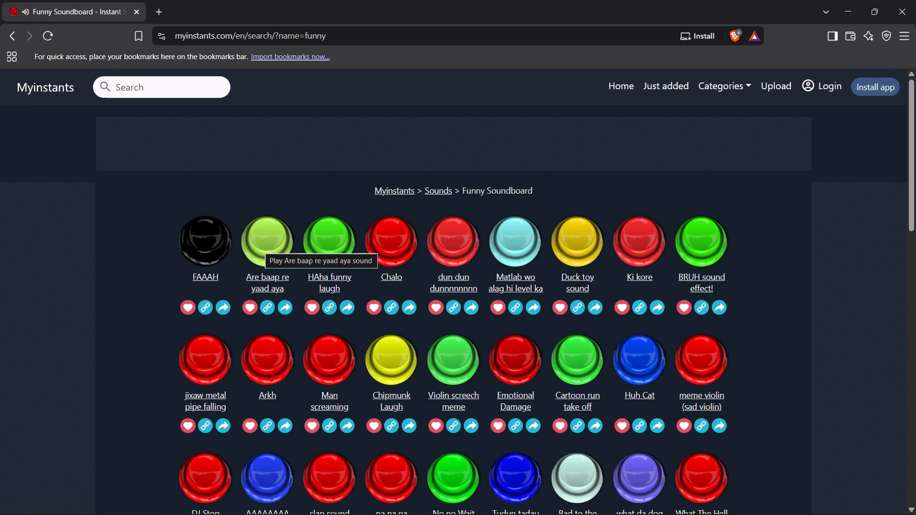
click(320, 243)
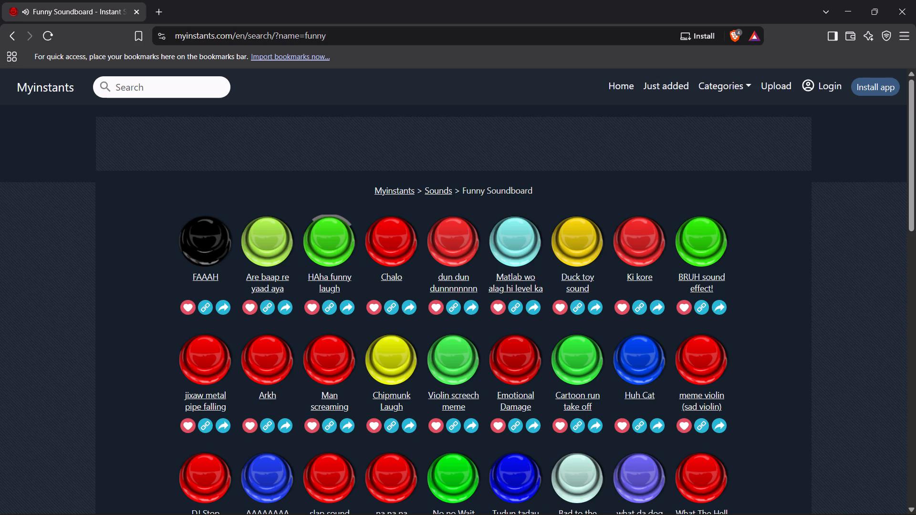
click(397, 245)
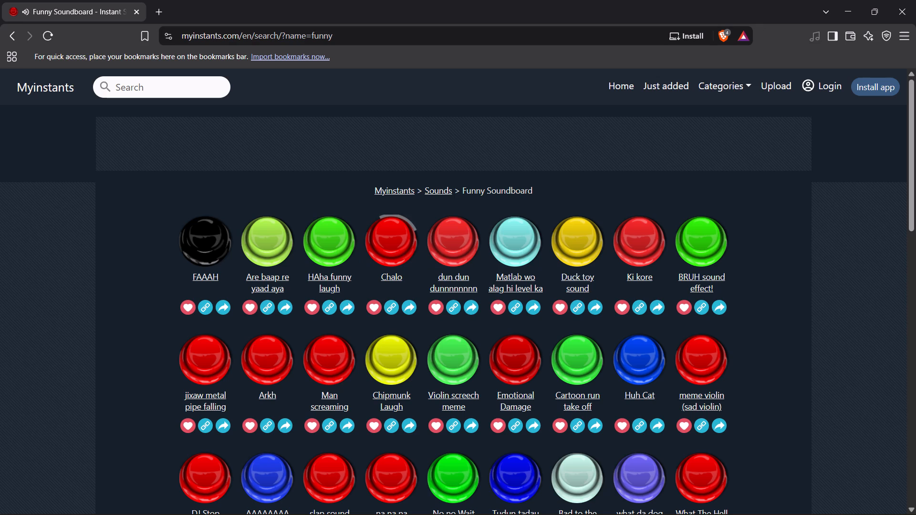
click(459, 241)
click(582, 253)
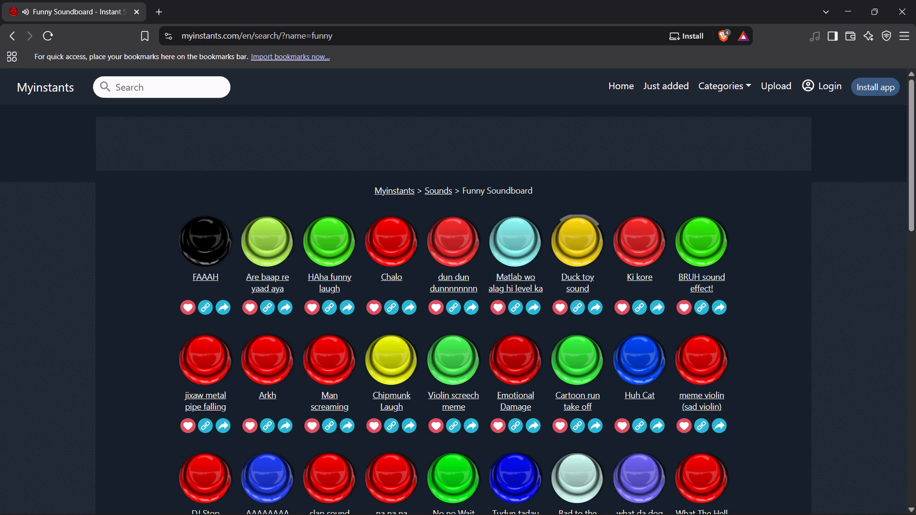
click(636, 247)
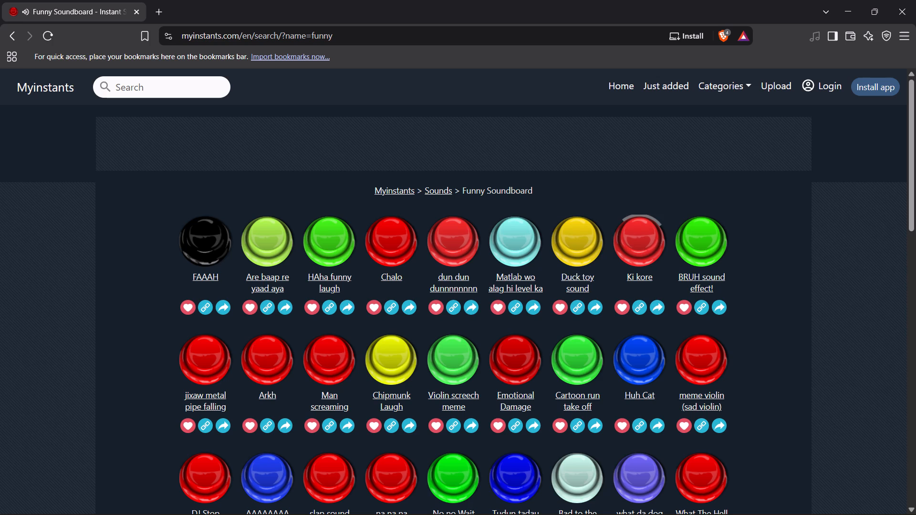
click(700, 242)
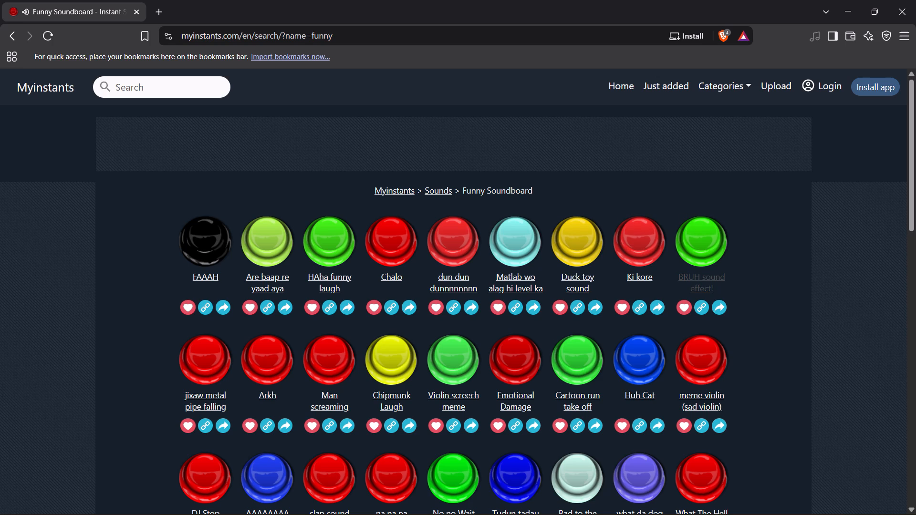
Audition sounds in the second row, including Huh Cat, Cartoon run take off, Emotional Damage, Chipmunk Laugh, Man screaming and jixaw metal pipe falling.
click(631, 354)
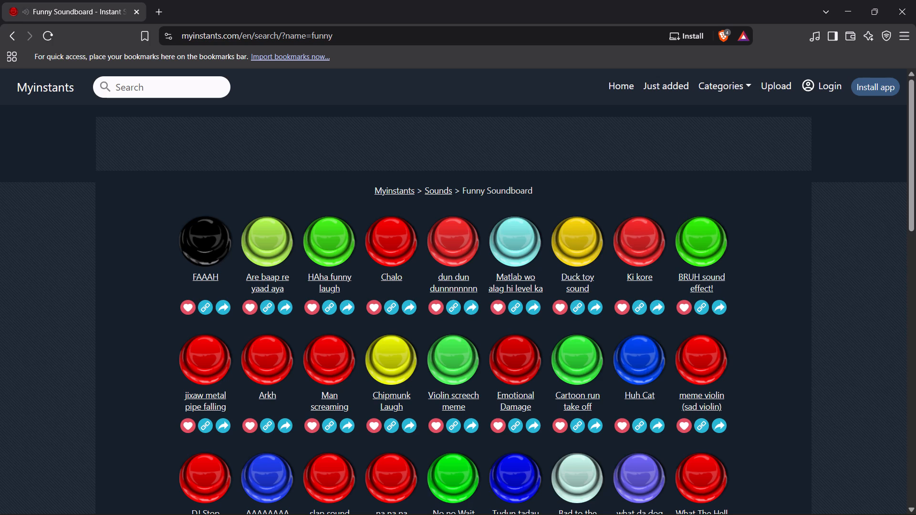
click(573, 356)
click(518, 360)
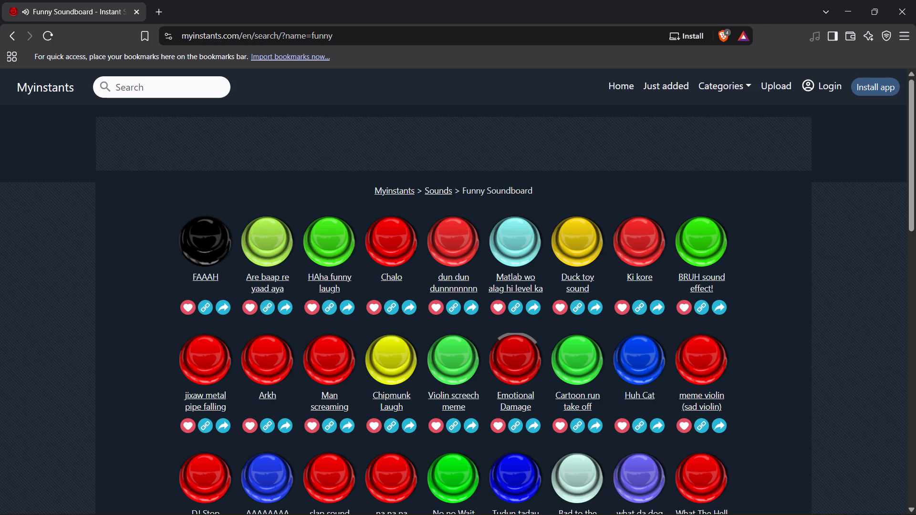
click(377, 371)
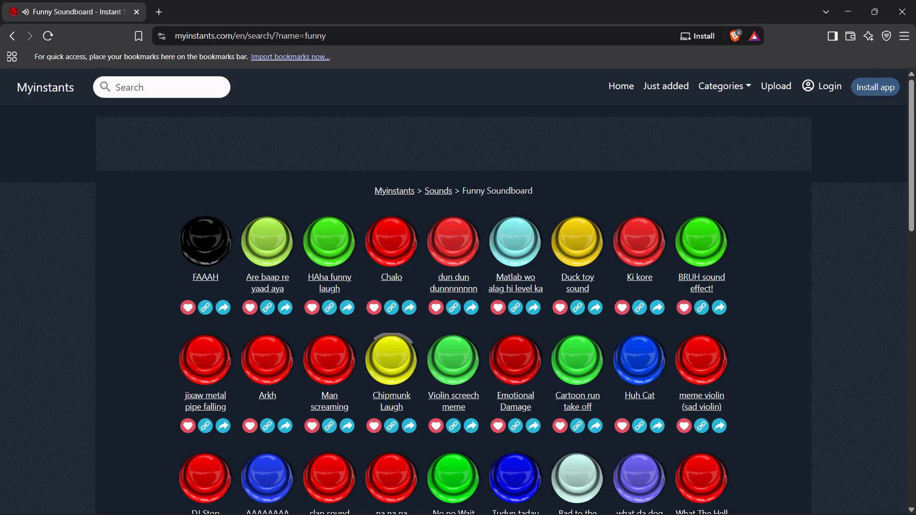
click(335, 357)
click(212, 360)
Audition the third-row sounds from DJ Stop to No no Wait Wait!, playing na na na a second time.
scroll(212, 360, down, 1)
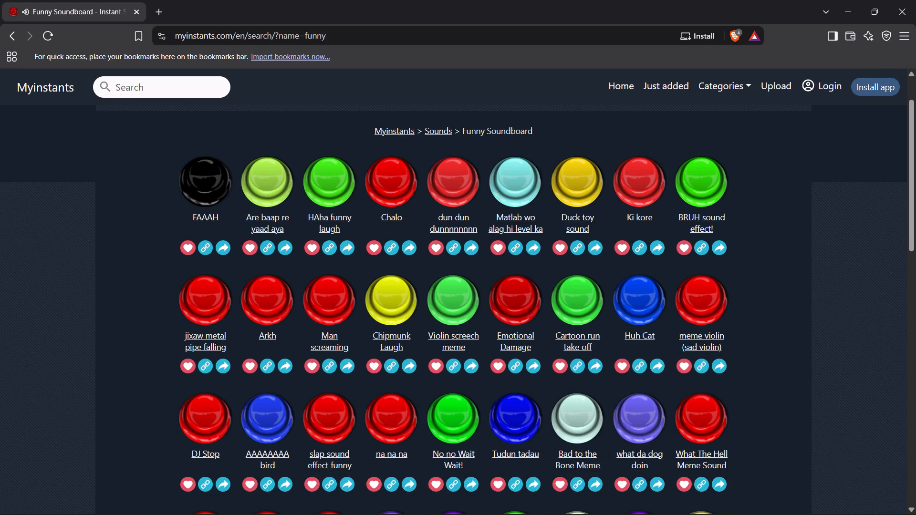
click(210, 417)
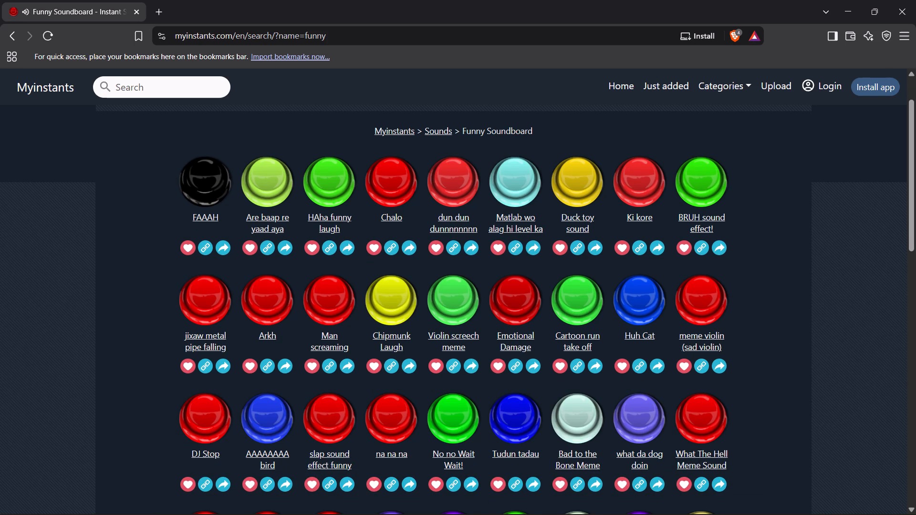
click(281, 404)
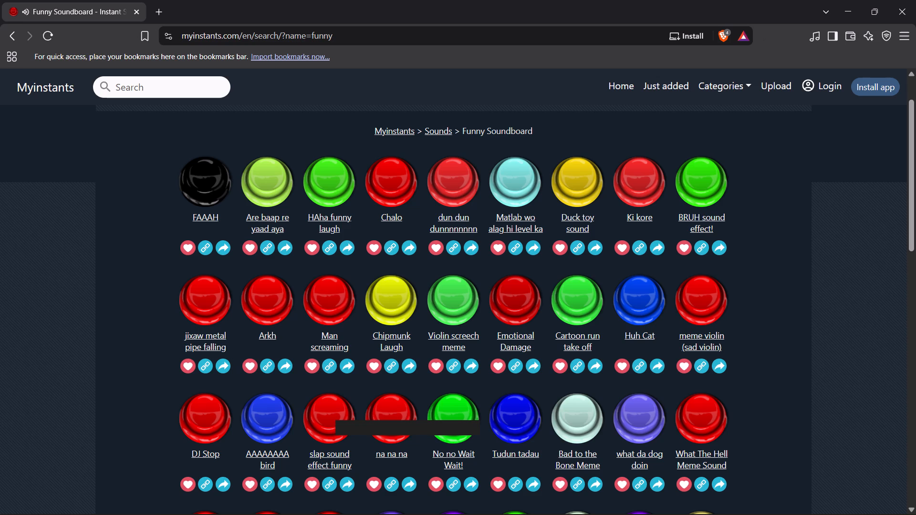
click(329, 412)
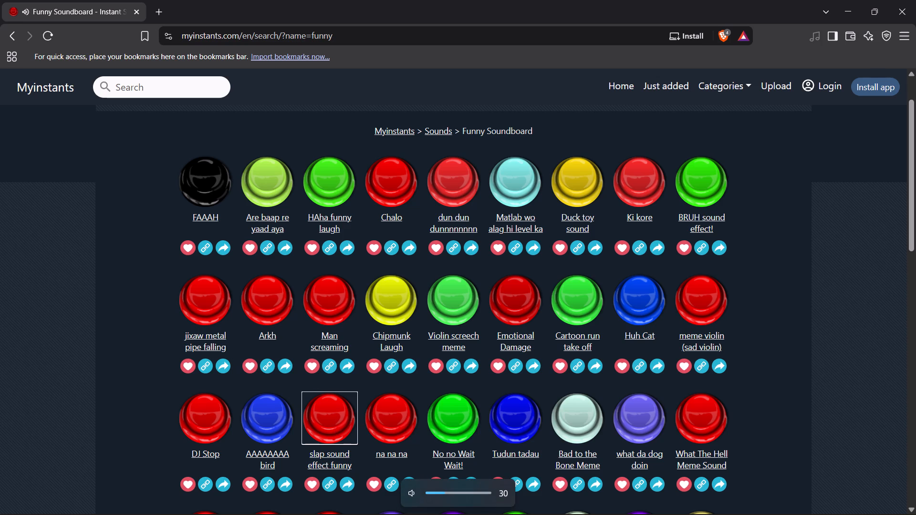
click(402, 415)
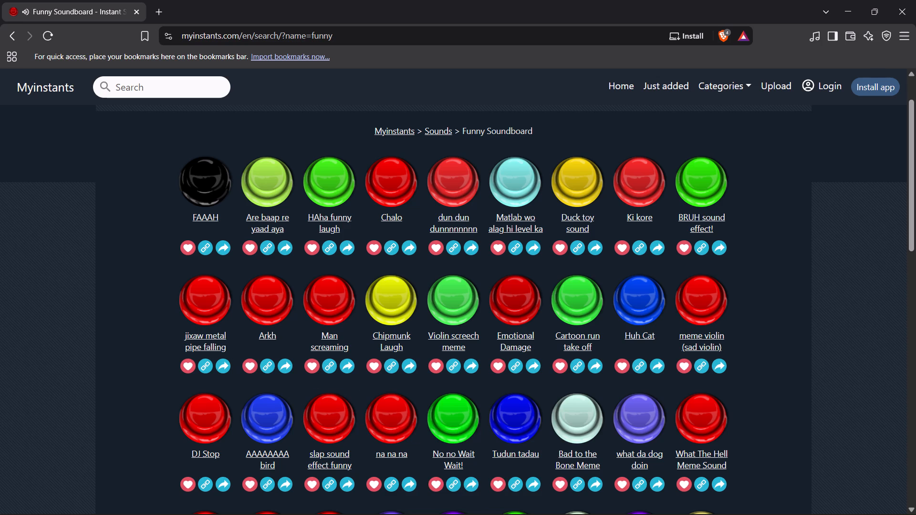
click(454, 412)
click(394, 415)
Open the na na na sound and save its MP3 to New Volume (D:) as "nananana instants".
scroll(394, 416, down, 1)
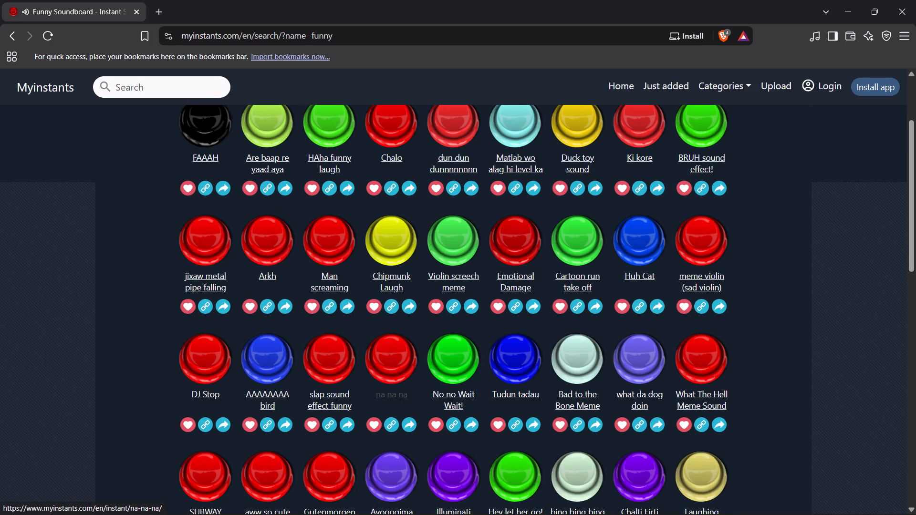
click(394, 400)
scroll(412, 382, down, 2)
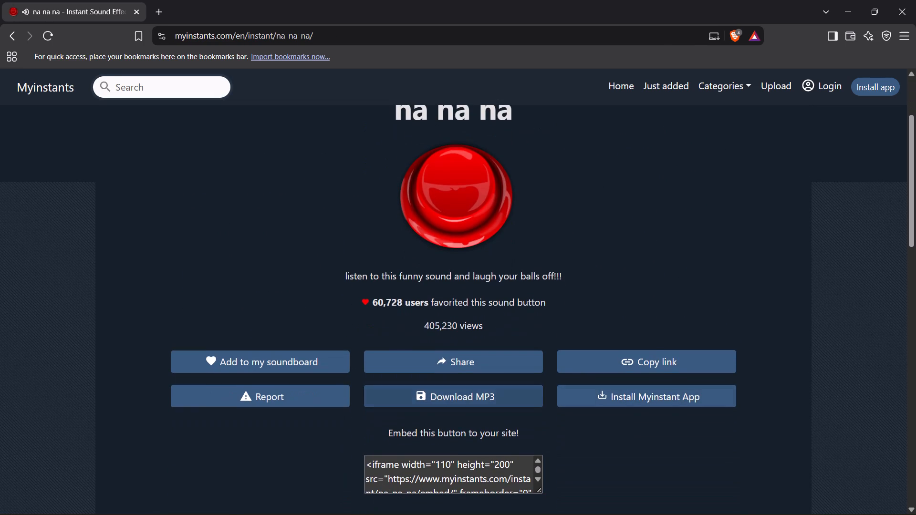
click(453, 400)
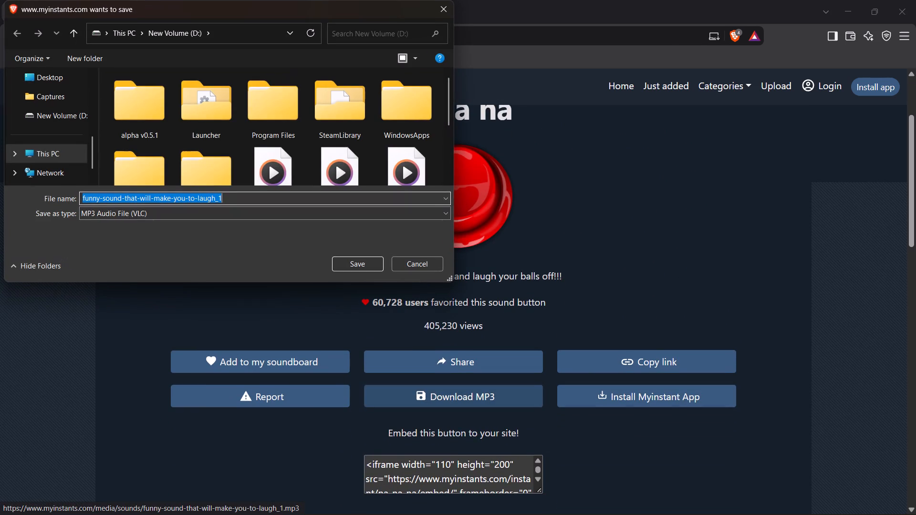
click(50, 119)
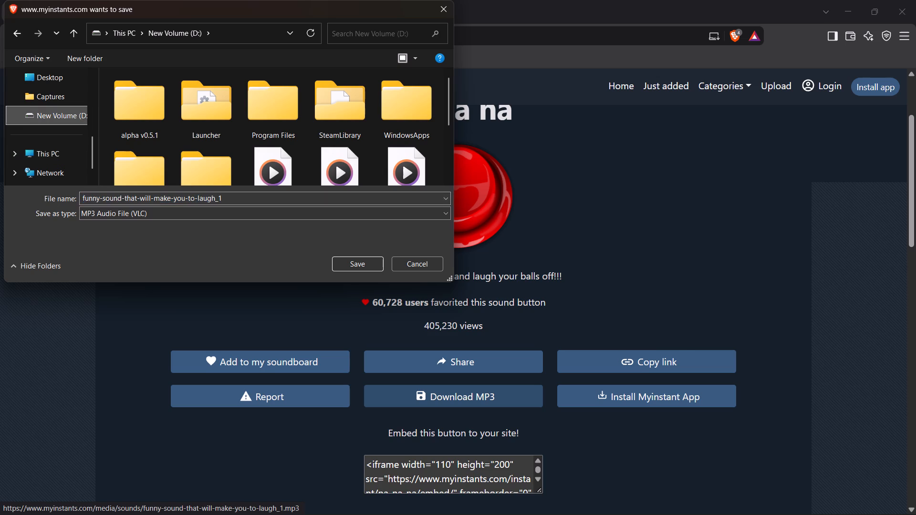
click(226, 200)
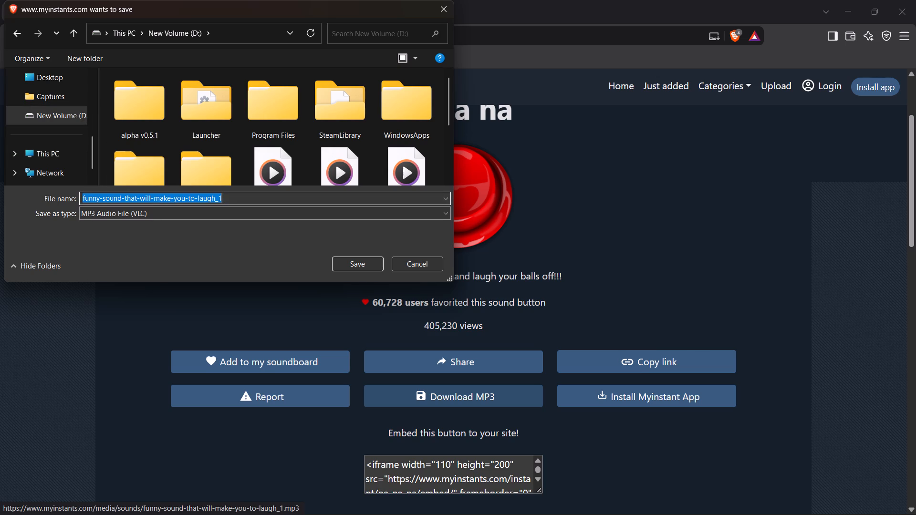
key(BackSpace)
text(nananana)
key(space)
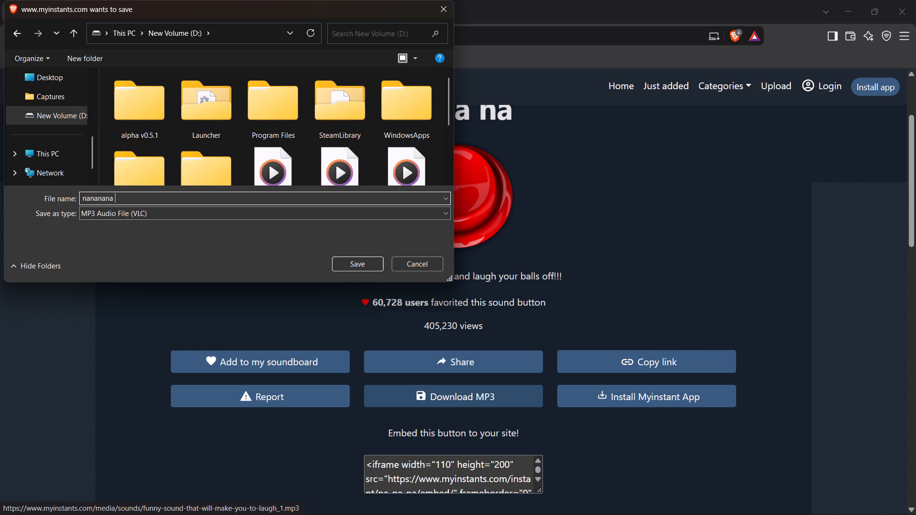
text(m)
key(BackSpace)
text(instants)
key(Return)
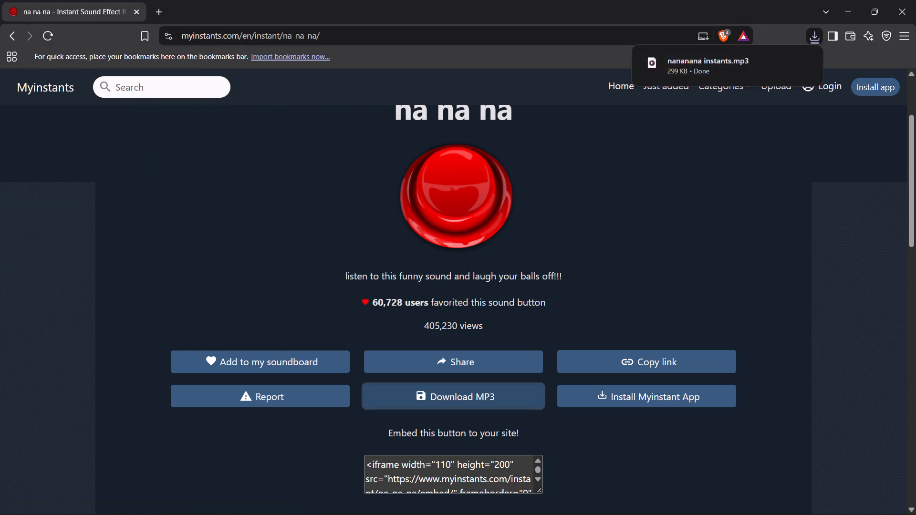
Return to the Funny Soundboard and audition the fourth-row sounds, including aww so cute ishowspeed, Ayooogima, Illuminati Confirmed, bing bing bing and Laughing Meme.
click(15, 40)
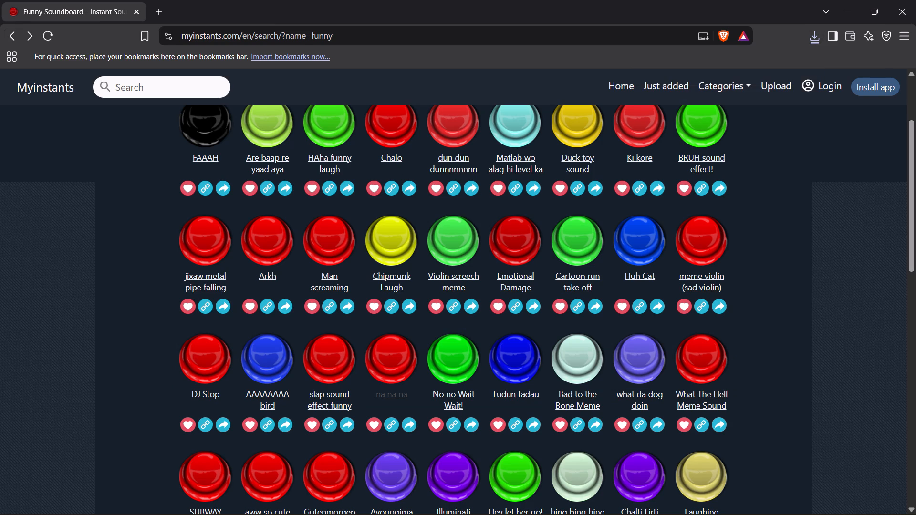
scroll(328, 399, down, 1)
click(319, 322)
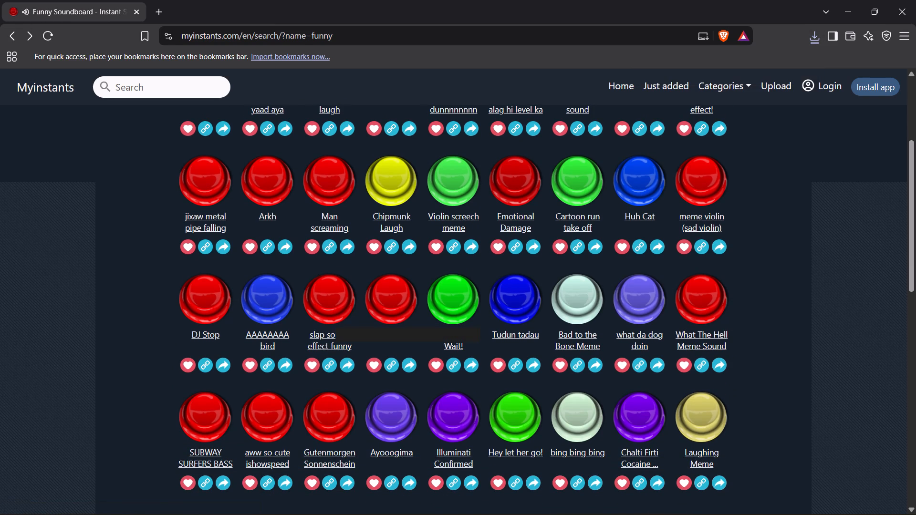
scroll(331, 373, down, 2)
click(257, 304)
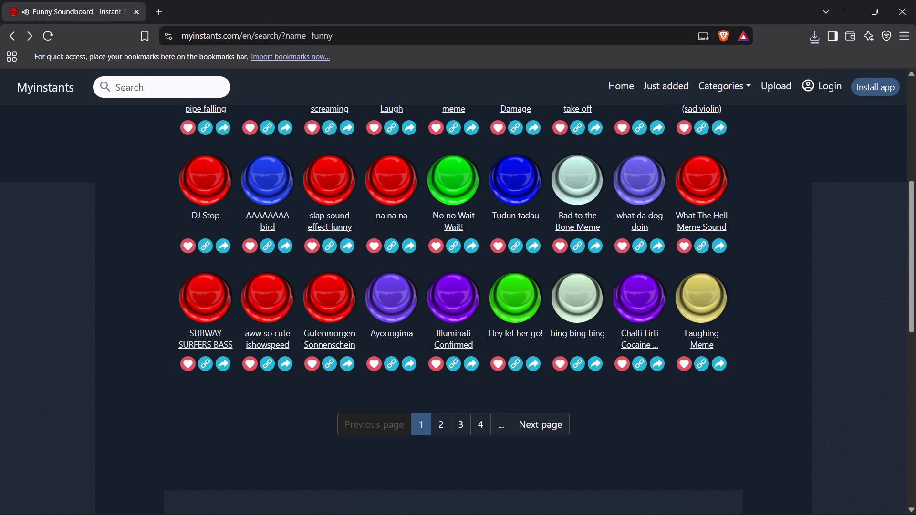
click(207, 315)
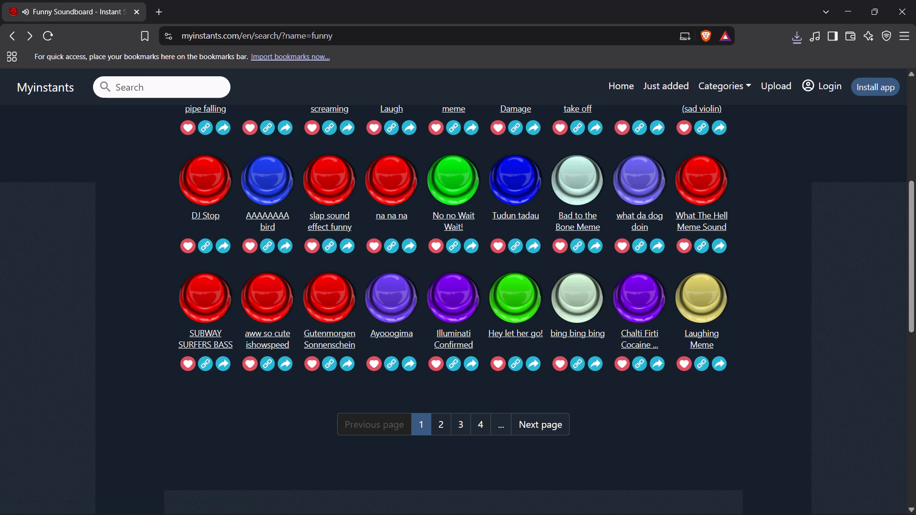
click(392, 297)
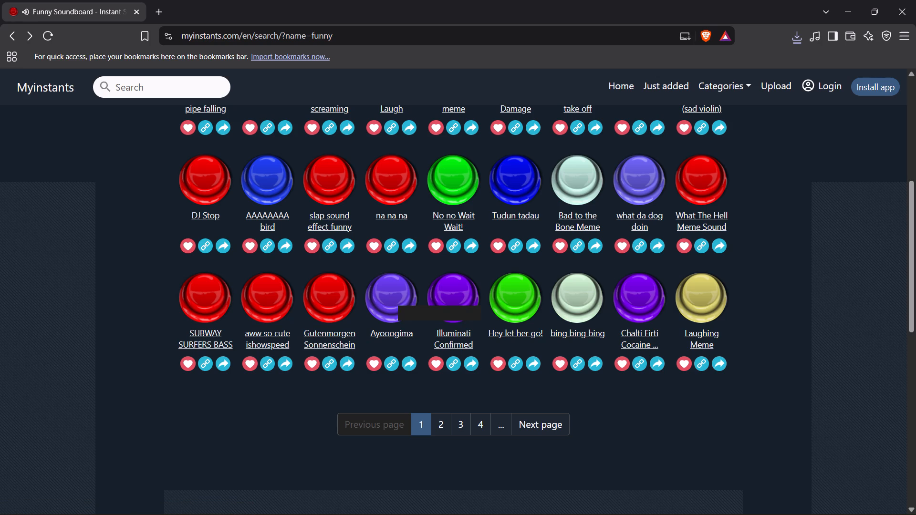
click(460, 288)
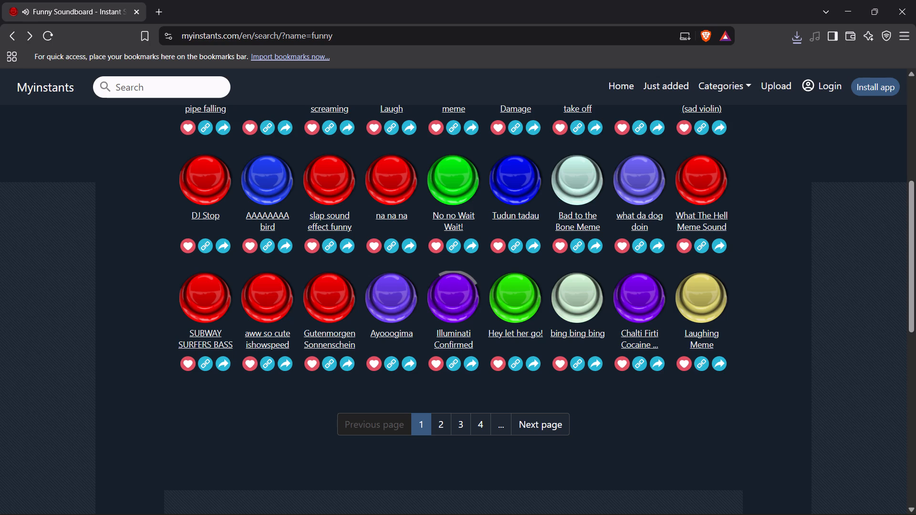
click(514, 288)
click(572, 298)
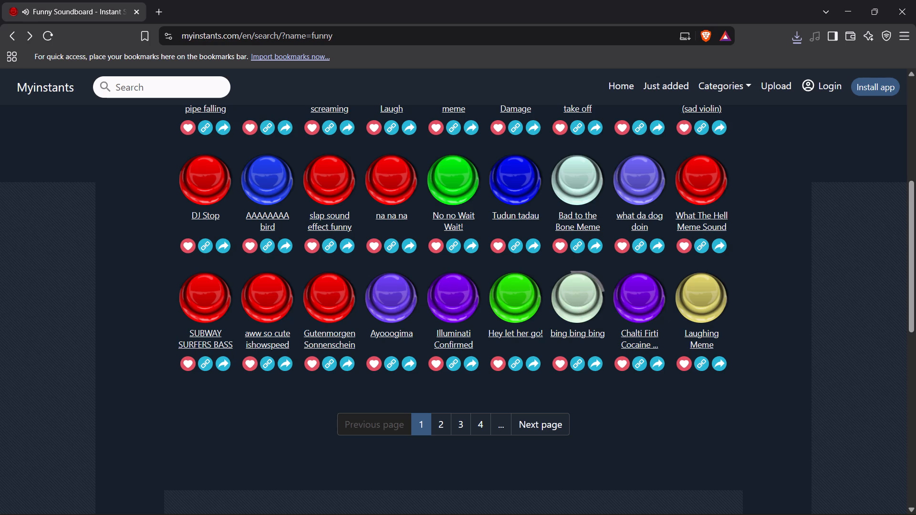
click(630, 299)
click(706, 293)
Go to page 2 of the soundboard and audition first-row sounds from Laughing Meme to Jaihind dosto hindustani, plus Funny laughing and Woman Screaming.
drag(530, 428, 524, 426)
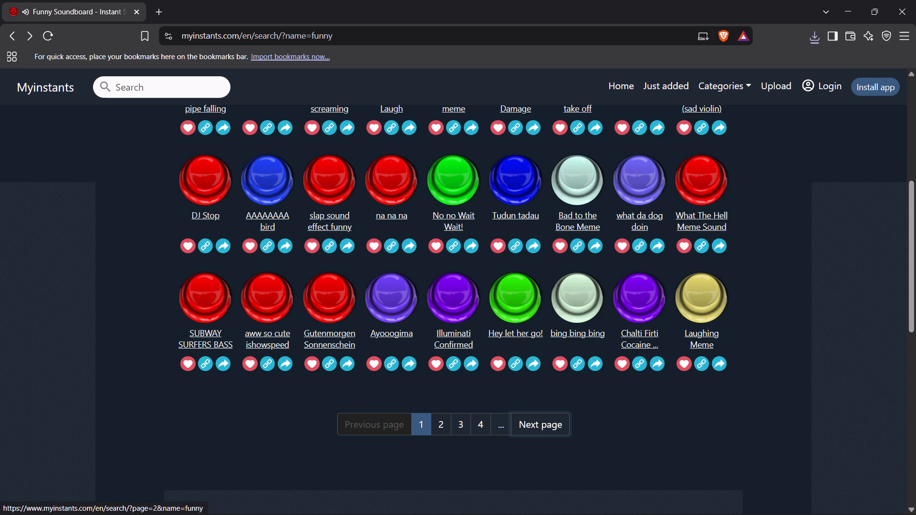
click(524, 424)
click(211, 249)
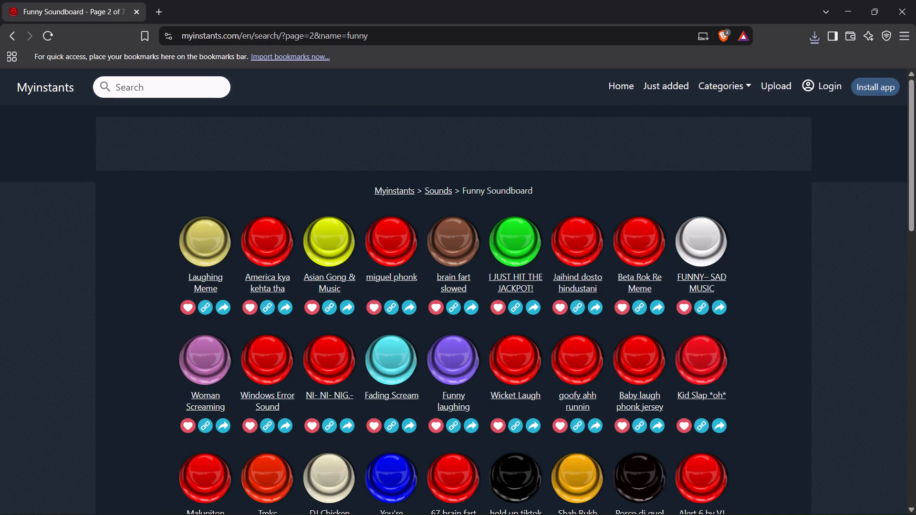
click(252, 248)
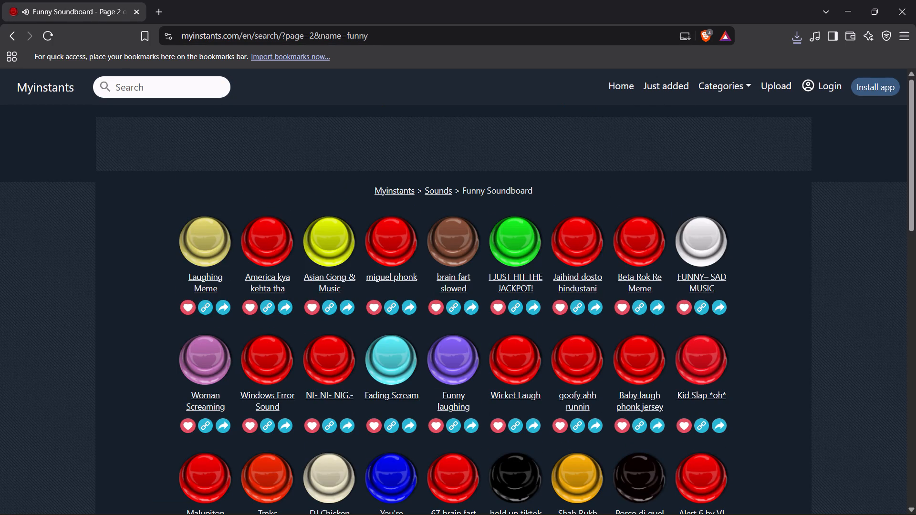
click(312, 257)
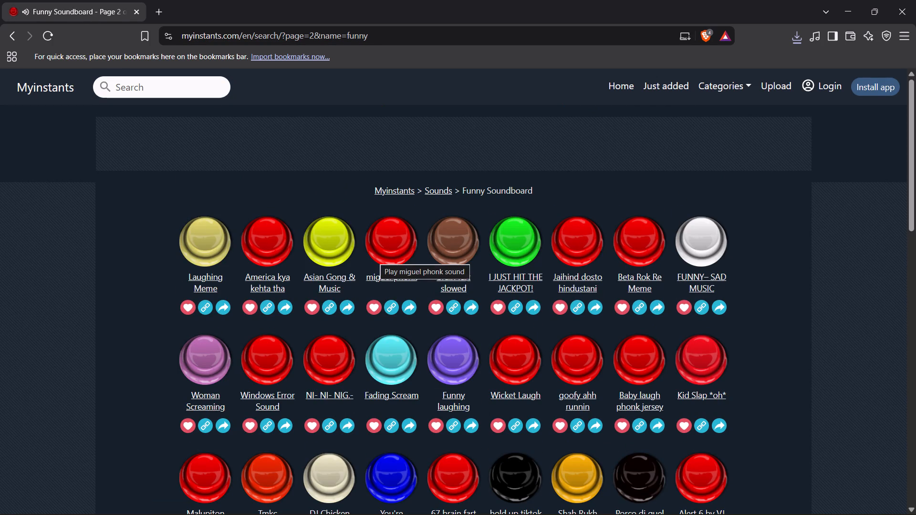
click(406, 241)
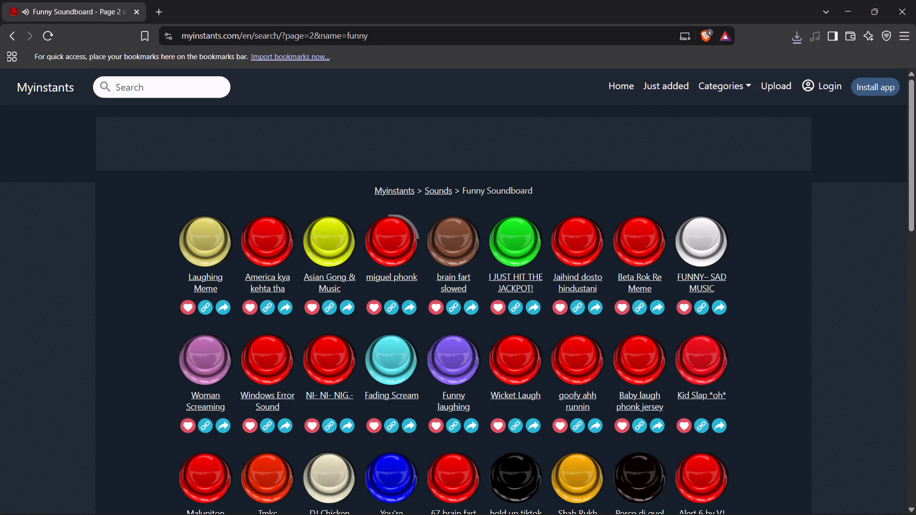
click(459, 246)
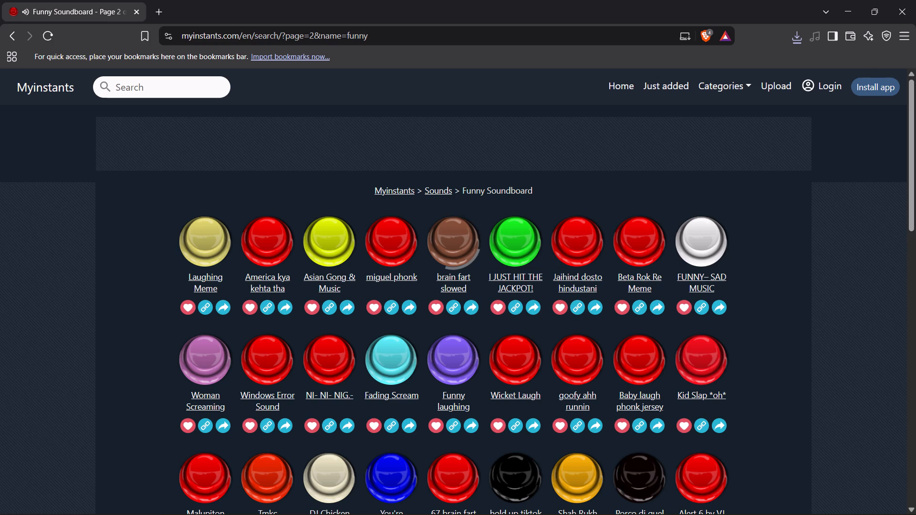
click(465, 355)
click(192, 389)
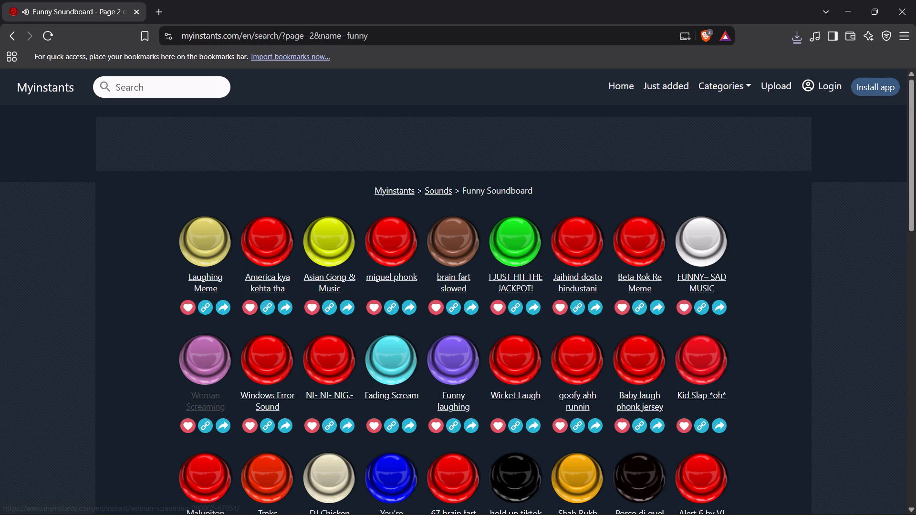
click(203, 360)
click(508, 254)
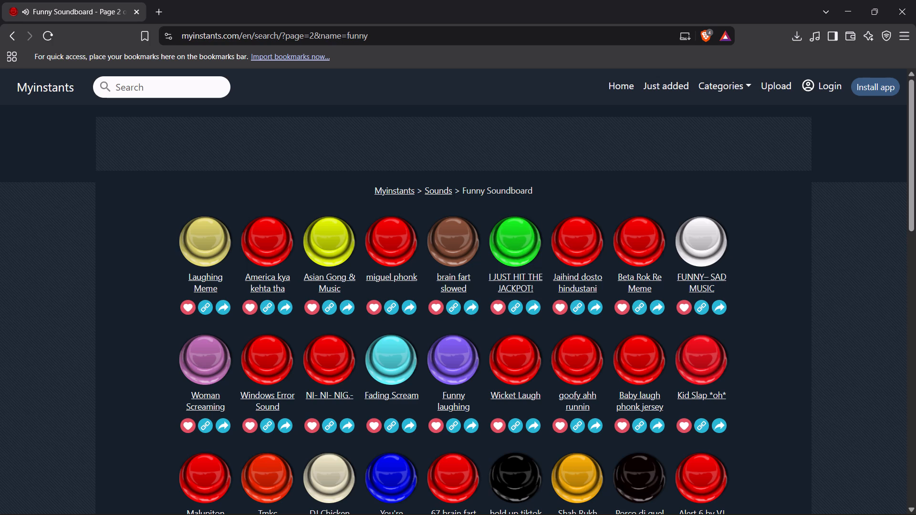
click(591, 246)
Audition page 2's third-row sounds Porco di quel pisellone, Shah Rukh Khan, DJ Chicken, Tmkc Mahavirwa and Malupiton ARAY KO!!.
scroll(681, 391, down, 2)
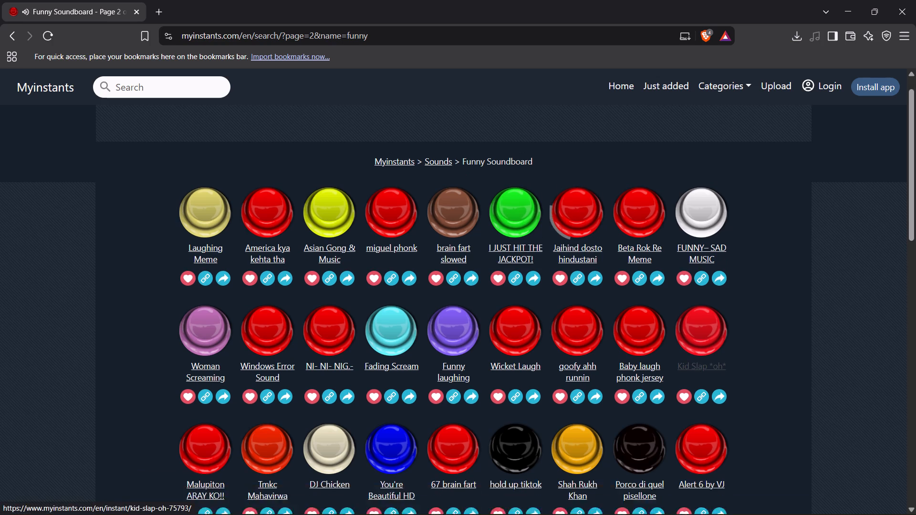
click(647, 362)
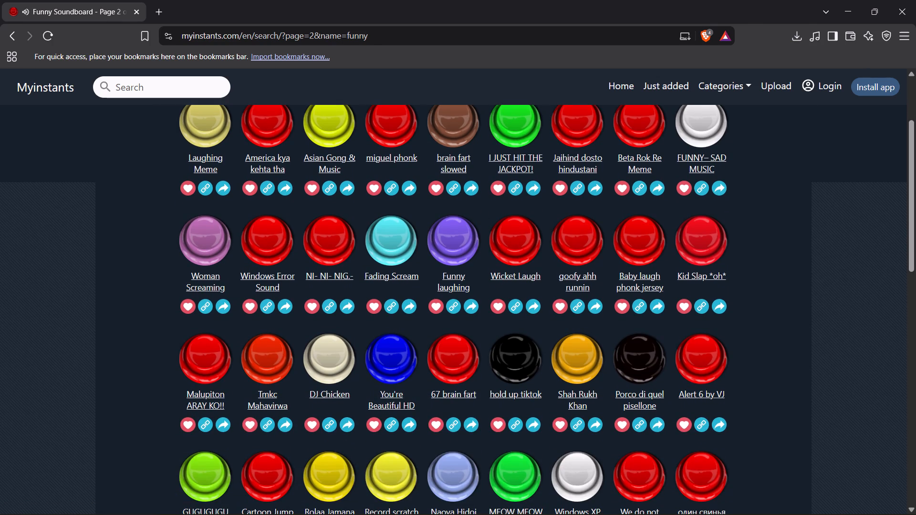
click(583, 368)
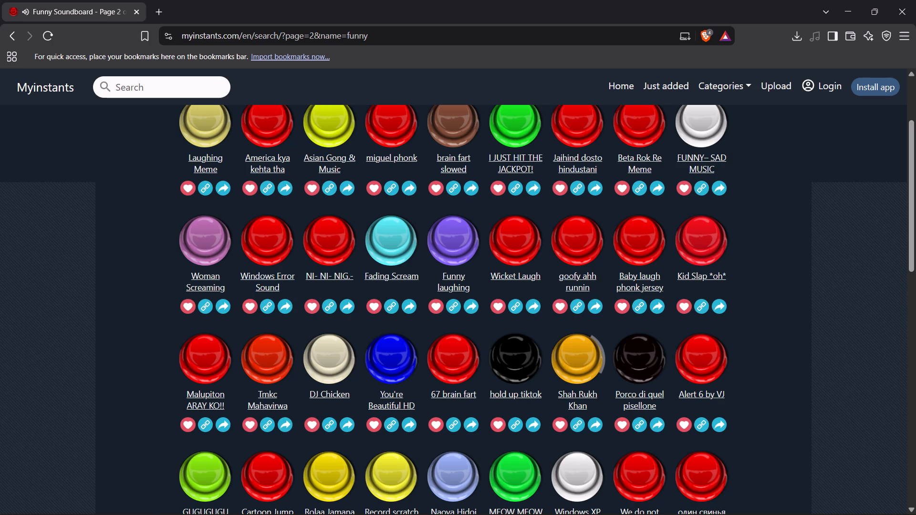
click(333, 361)
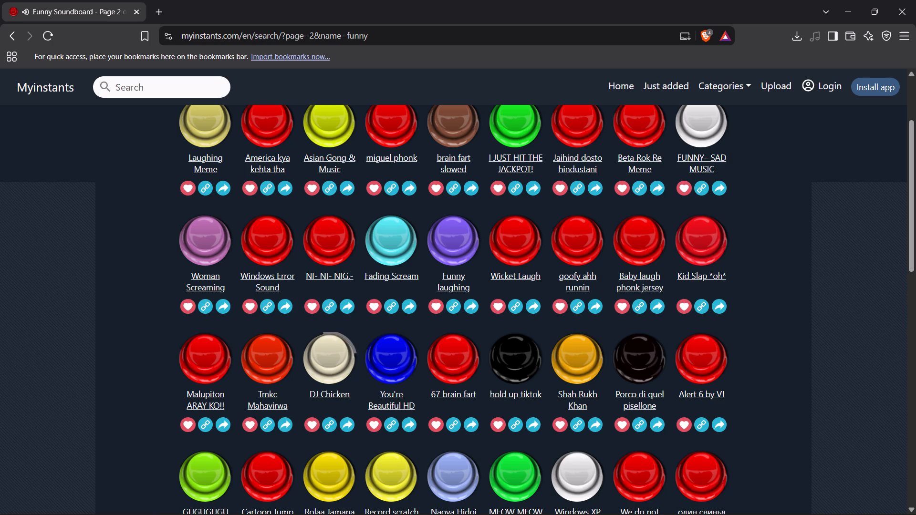
click(262, 372)
click(203, 380)
Audition page 2's fourth-row sounds, including GUGUGUGU, Cartoon Jump, Record scratch funny, Naoya Hidoi Na and We do not care (TikTok.
scroll(209, 381, down, 1)
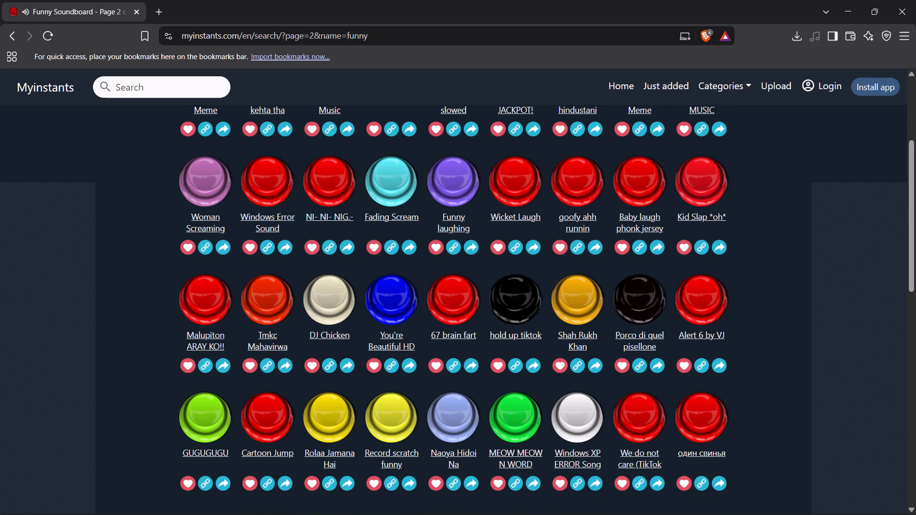
click(208, 415)
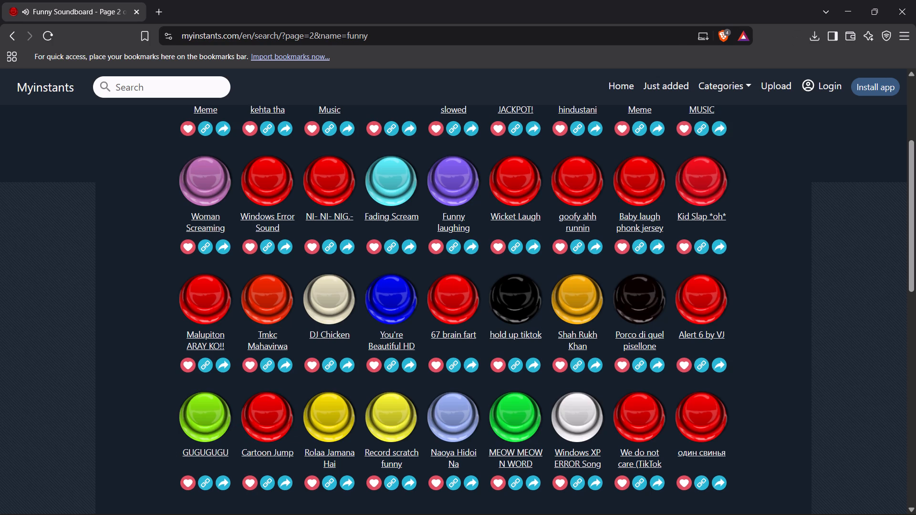
click(267, 417)
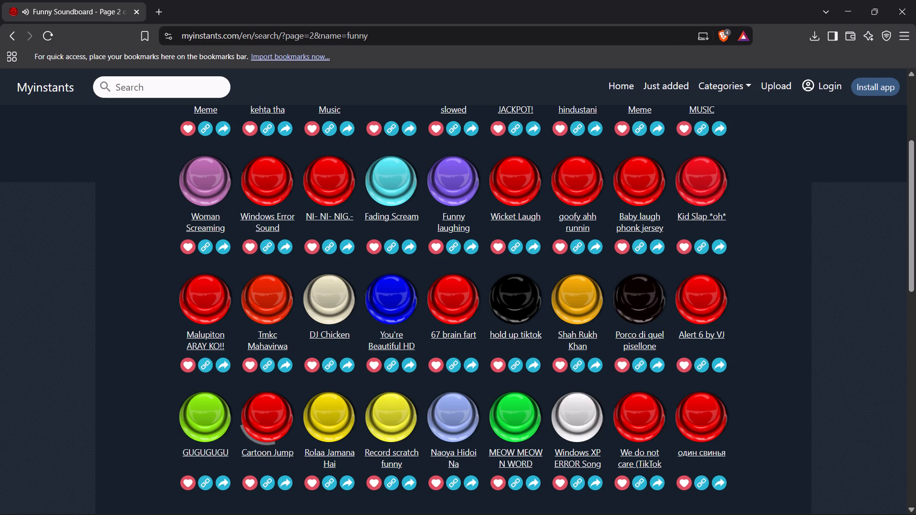
click(403, 413)
click(437, 432)
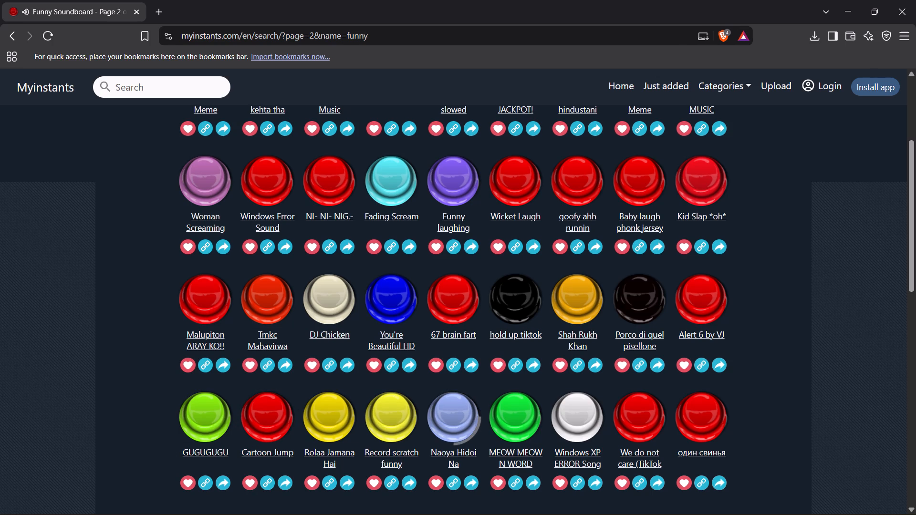
click(517, 420)
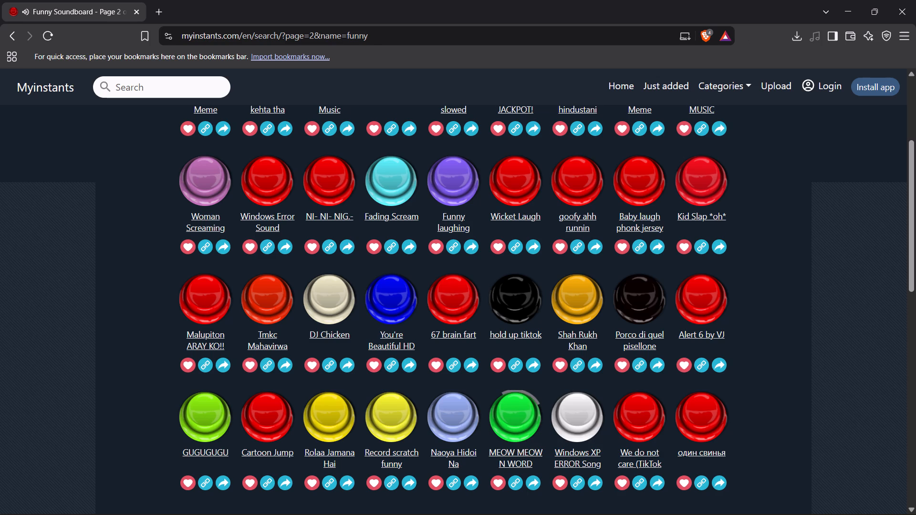
scroll(572, 428, down, 2)
click(657, 304)
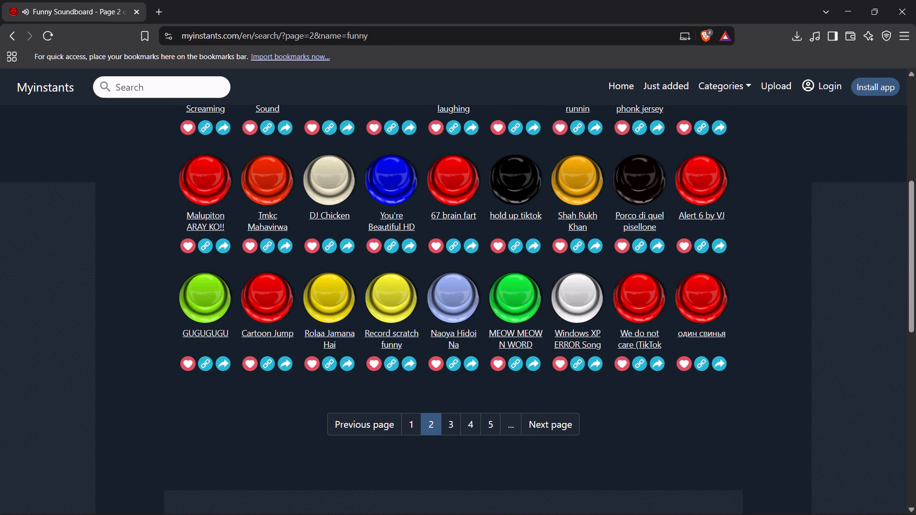
Go to page 3 of the Funny Soundboard and audition first-row sounds bass boost drop!, The Aura Farmer Song, I Love You Baby and Laughter.
click(451, 425)
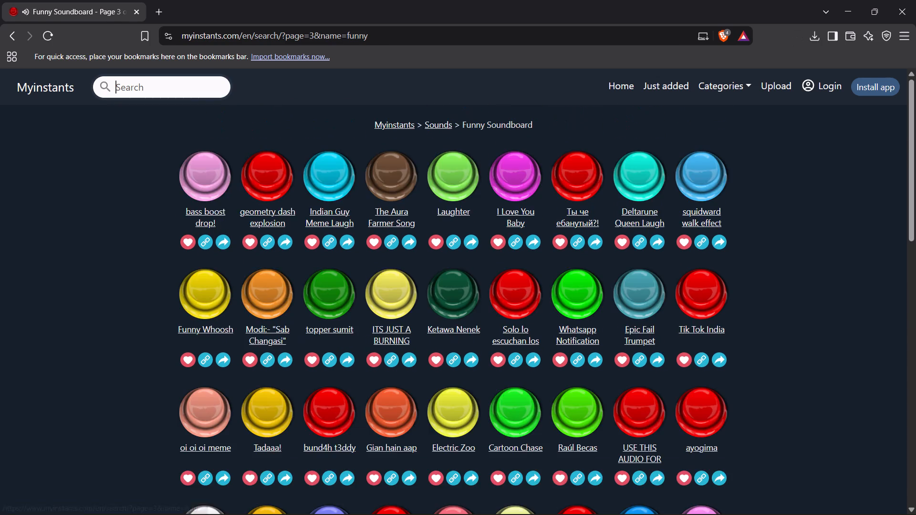
click(207, 255)
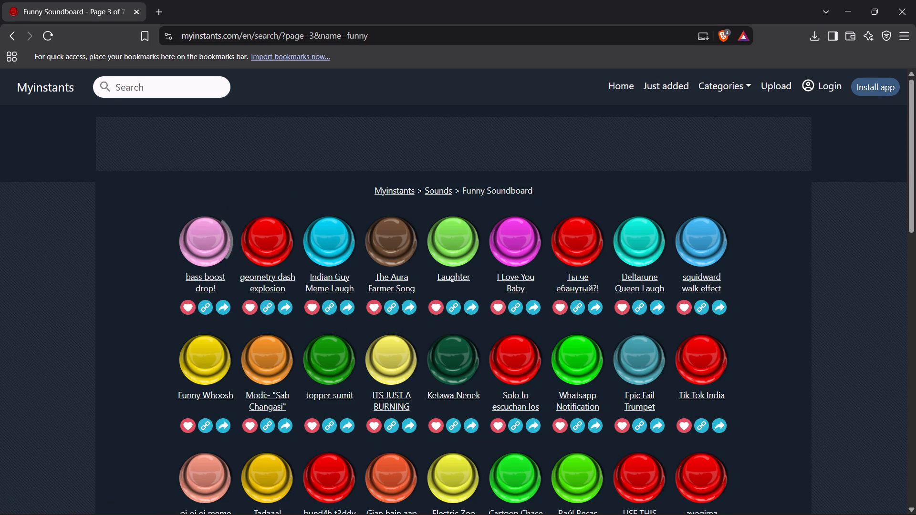
click(394, 244)
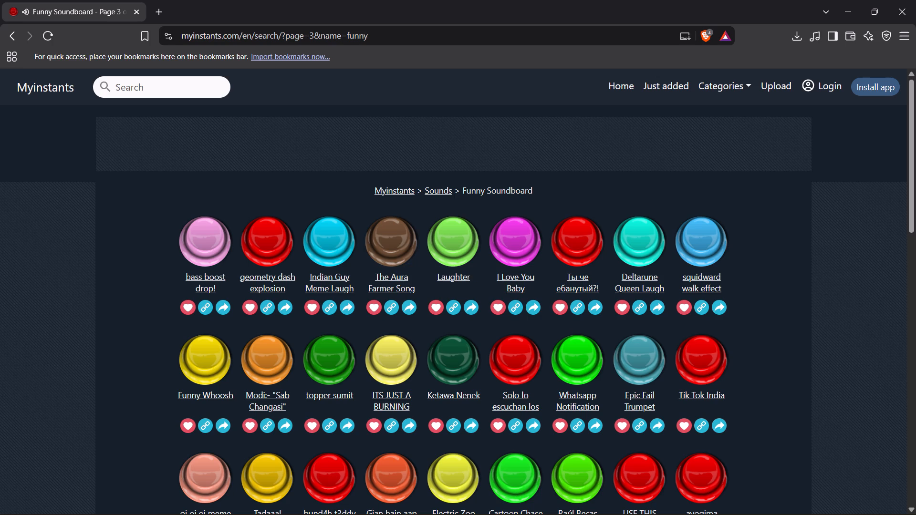
click(523, 244)
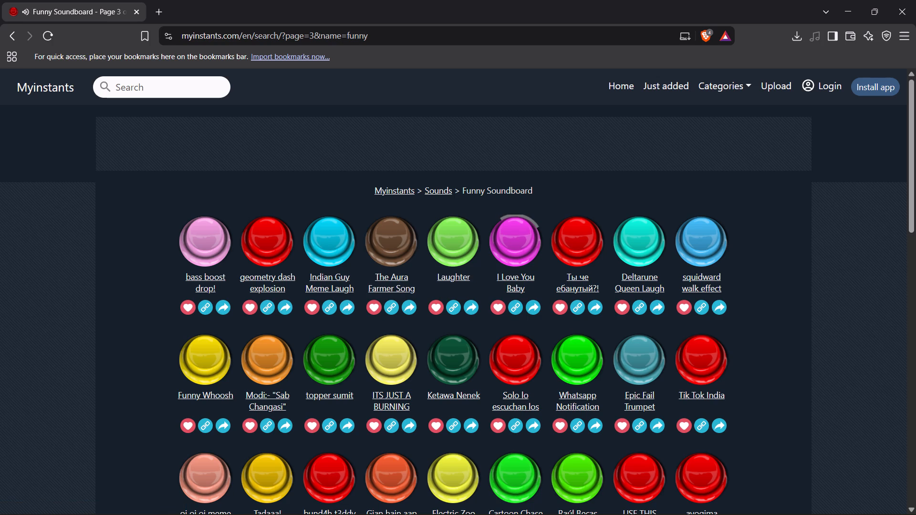
click(459, 246)
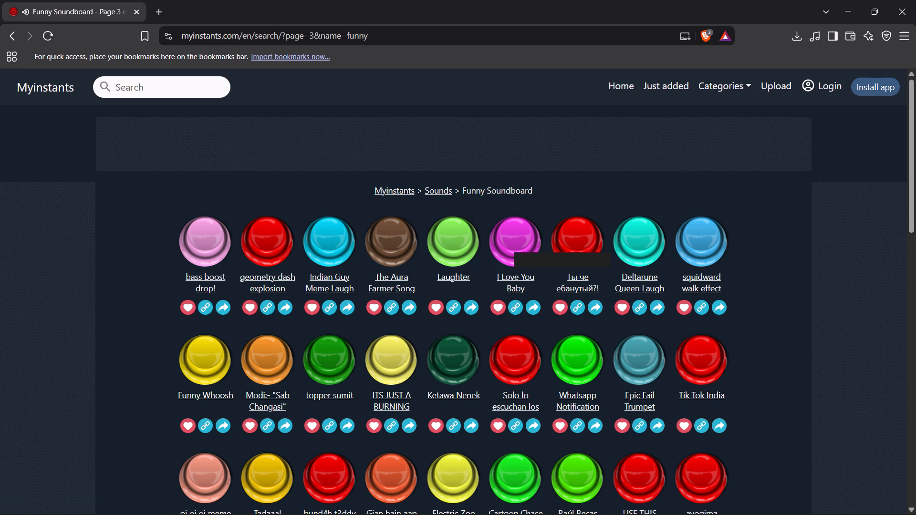
click(510, 244)
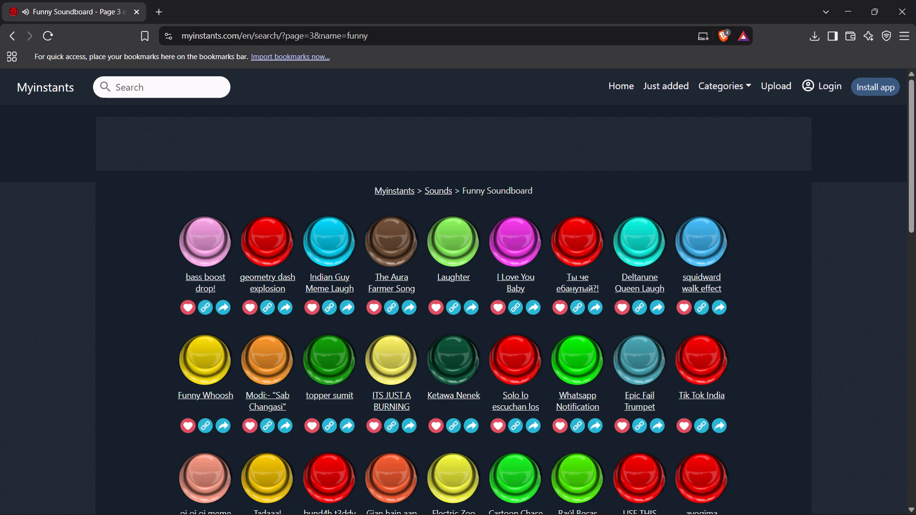
Audition page 3's second-row sounds, including topper sumit, Funny Whoosh, ITS JUST A BURNING, Whatsapp Notification, Epic Fail Trumpet and Tik Tok India.
click(326, 362)
click(186, 357)
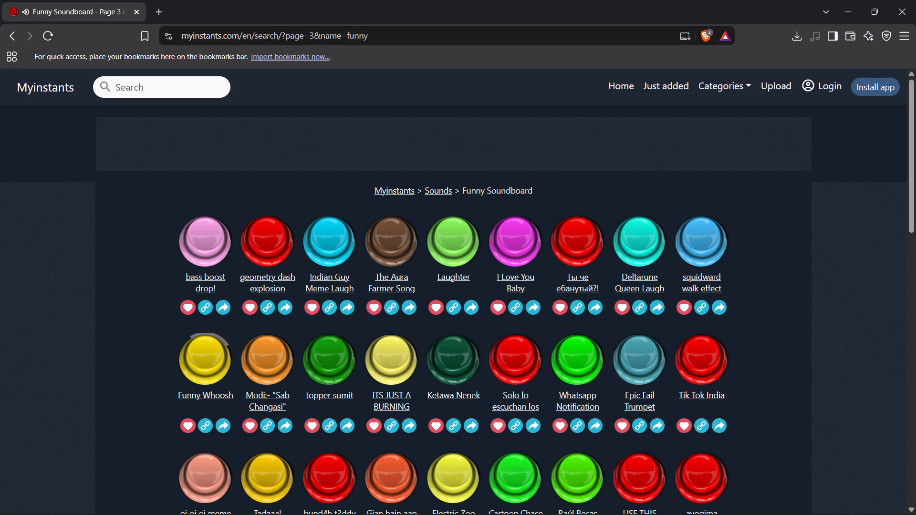
click(407, 363)
click(507, 358)
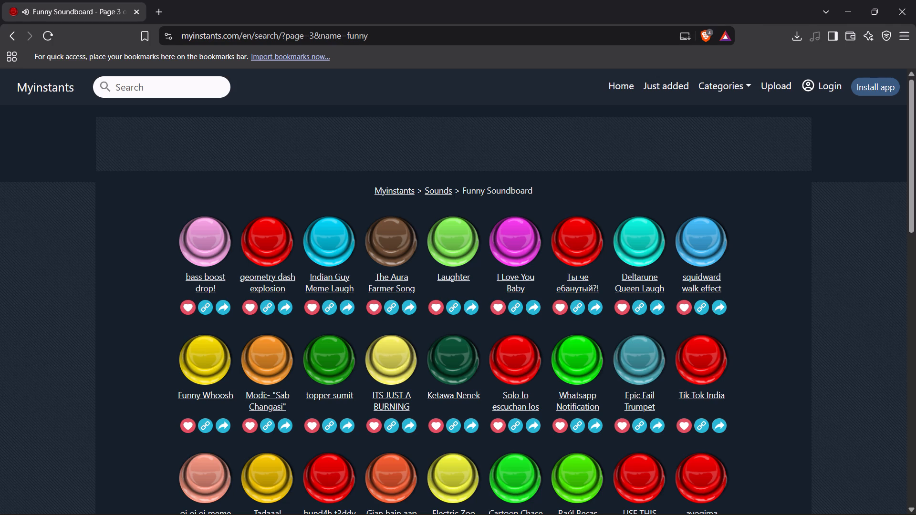
click(579, 371)
scroll(589, 372, down, 1)
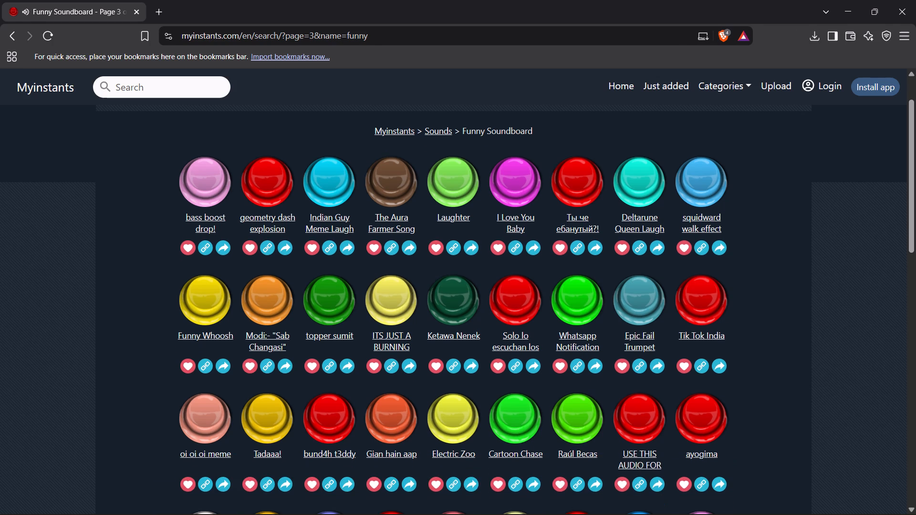
click(641, 298)
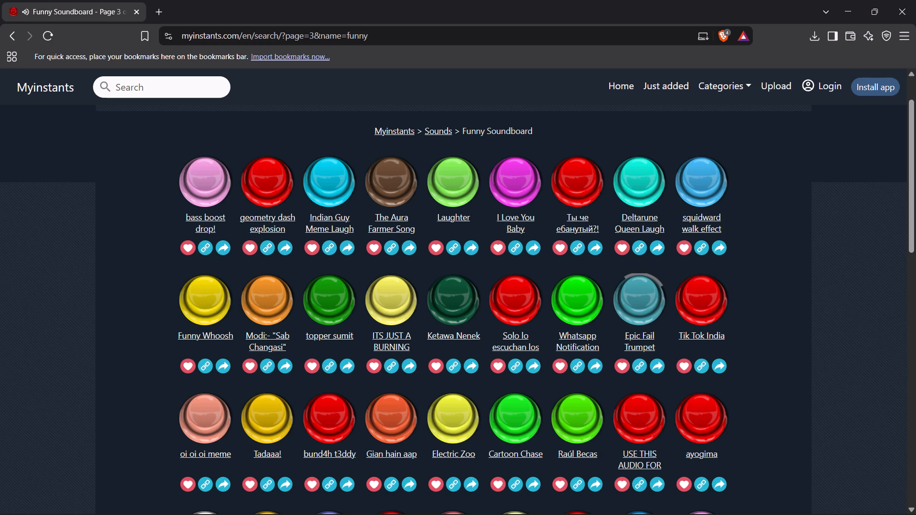
click(700, 285)
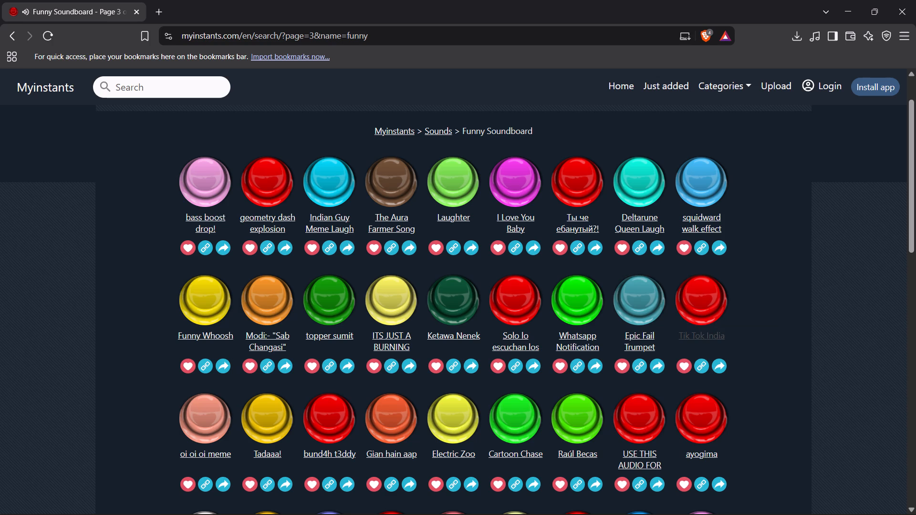
Audition page 3's third-row sounds Raúl Becas, Cartoon Chase, Gian hain aap and oi oi oi meme.
click(573, 426)
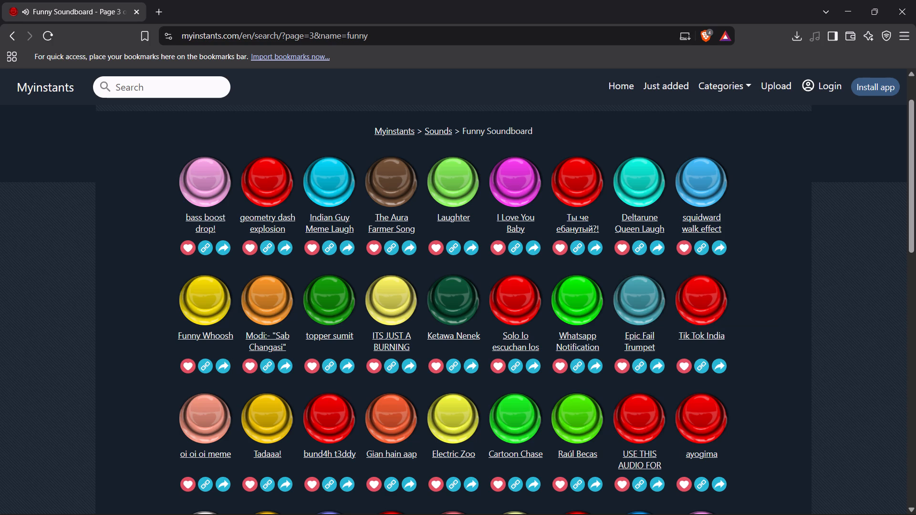
click(508, 423)
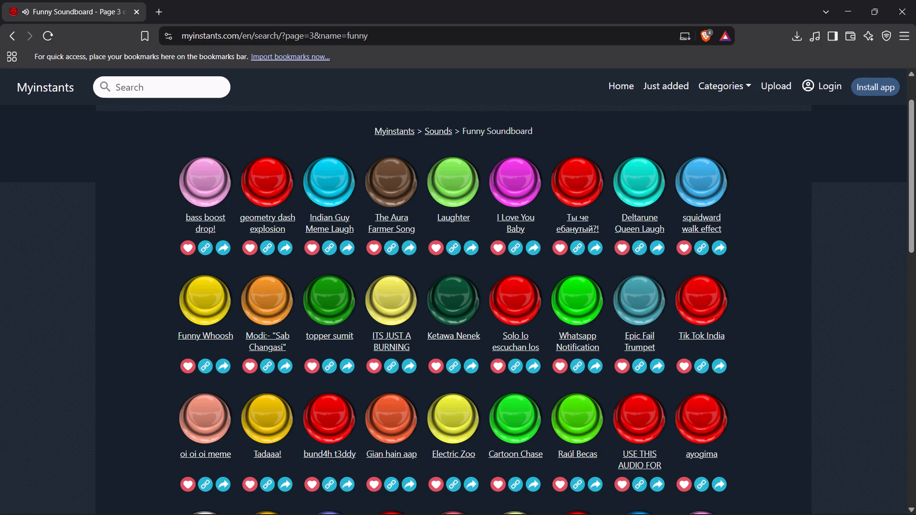
click(397, 421)
scroll(260, 425, down, 1)
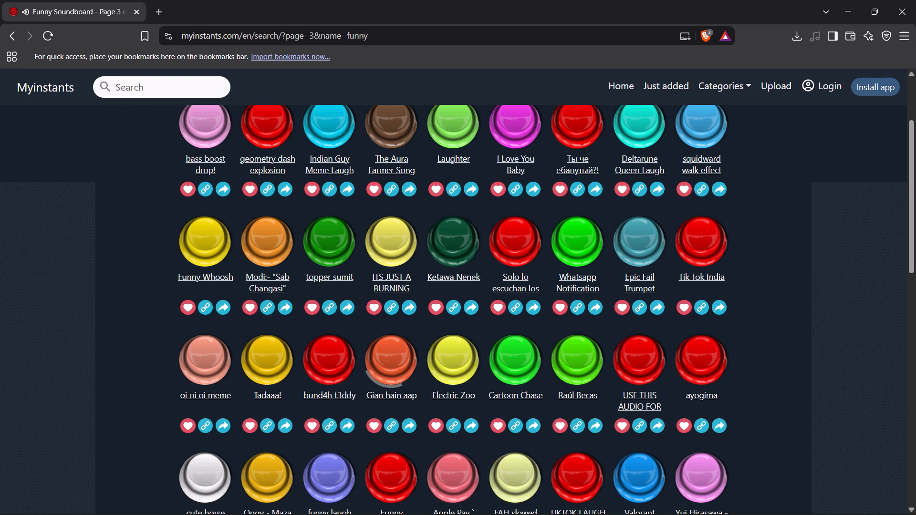
click(190, 365)
Audition page 3's fourth-row sounds cute horse interview, Oggy - Maza ara he, funny laugh sound, Funny Valentine and Valorant teleporter.
scroll(490, 369, down, 1)
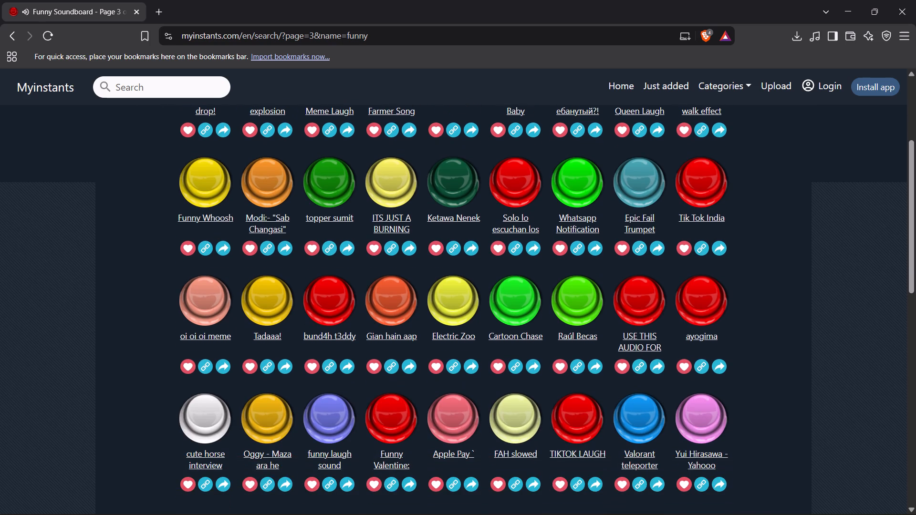
click(219, 405)
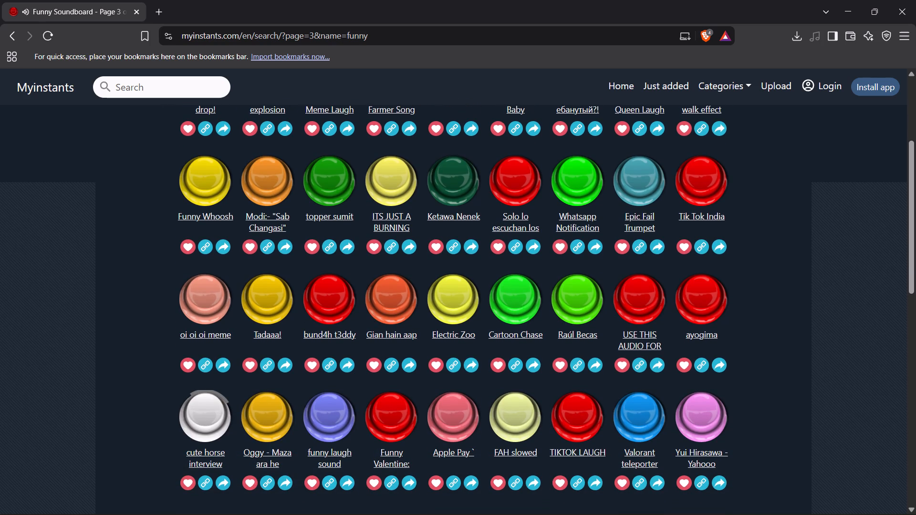
click(277, 422)
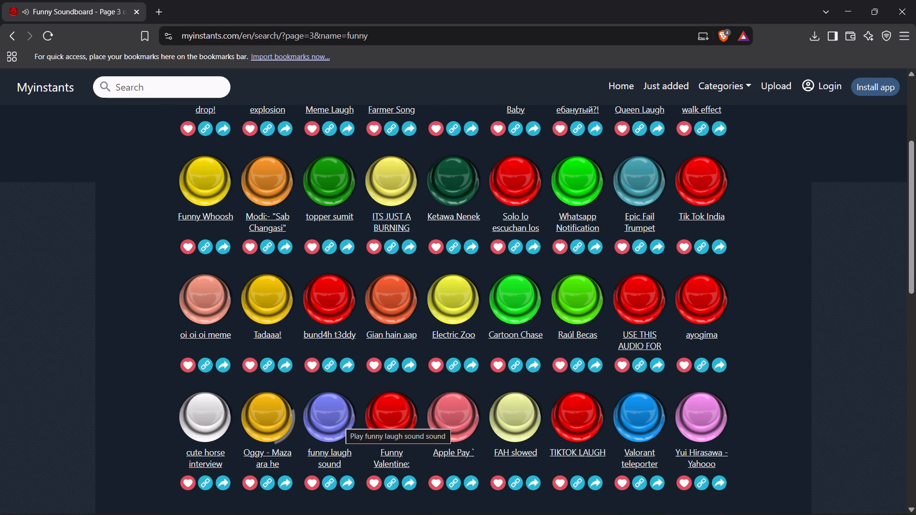
click(340, 420)
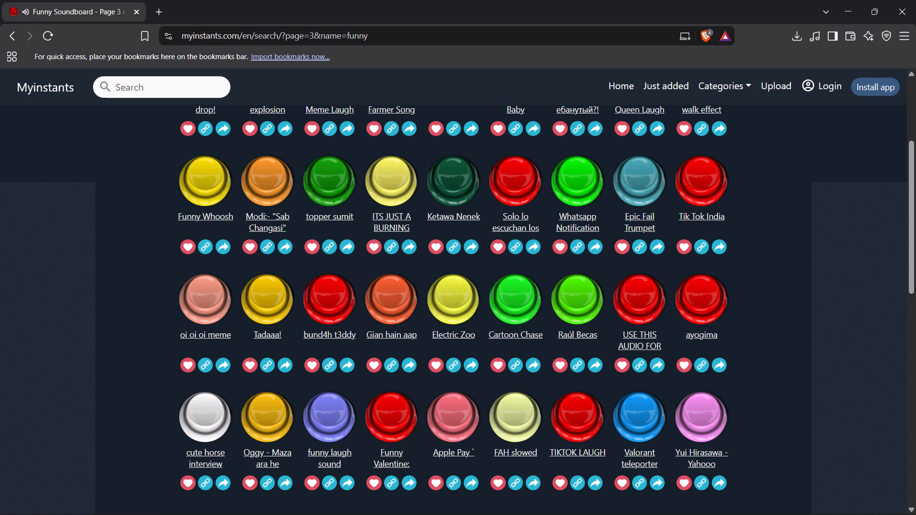
click(379, 412)
scroll(560, 409, down, 1)
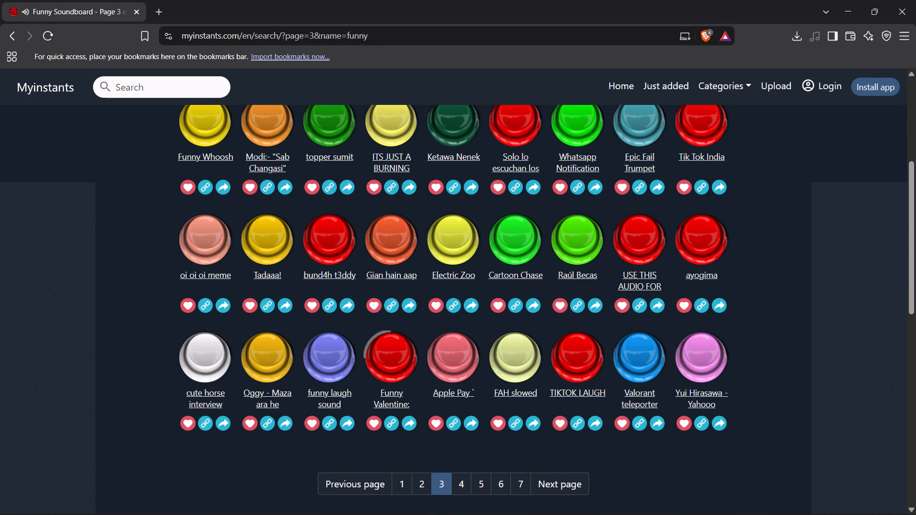
click(643, 363)
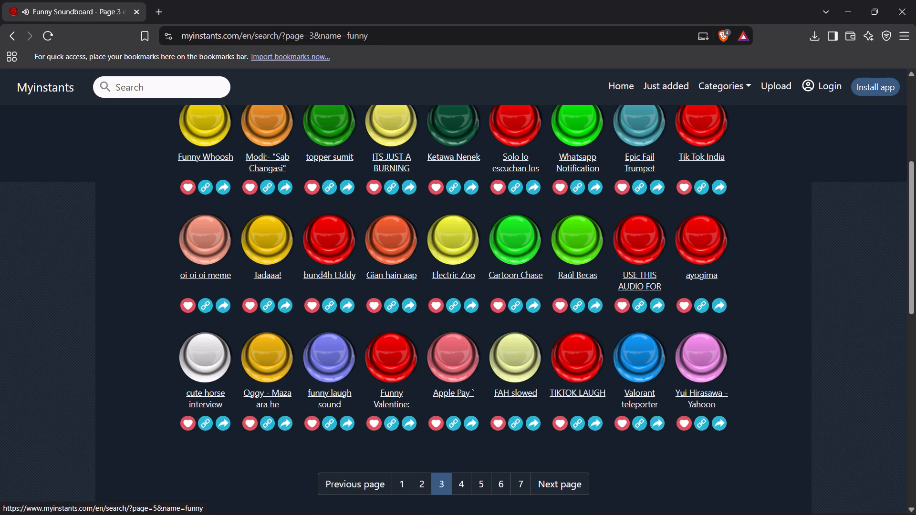
Go to page 4 of the soundboard and audition first-row sounds from Vine Boom (meme) to Oh No Its Mom Calling, plus fail spongebobs.
click(462, 488)
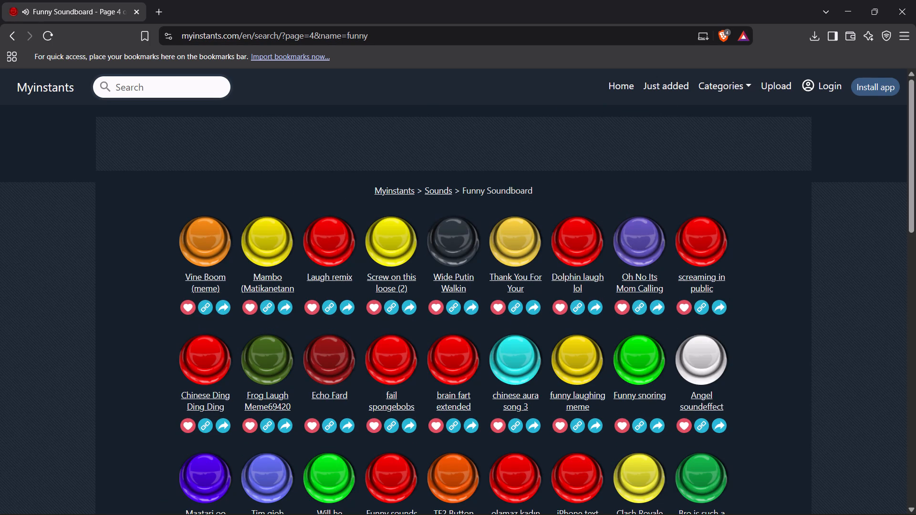
click(207, 239)
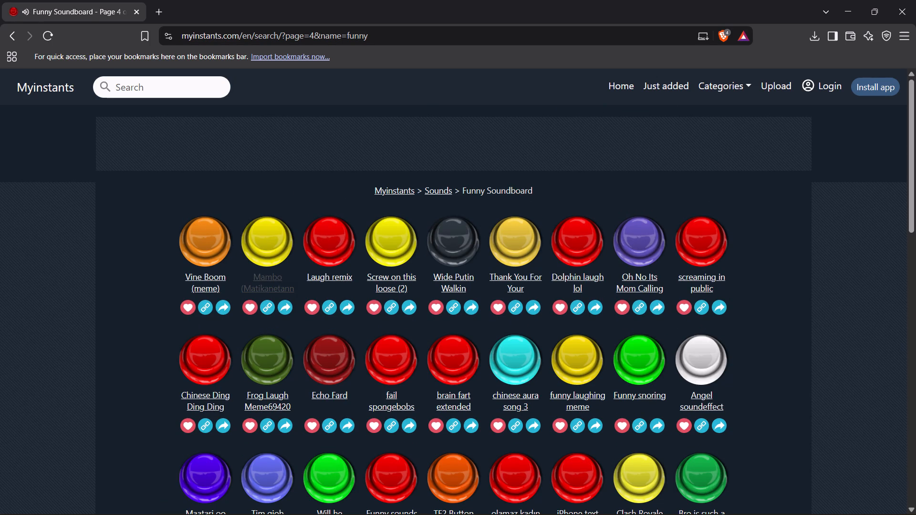
click(274, 242)
click(304, 248)
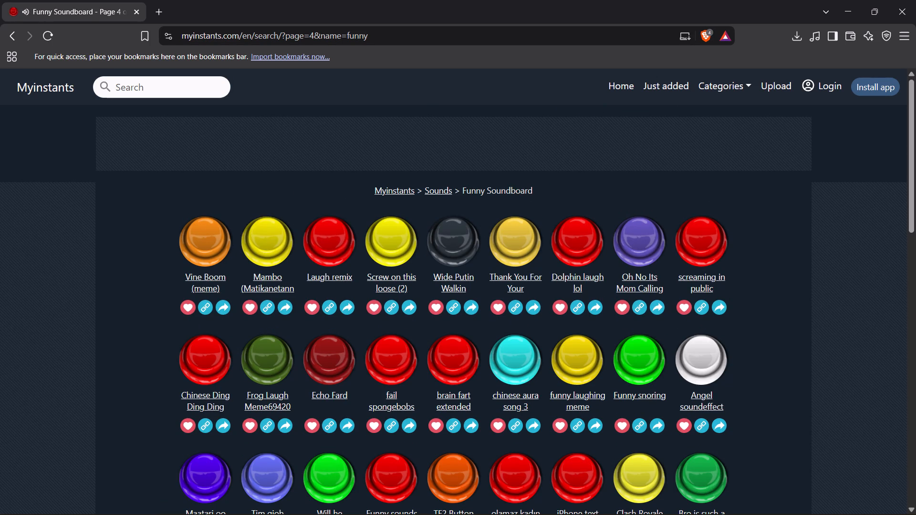
click(504, 241)
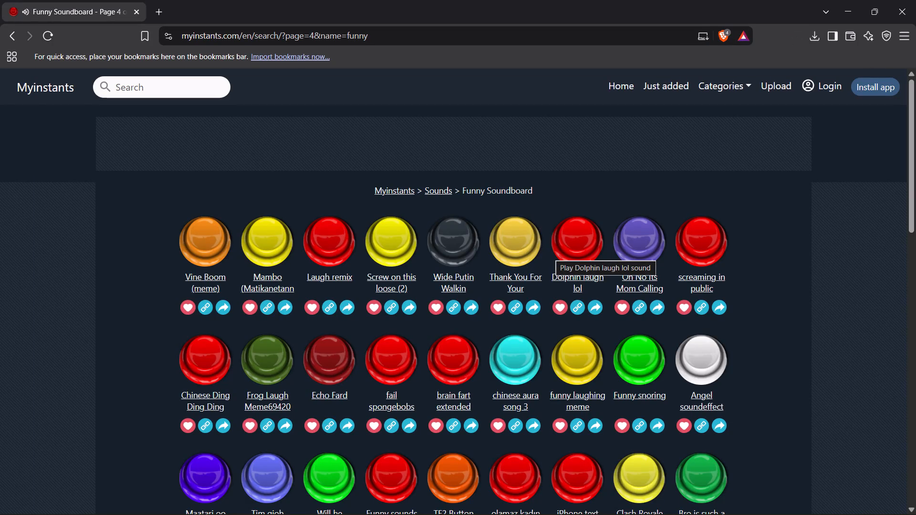
click(579, 243)
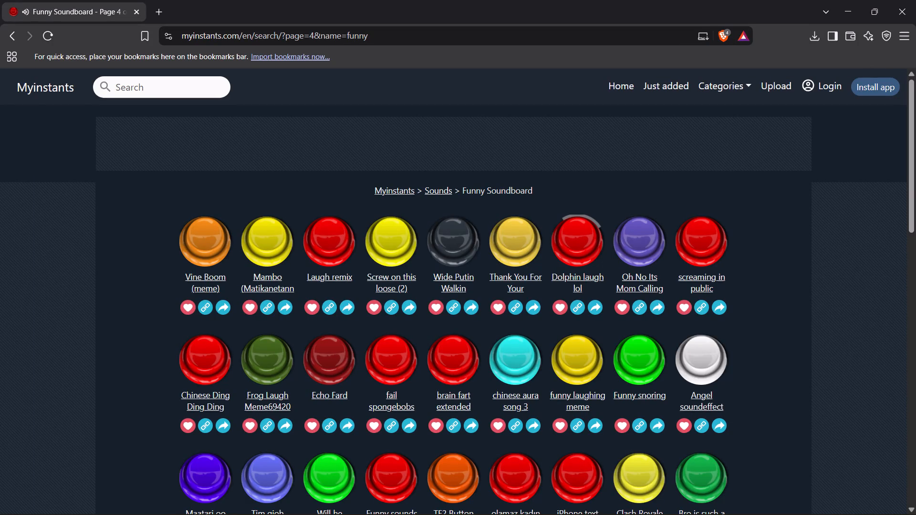
click(647, 238)
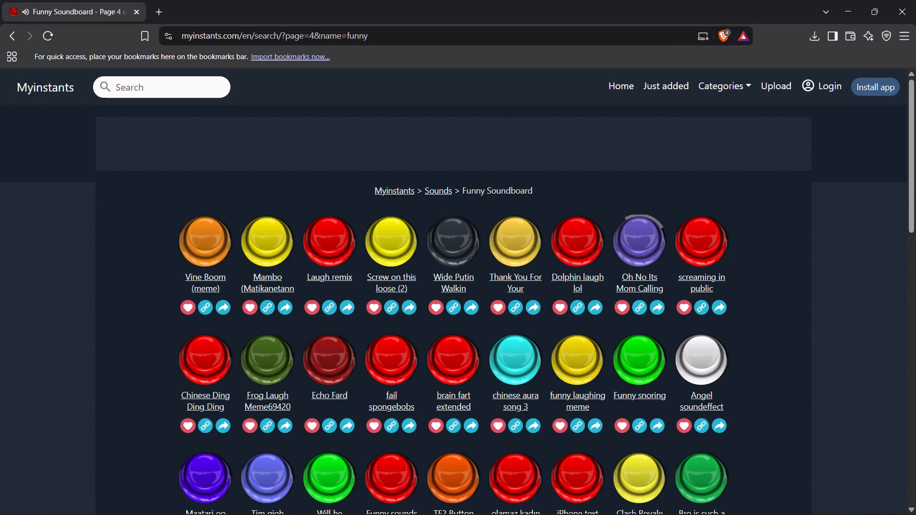
click(394, 369)
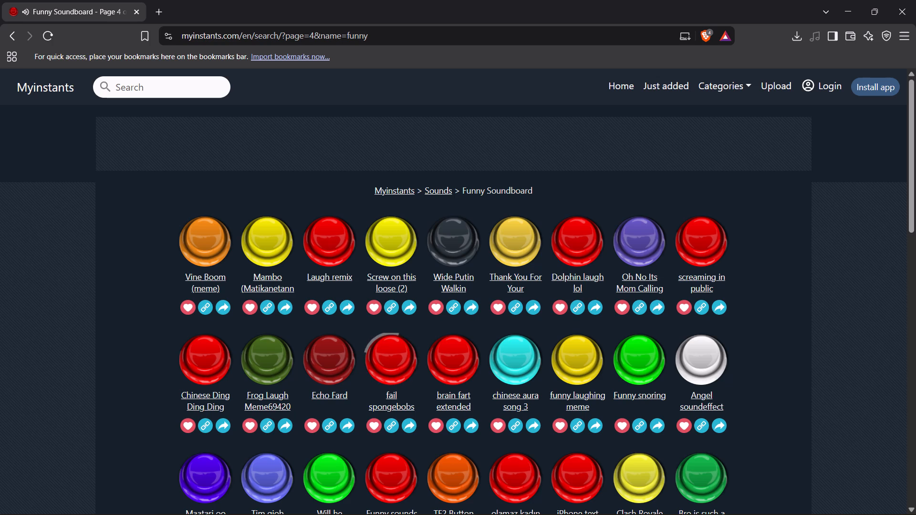
Audition page 4's Frog Laugh Meme69420 and the third-row sounds Maatari oo bhai, Will he perform with, Funny sounds and iPhone text ding.
click(276, 371)
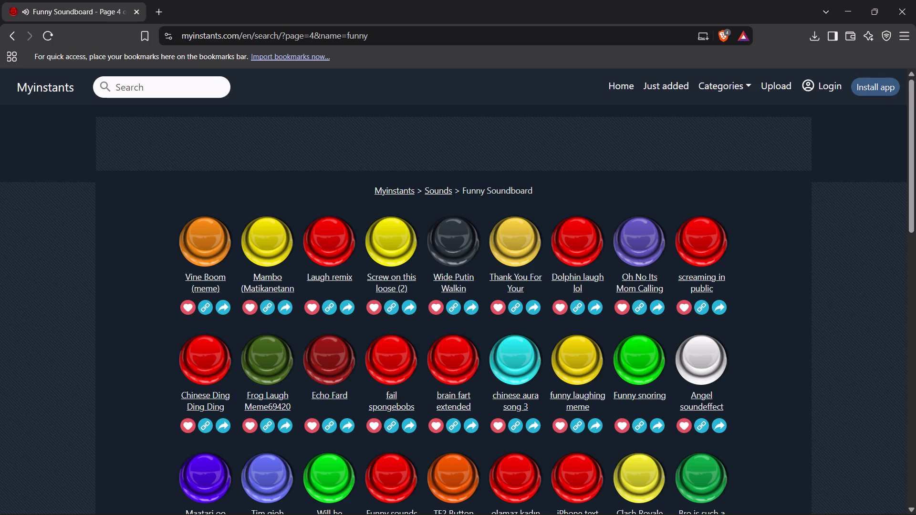
scroll(305, 356, down, 2)
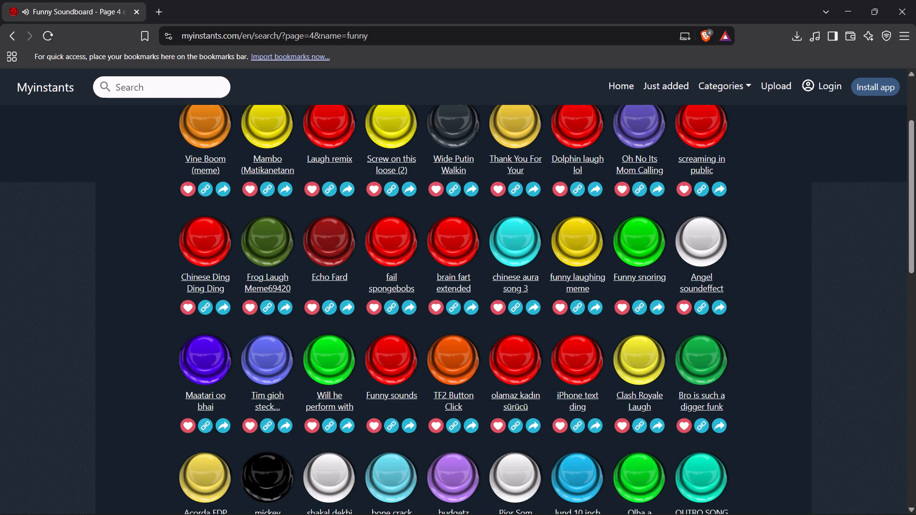
click(216, 368)
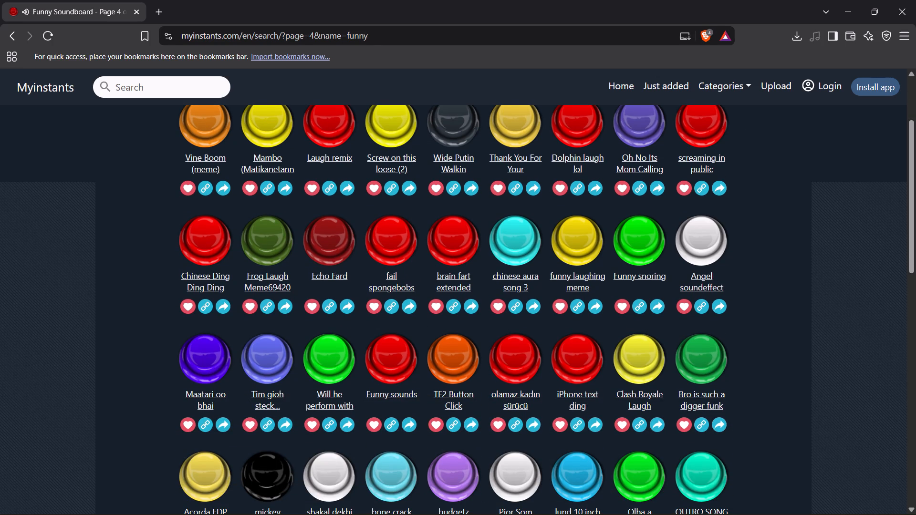
click(331, 368)
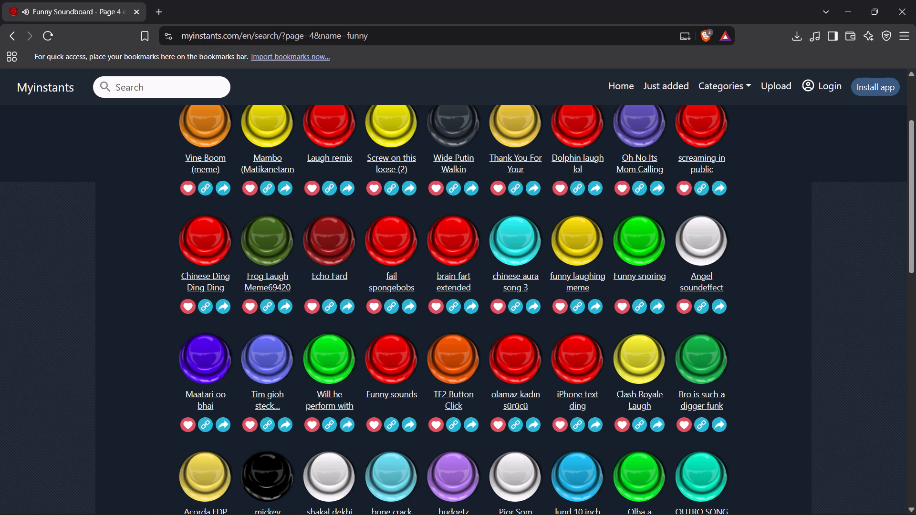
click(398, 359)
click(573, 363)
Audition page 4's fourth-row sounds budgetz, shakal dekhi hai? gian, mickey mouse's belt and Acorda FDP, replaying mickey mouse's belt.
scroll(510, 448, down, 2)
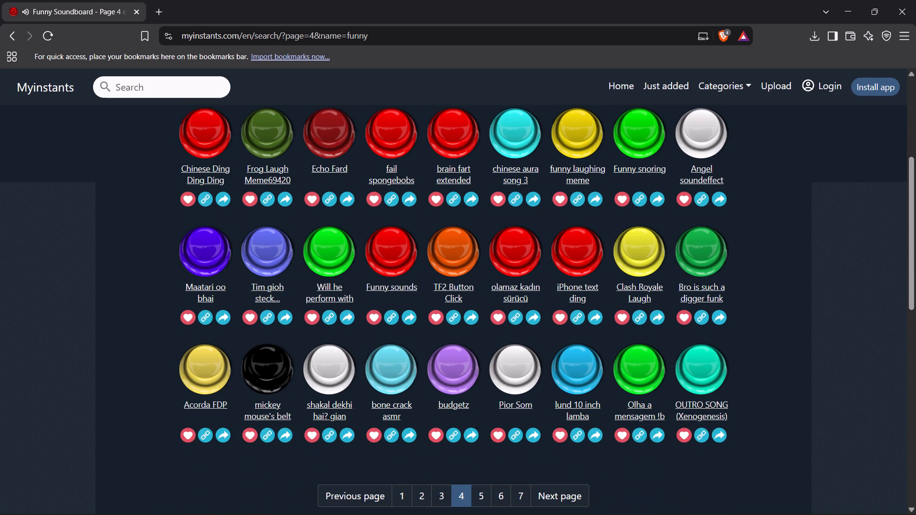
click(455, 371)
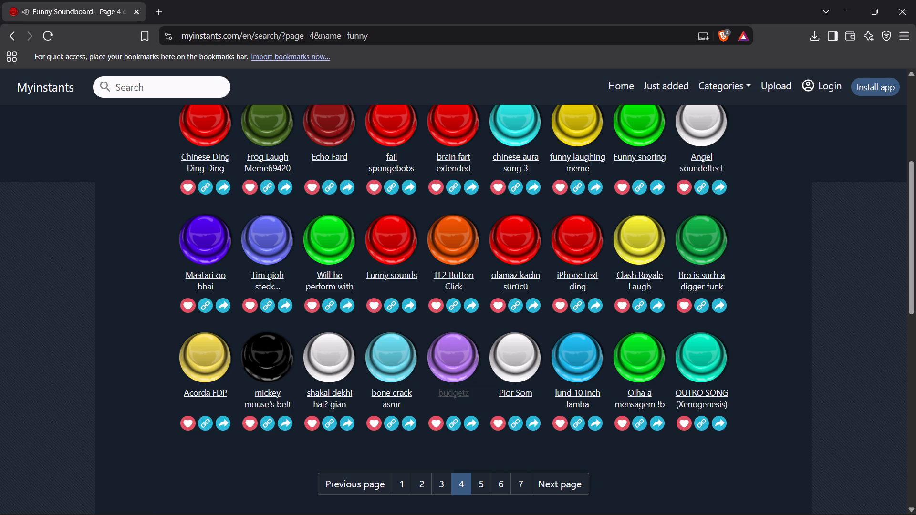
click(328, 366)
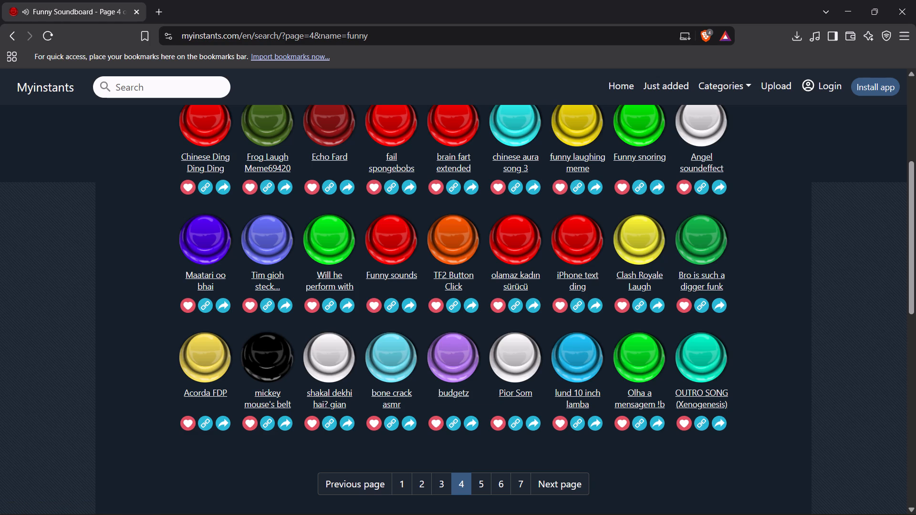
click(277, 362)
click(207, 356)
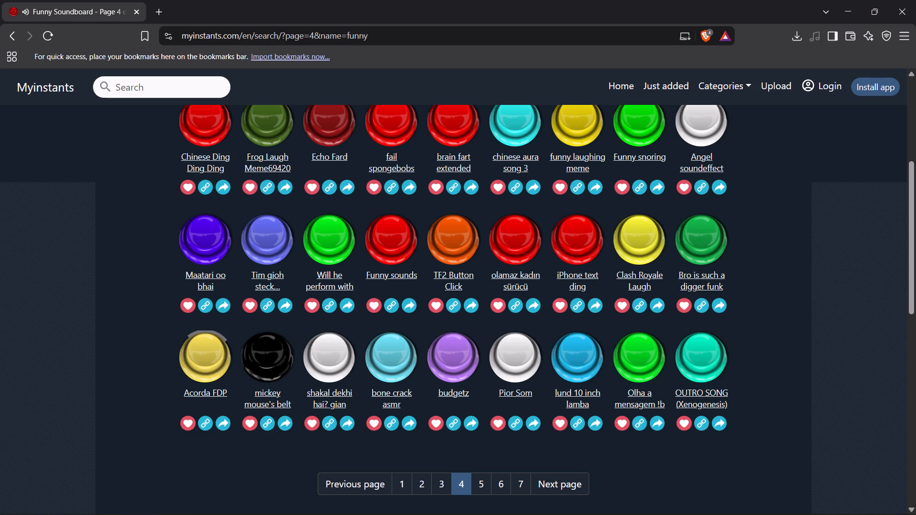
click(273, 360)
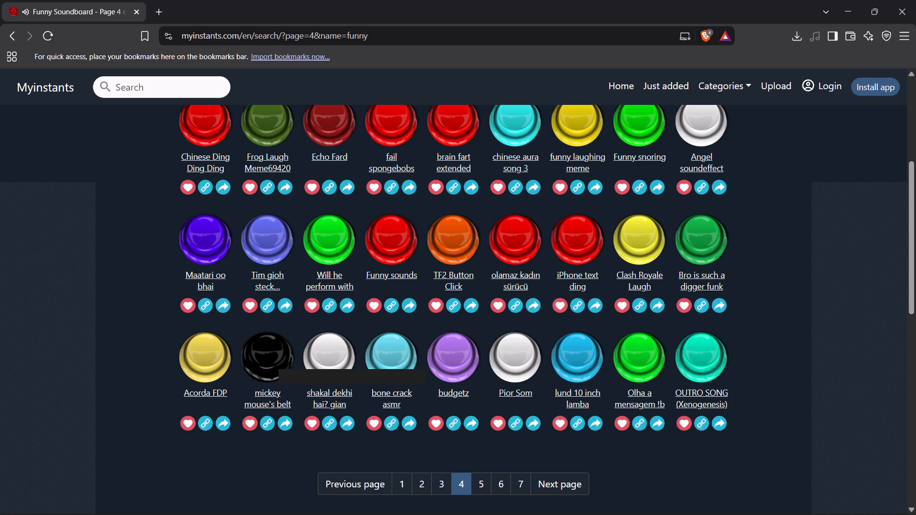
Download the mickey mouse's belt slap meme MP3 to New Volume (D:) as "micky mouse slap instansts".
click(269, 393)
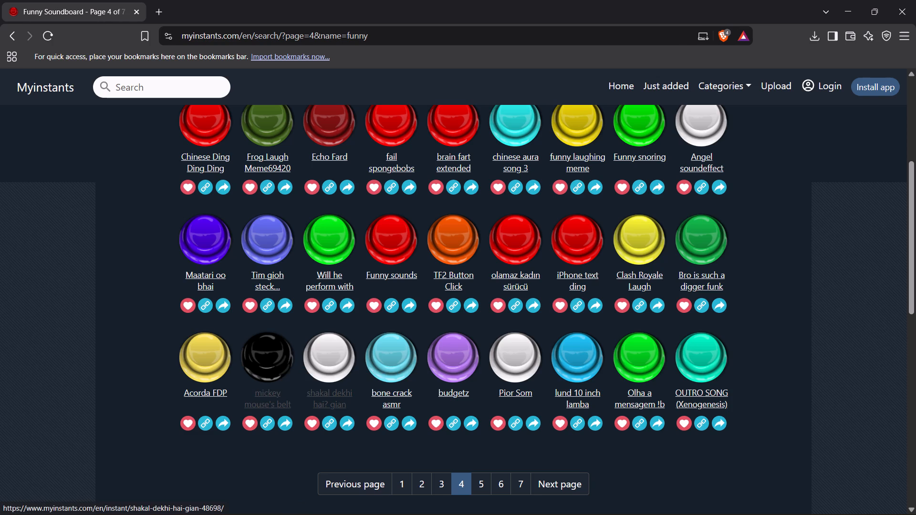
click(269, 396)
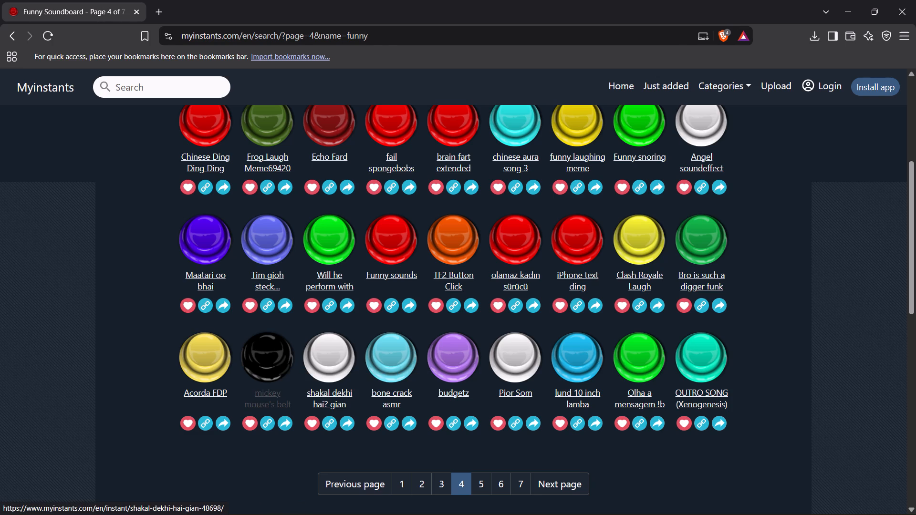
scroll(433, 483, down, 2)
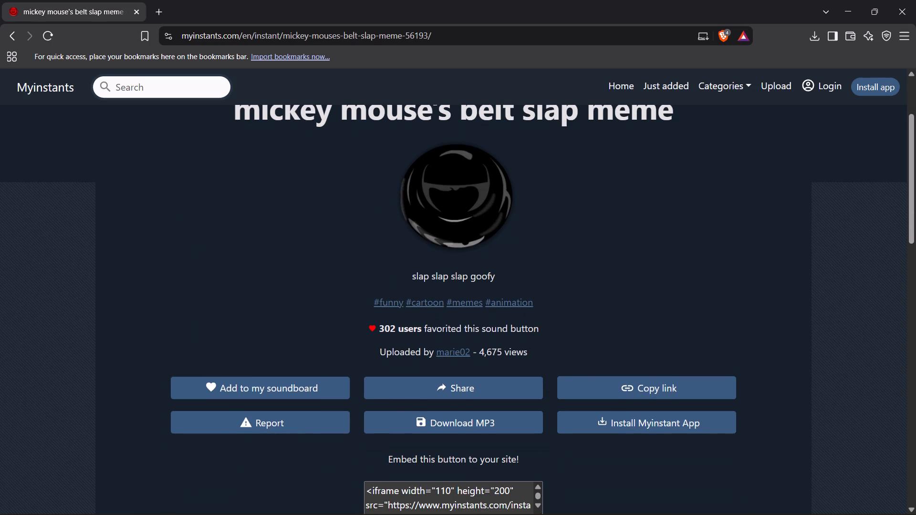
click(436, 417)
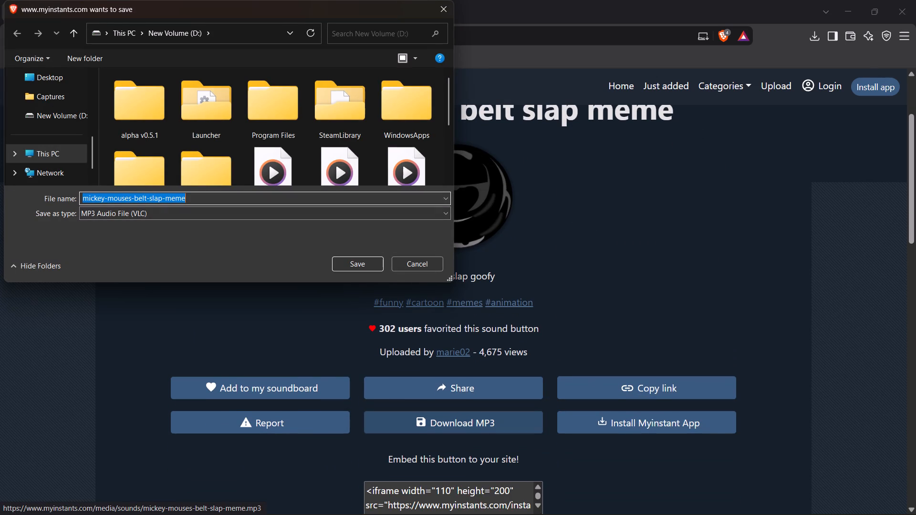
key(BackSpace)
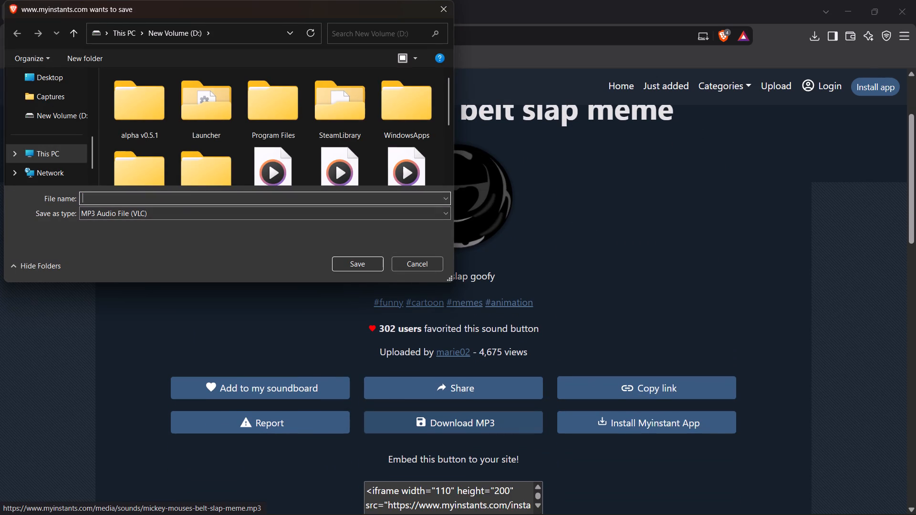
text(micky mouse sp)
key(BackSpace)
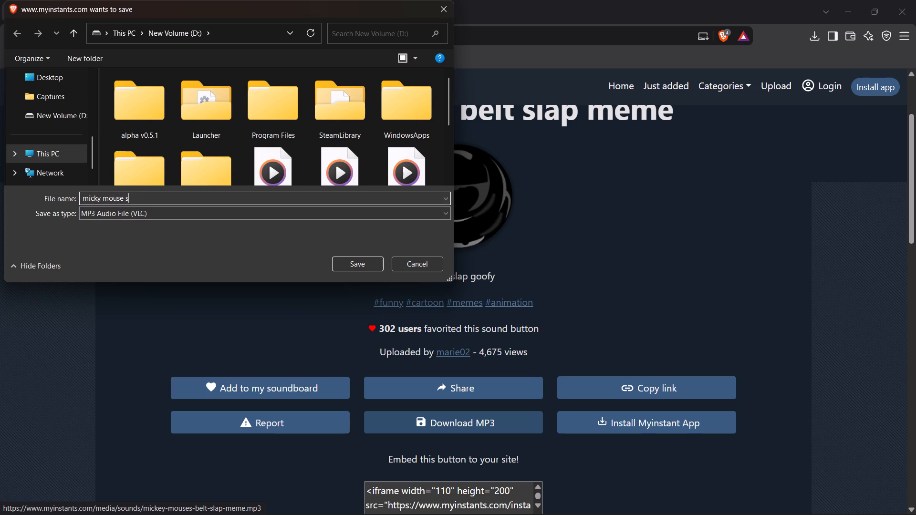
key(a)
key(BackSpace)
text(lap instans)
text(ts)
key(Return)
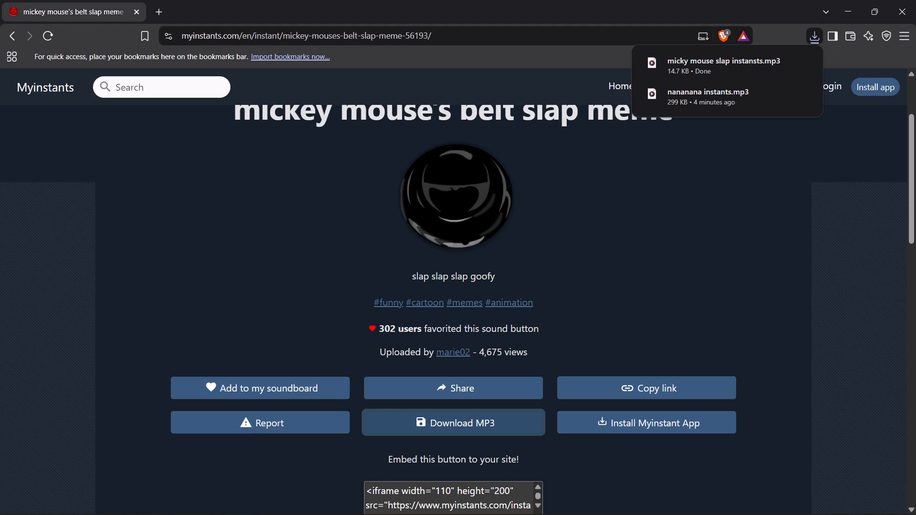
drag(36, 67, 64, 112)
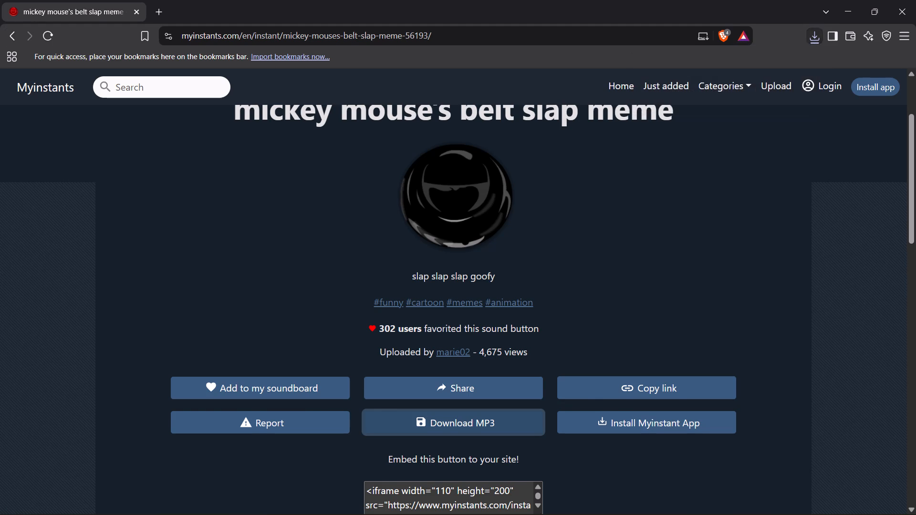
drag(113, 198, 147, 206)
Replay the budgetz sound from page 4 and download its MP3 to New Volume (D:) as "poop instants".
click(446, 368)
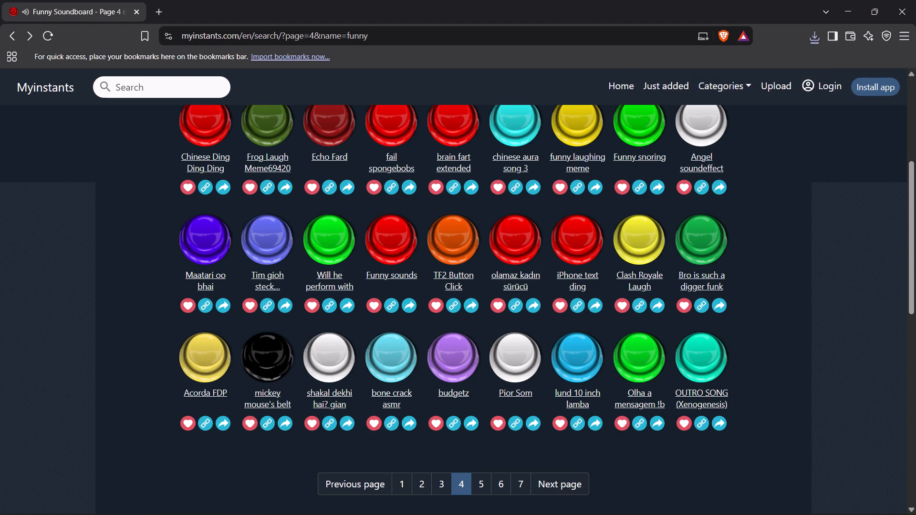
right_click(456, 393)
click(456, 393)
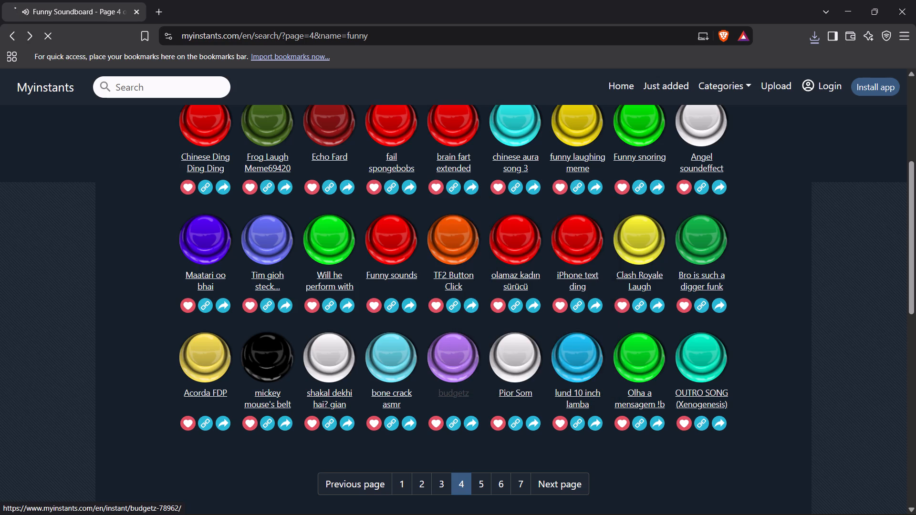
scroll(436, 414, down, 2)
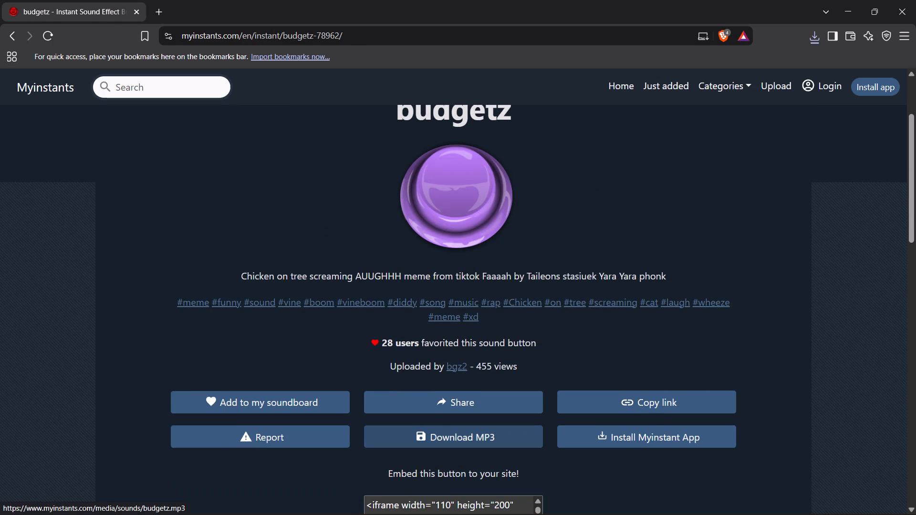
click(471, 439)
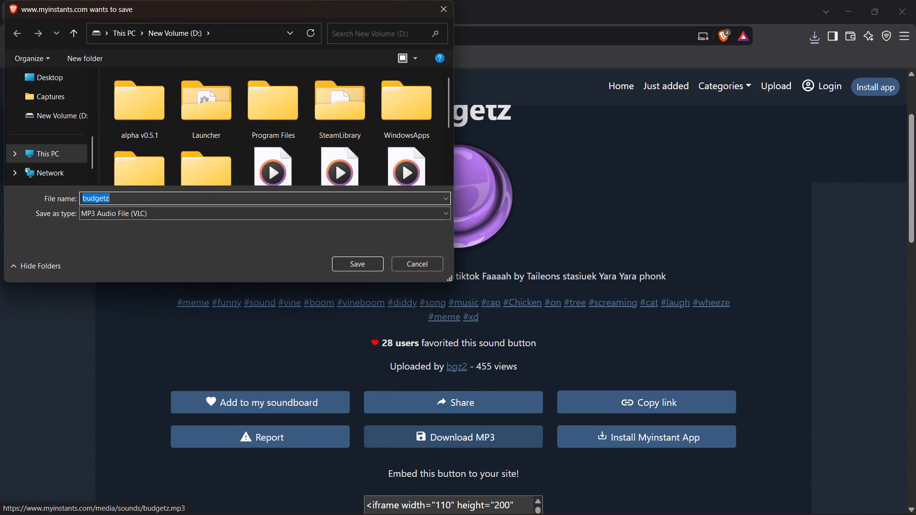
key(BackSpace)
text(poop ins)
text(tants)
key(Return)
drag(370, 252, 378, 237)
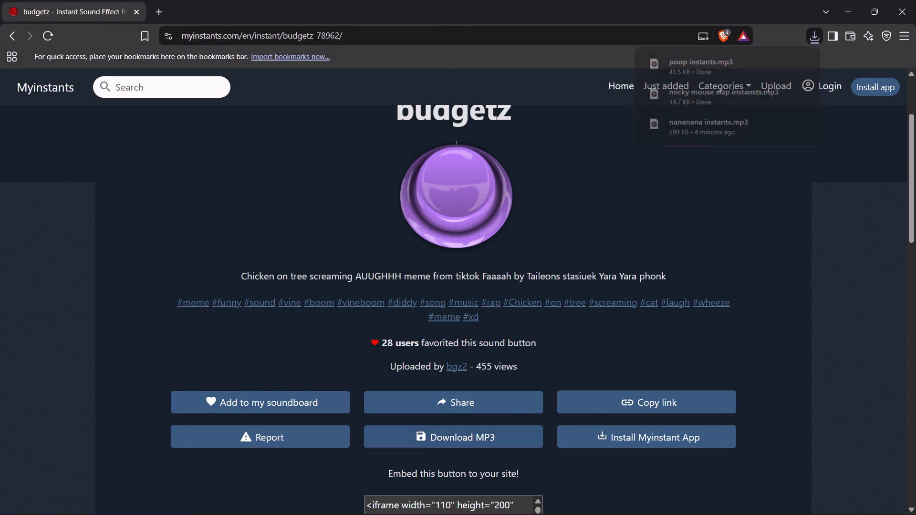
Audition page 4's remaining fourth-row sounds Pior Som, lund 10 inch lamba, Olha a mensagem !b and OUTRO SONG (Xenogenesis).
scroll(509, 412, down, 1)
click(508, 304)
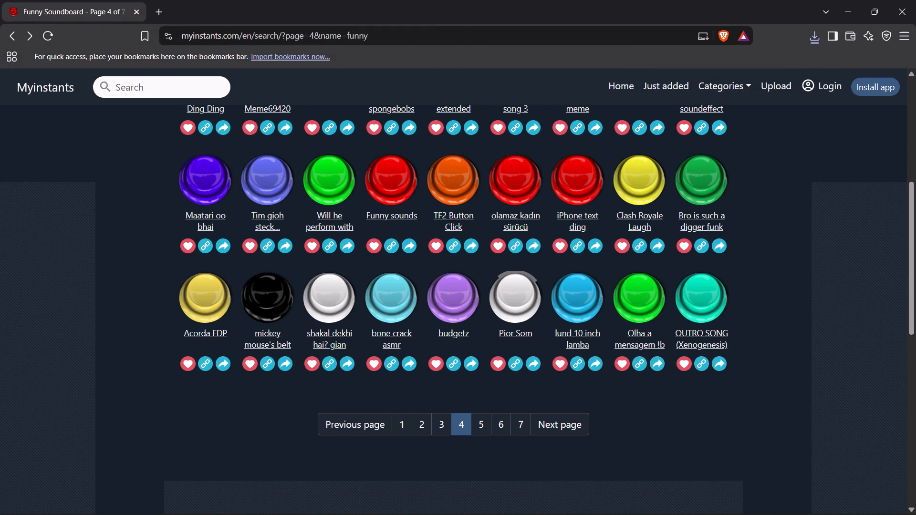
click(591, 295)
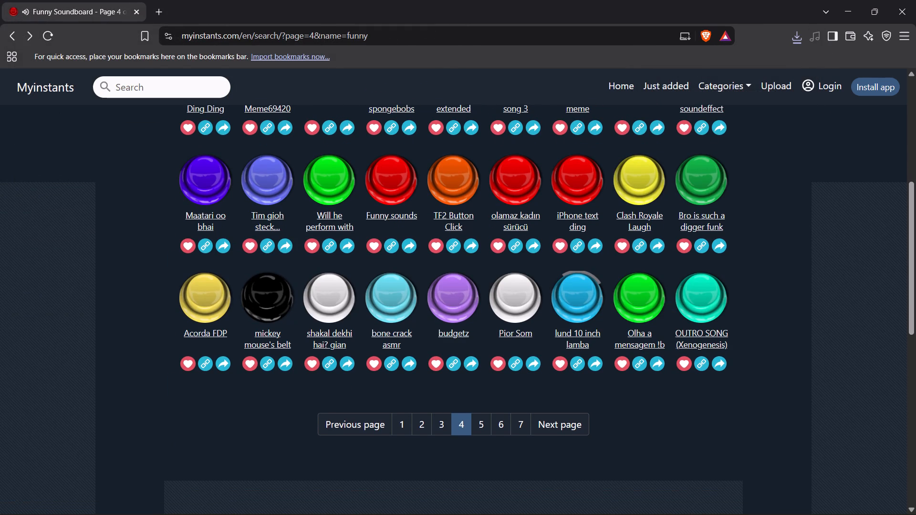
click(617, 306)
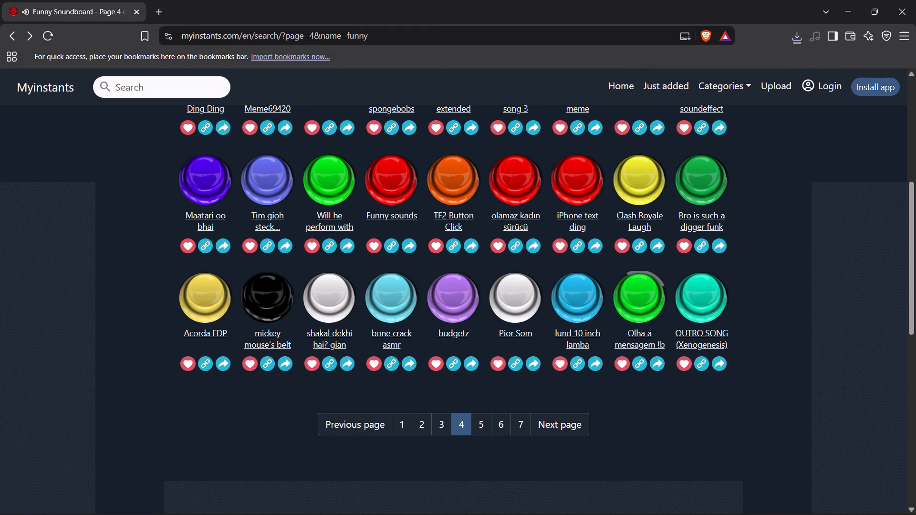
click(695, 306)
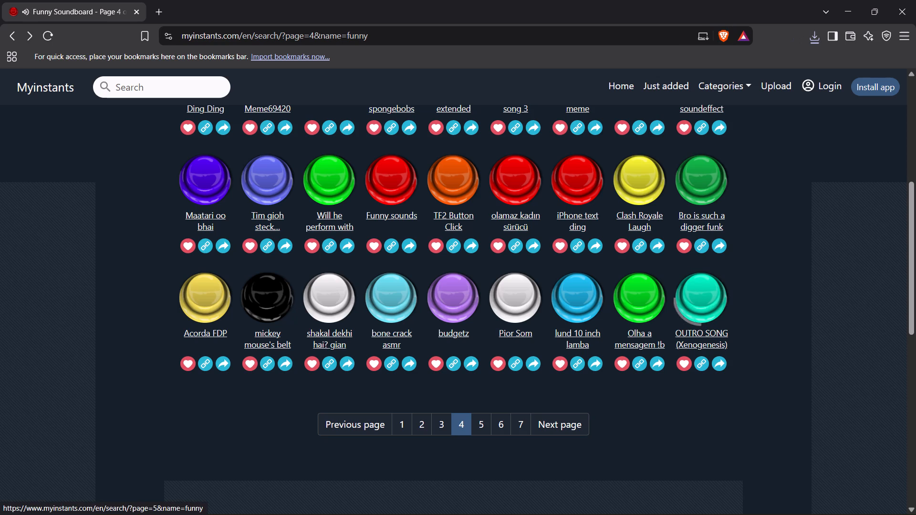
Open page 5 of the funny results and audition its first-row sounds from Gemi 2 (Ah Ah Ah Funny) through Funny Laugh 1.
click(480, 421)
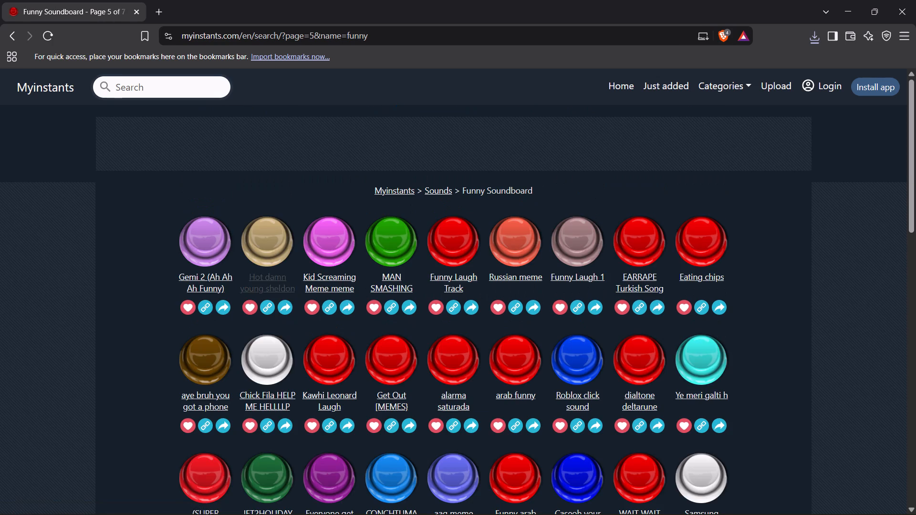
click(204, 247)
click(264, 247)
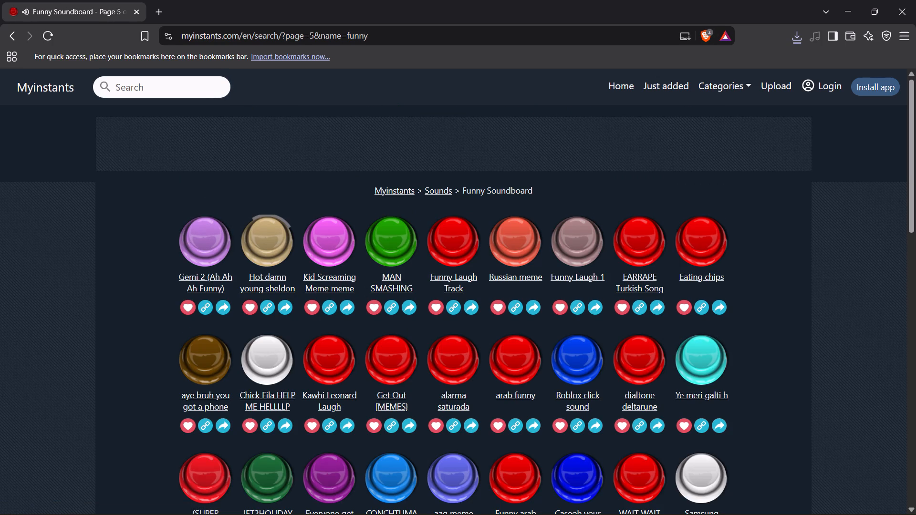
click(328, 247)
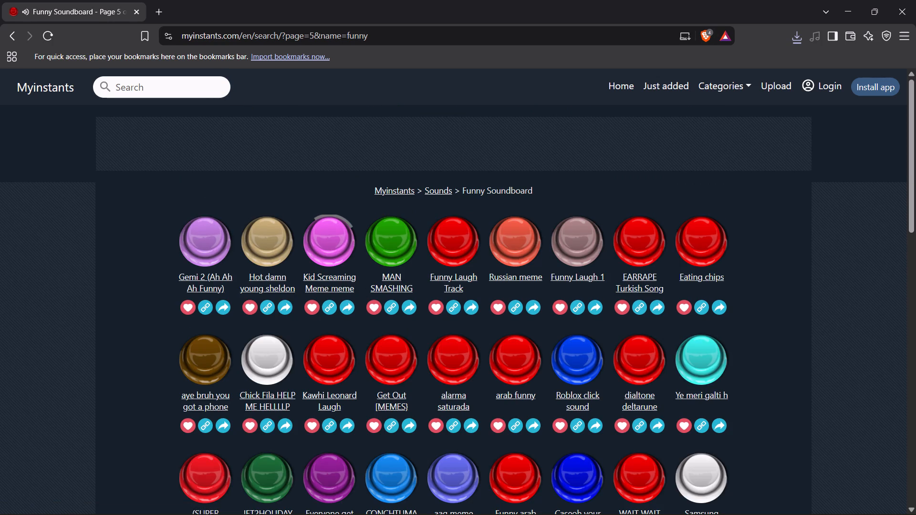
click(394, 246)
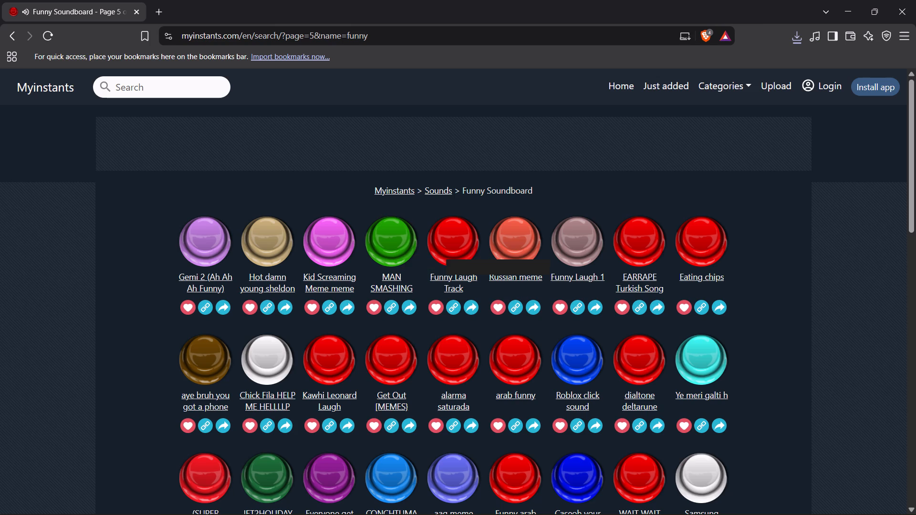
click(440, 251)
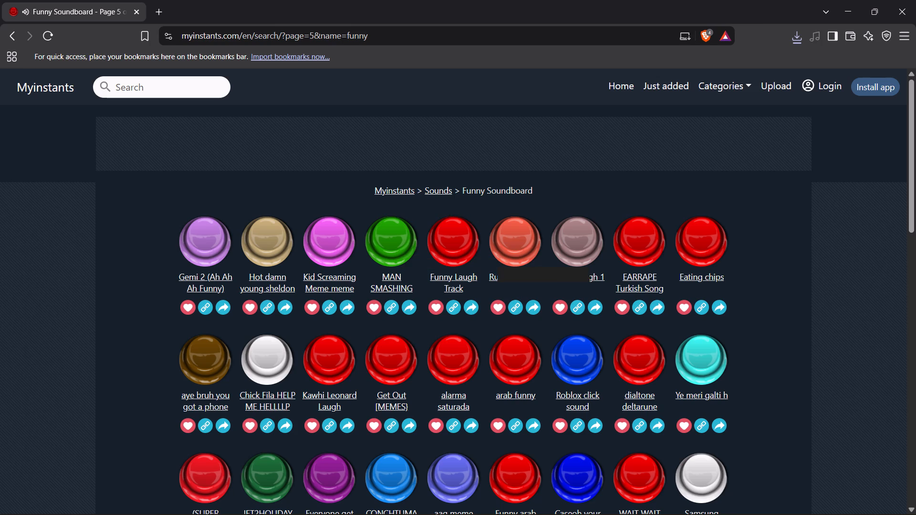
click(509, 253)
click(567, 245)
Audition page 5's second-row sounds alarma saturada, Kawhi Leonard Laugh, Chick Fila HELP ME, aye bruh you got a phone, dialtone deltarune and Ye meri galti h.
click(452, 363)
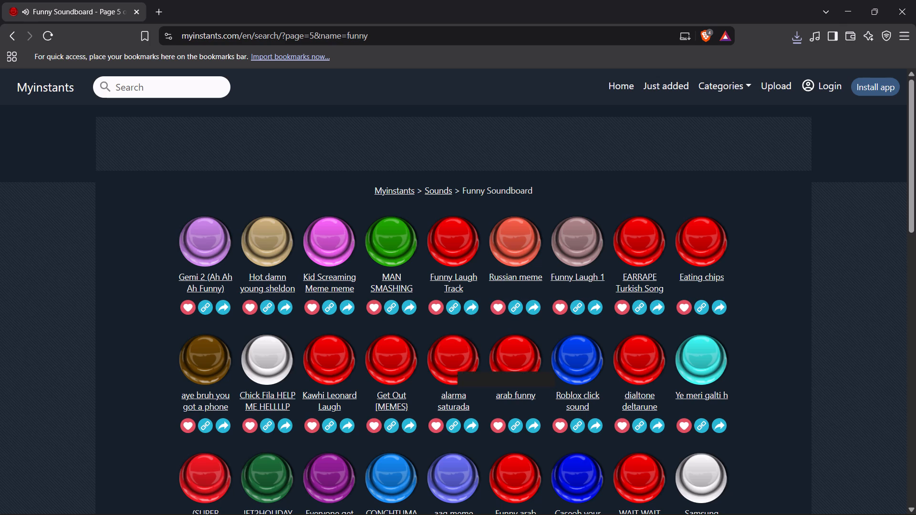
click(308, 356)
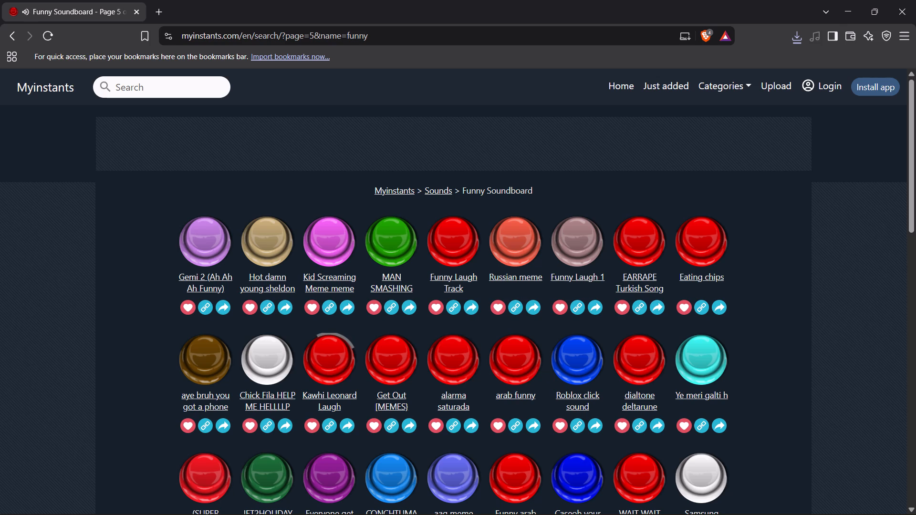
click(271, 362)
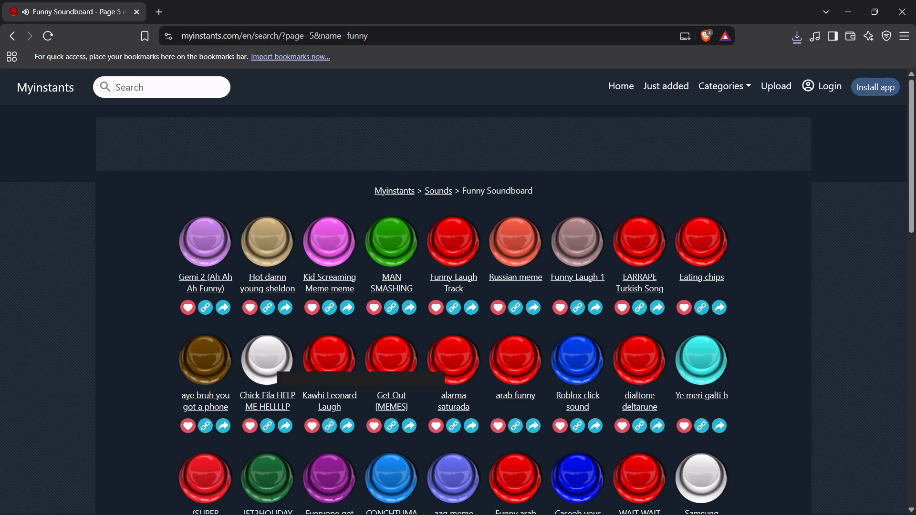
click(218, 365)
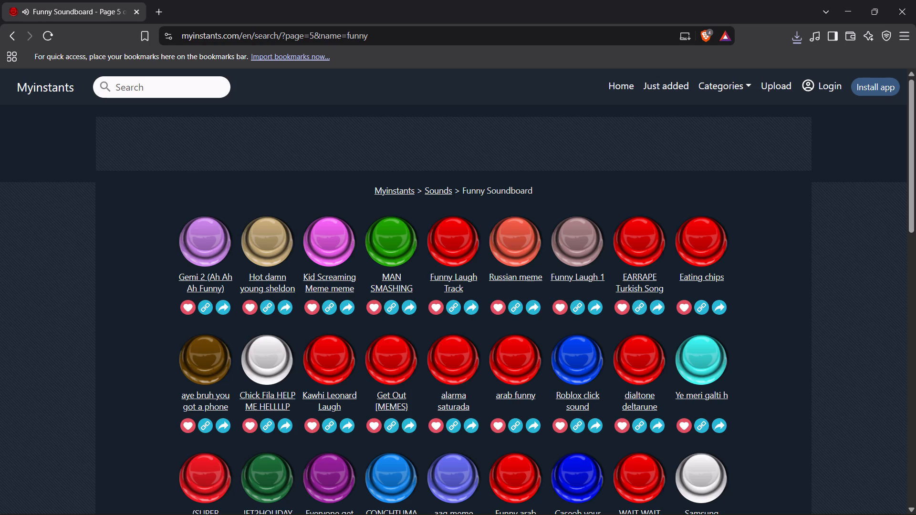
scroll(565, 335, down, 2)
click(654, 256)
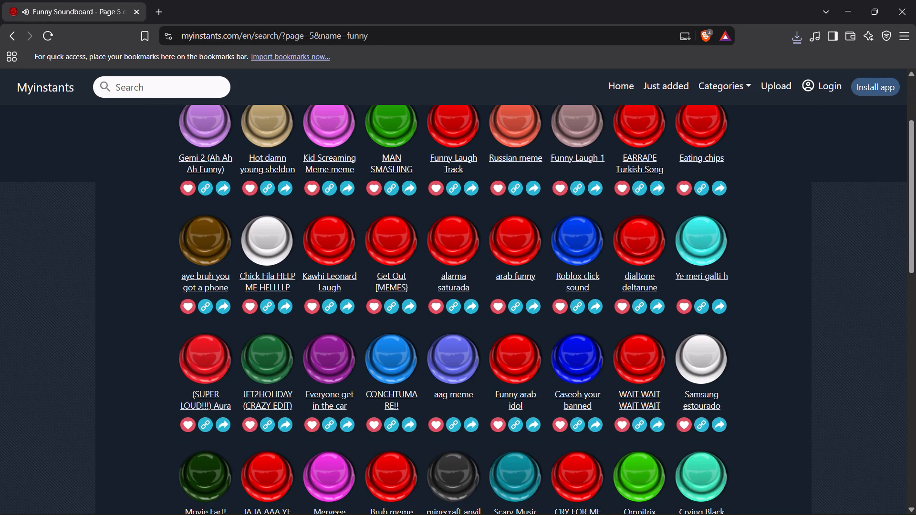
click(696, 247)
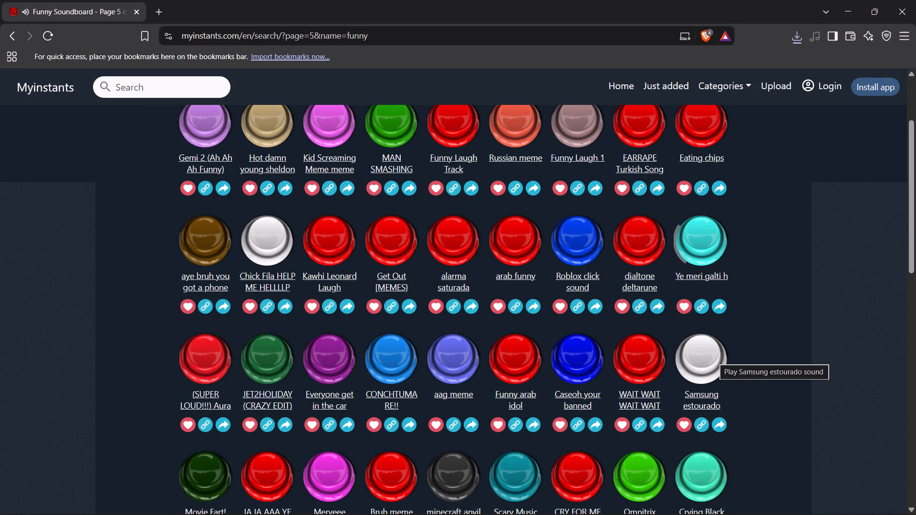
Audition page 5's third-row sounds WAIT WAIT WAIT WAIT, Caseoh your banned, CONCHTUMARE!! and (SUPER LOUD!!!) Aura.
click(637, 365)
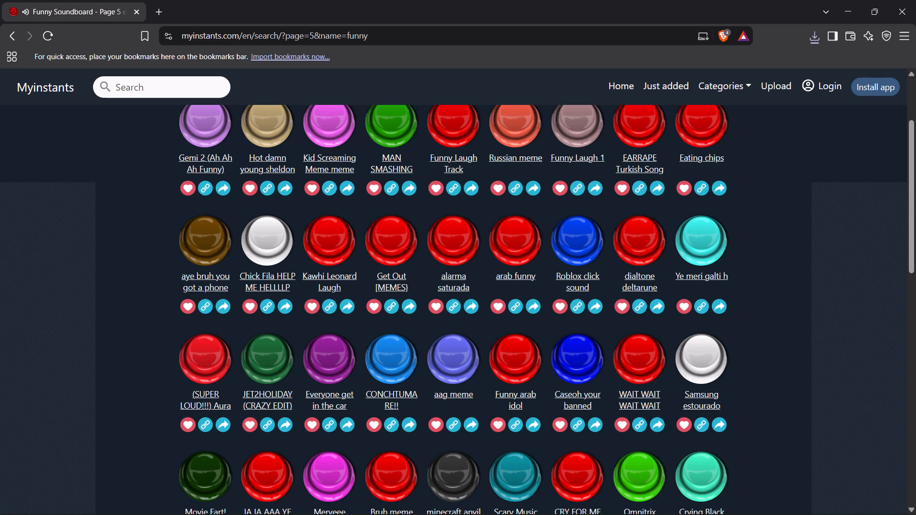
click(571, 363)
drag(384, 378, 378, 374)
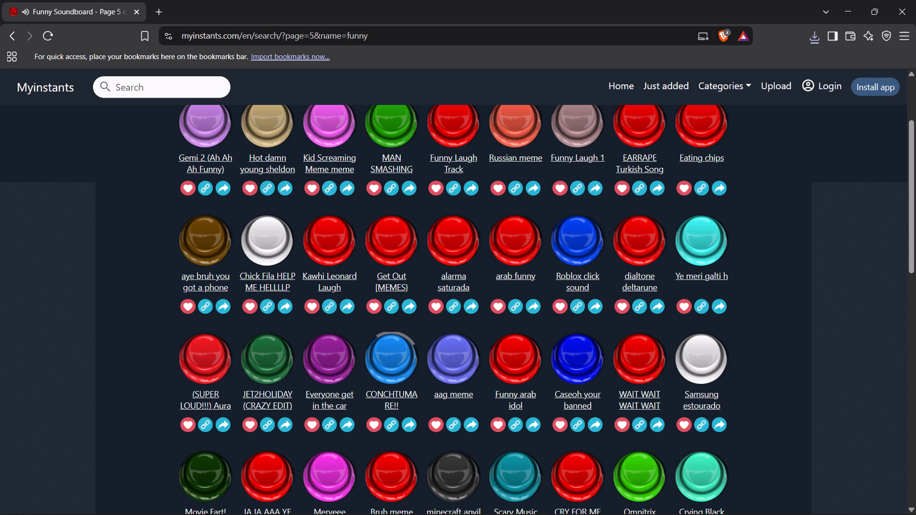
click(207, 360)
Audition page 5's fourth-row sounds Movie Fart!, IA IA AAA YE YEE, Merveee mikrofonun, Bruh meme sound effect and minecraft anvil.
scroll(210, 353, down, 1)
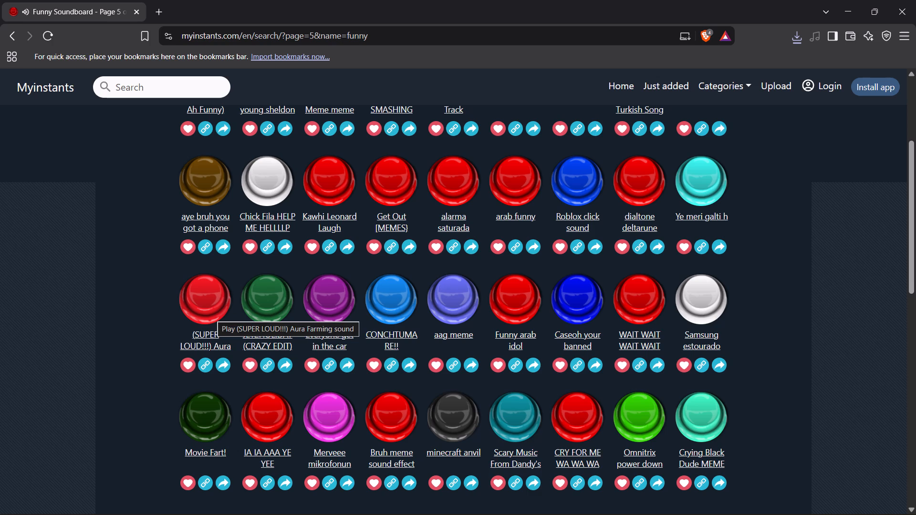
click(200, 413)
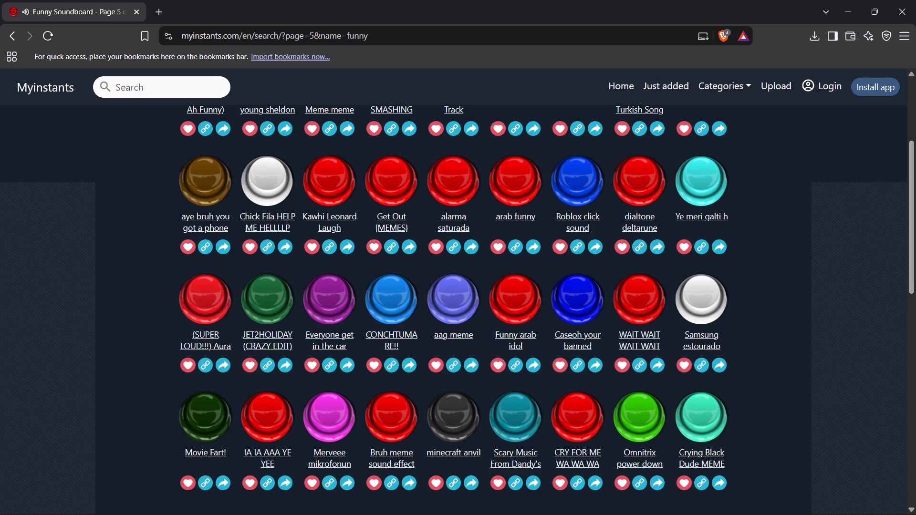
click(273, 418)
click(321, 413)
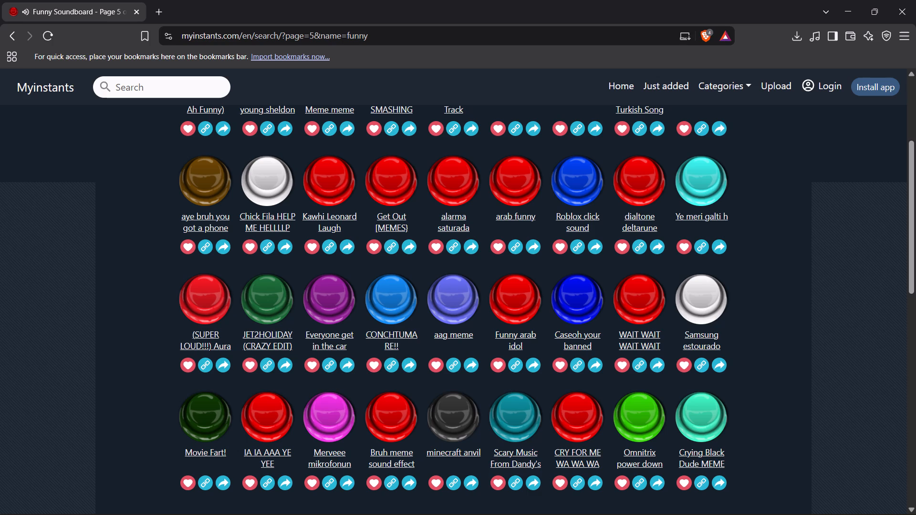
click(390, 416)
click(455, 424)
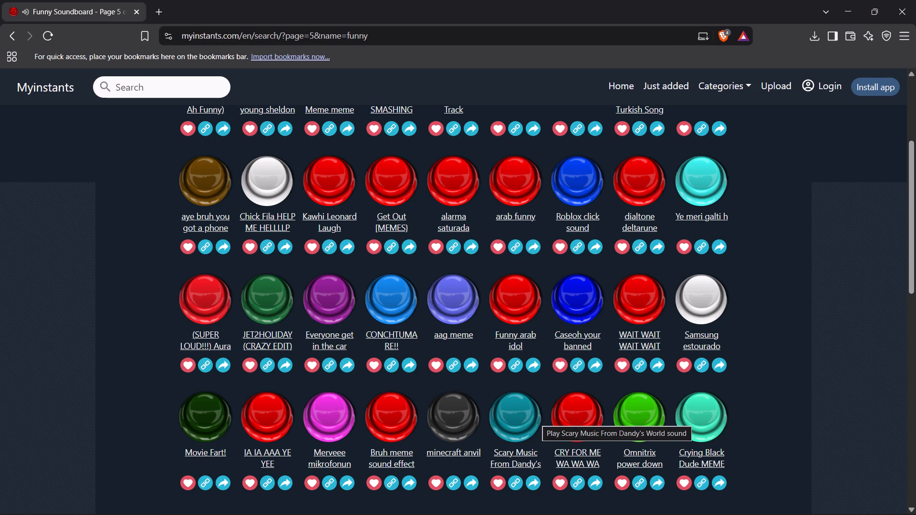
Audition Scary Music From Dandy's World, CRY FOR ME WA WA WA, Omnitrix power down and Crying Black Dude MEME, and replay IA IA AAA YE YEE.
click(531, 417)
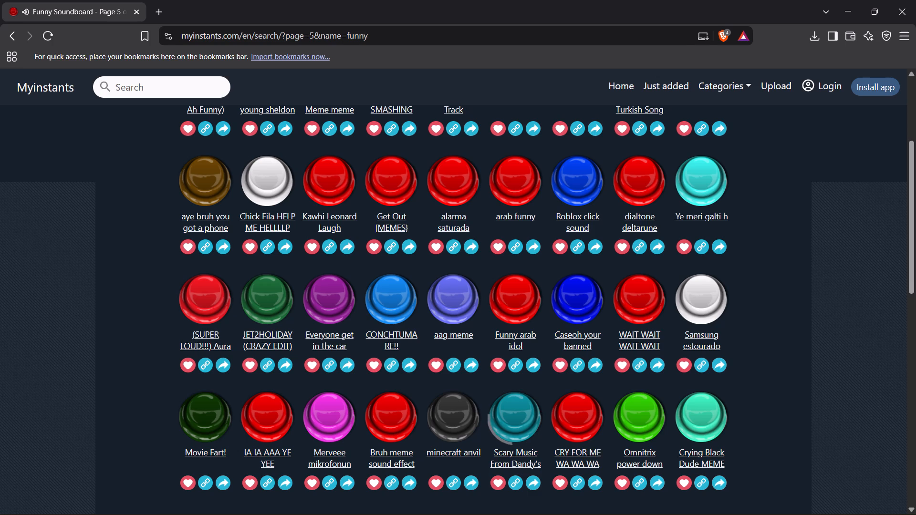
click(579, 419)
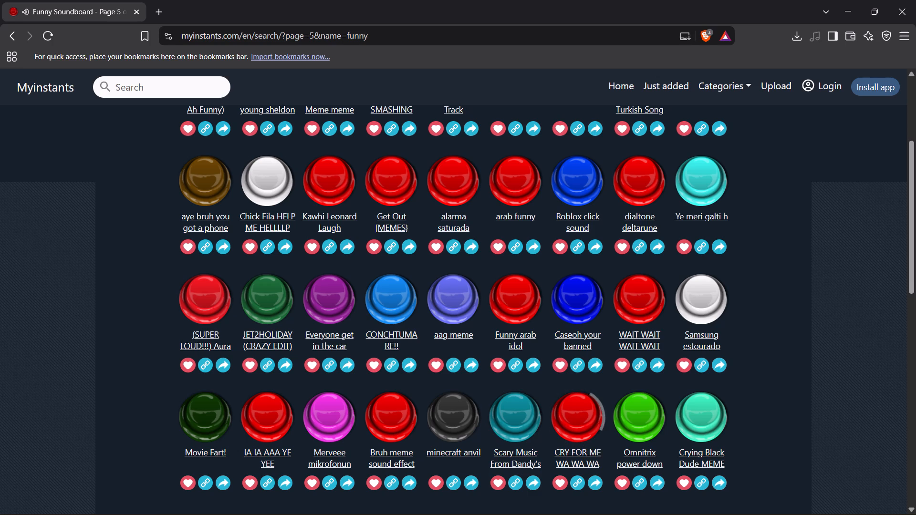
click(638, 414)
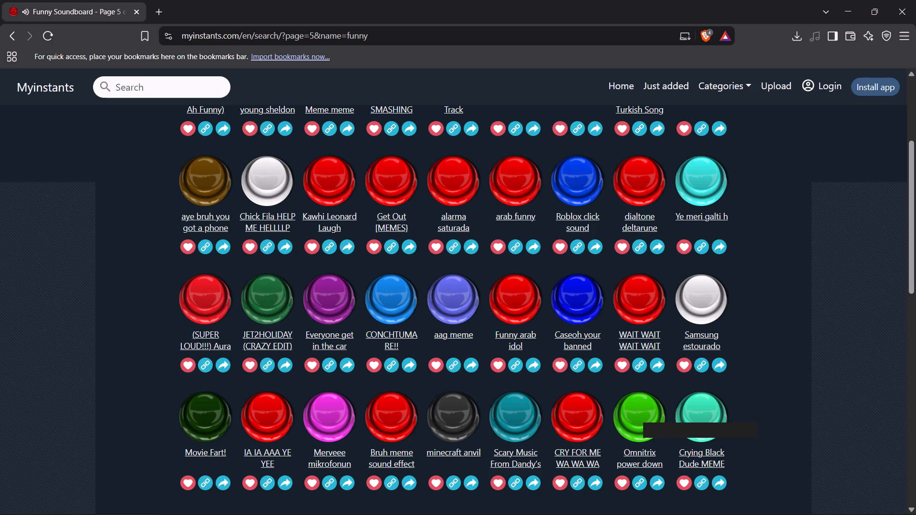
click(707, 409)
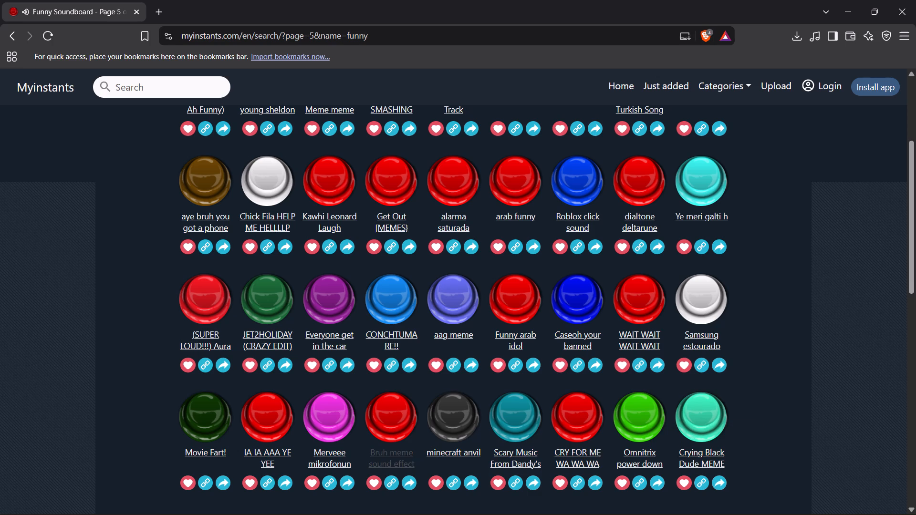
click(271, 426)
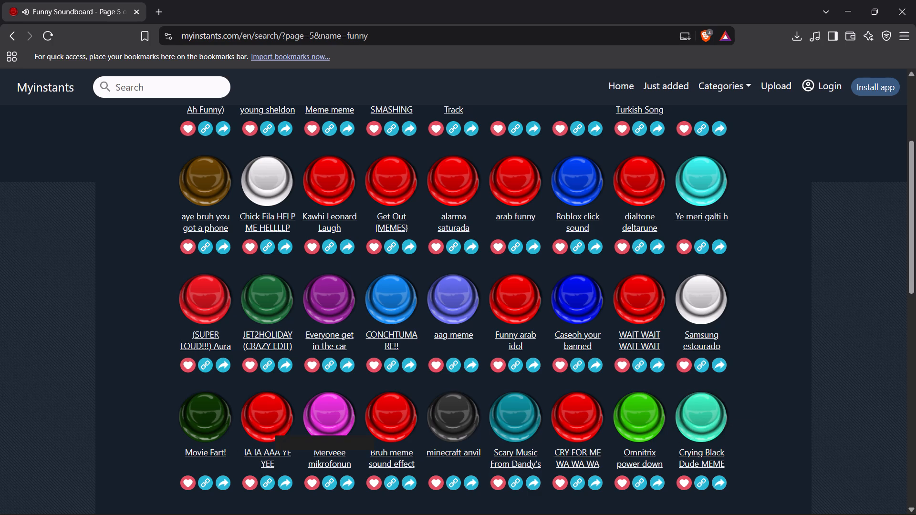
Replay Movie Fart!, download its MP3 to New Volume (D:) under the suggested name "fart-sound-effect_C1IXpeL", and return to page 5.
click(185, 419)
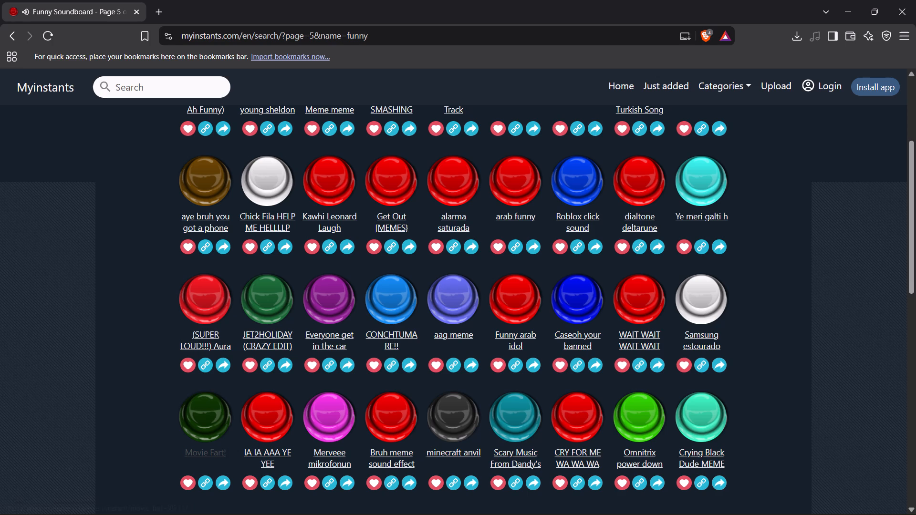
click(208, 456)
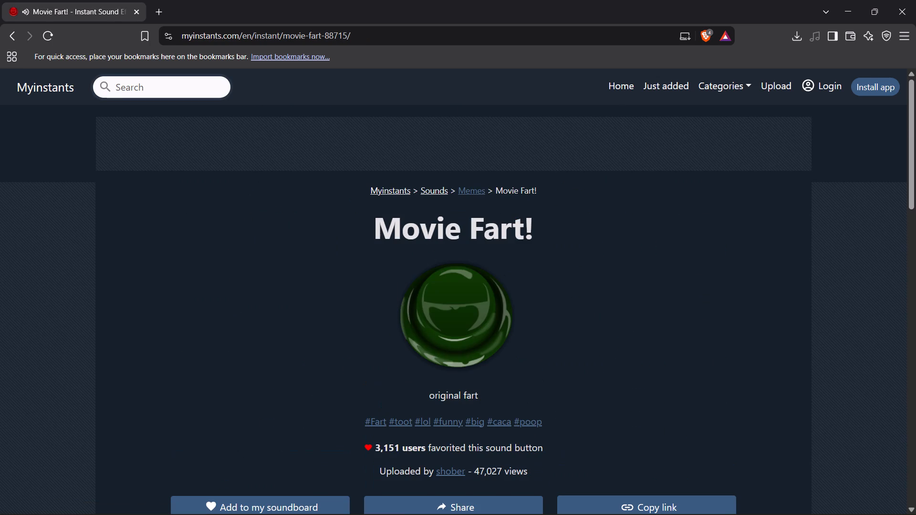
scroll(505, 512, down, 3)
click(430, 359)
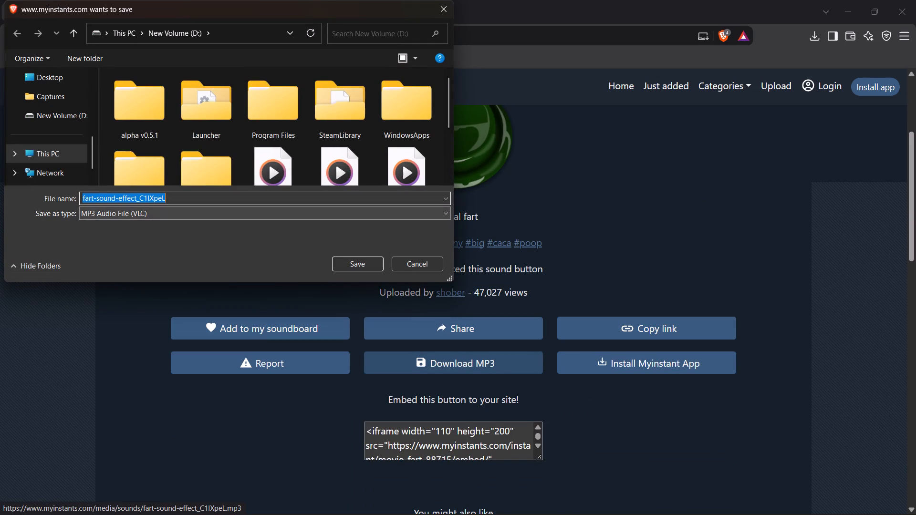
click(354, 264)
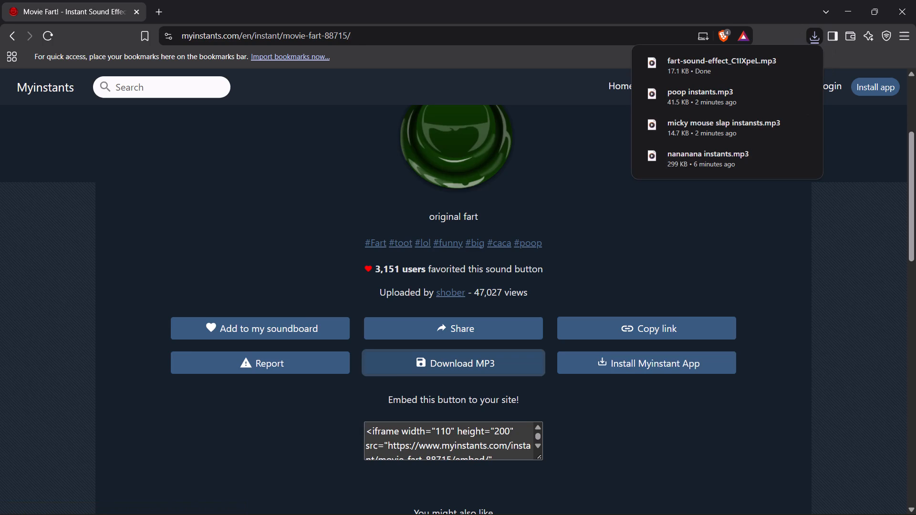
click(15, 34)
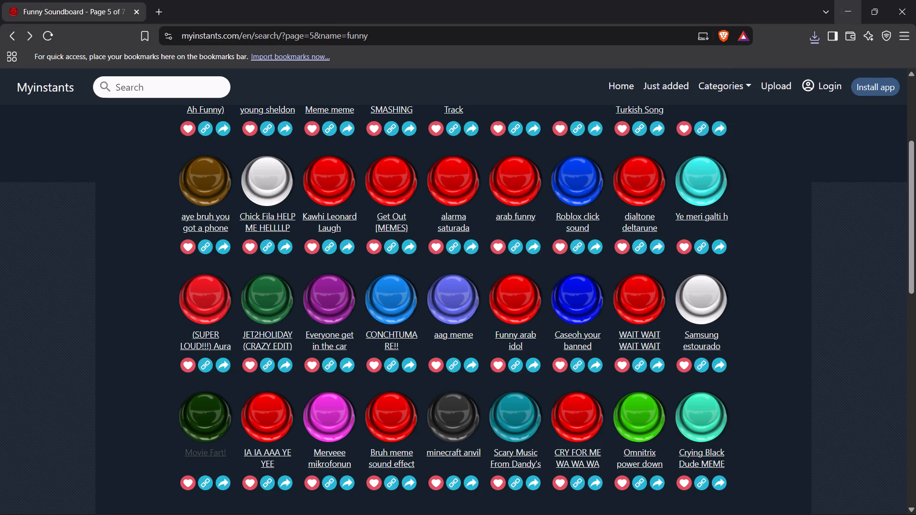
Switch to CapCut and move the playhead to the start of the timeline.
click(848, 12)
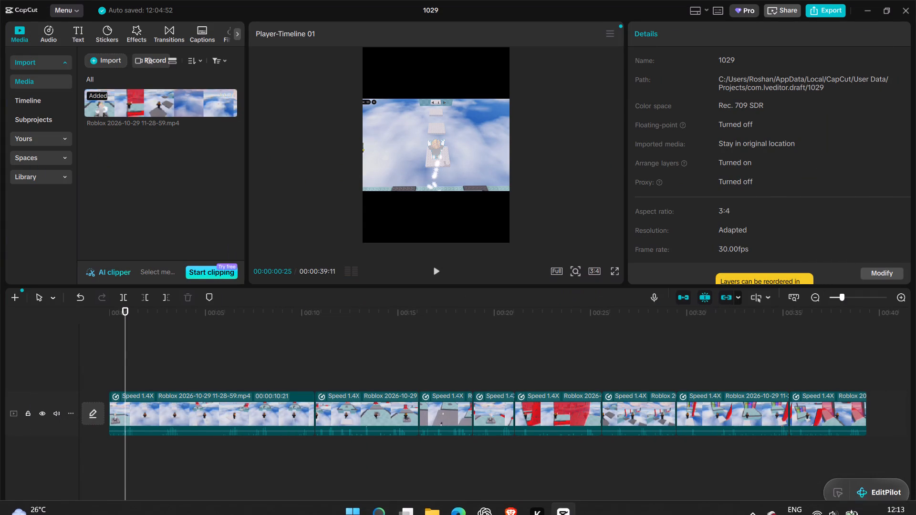
drag(124, 341, 33, 326)
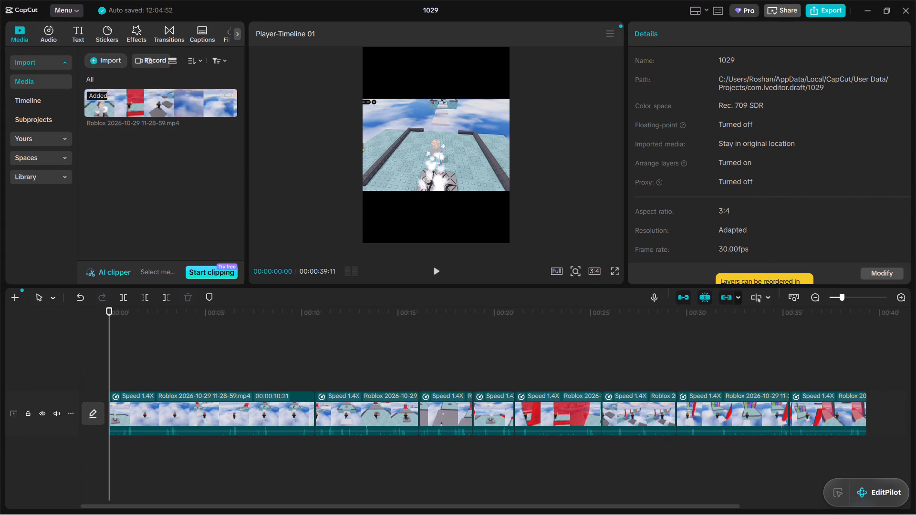
Import the audio file "nananana instants" from New Volume (D:) into the project media.
click(102, 64)
click(133, 85)
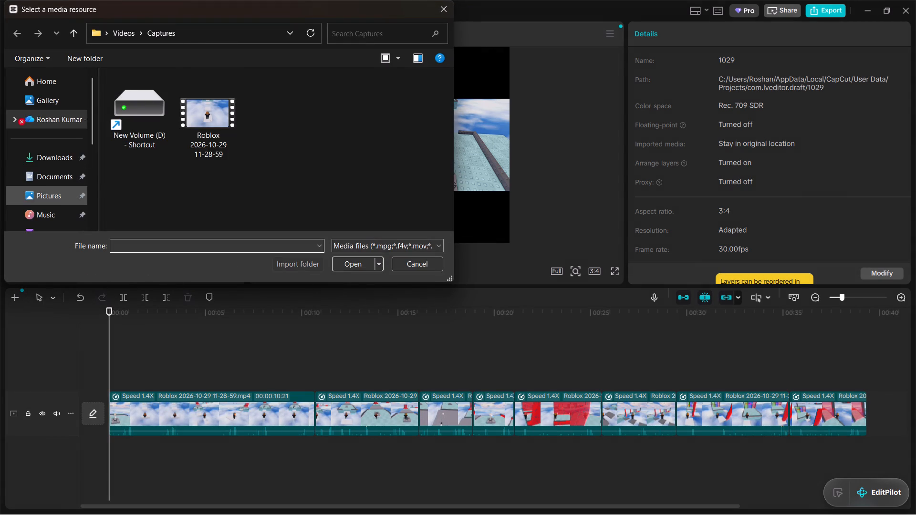
scroll(52, 220, down, 1)
click(52, 222)
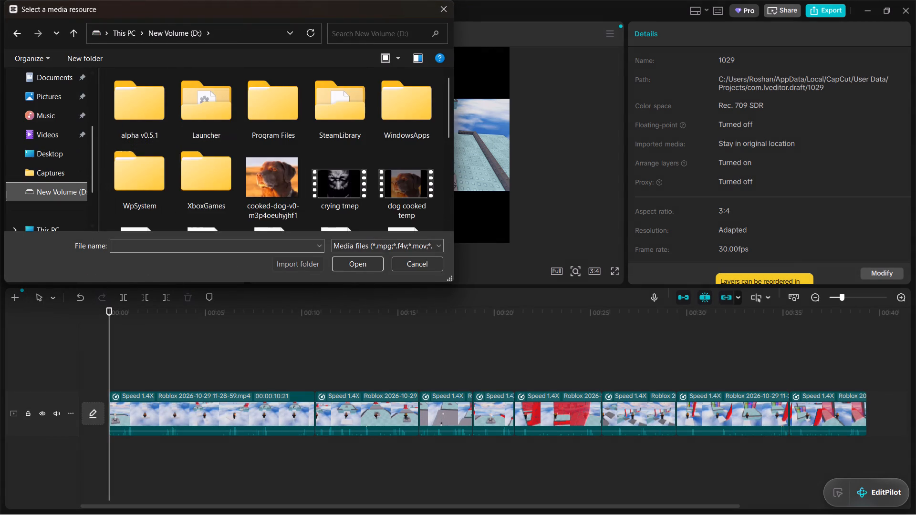
scroll(297, 165, down, 1)
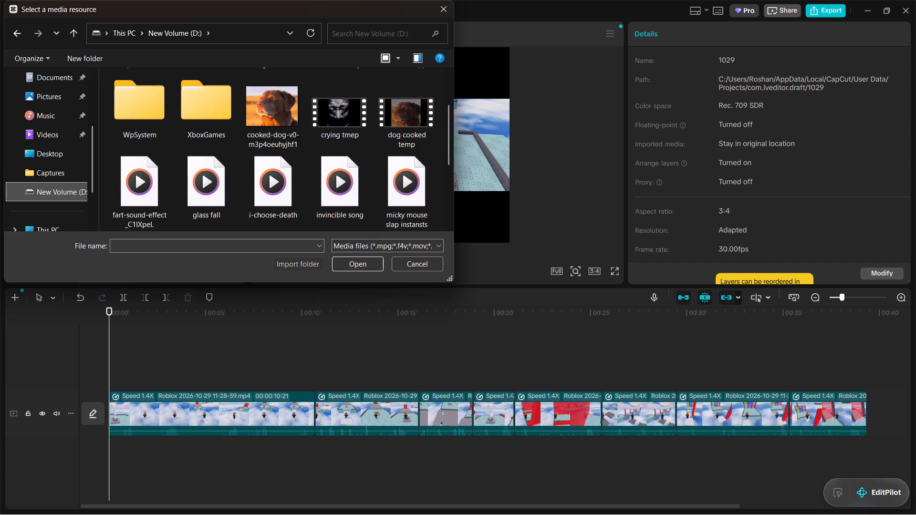
scroll(371, 189, down, 1)
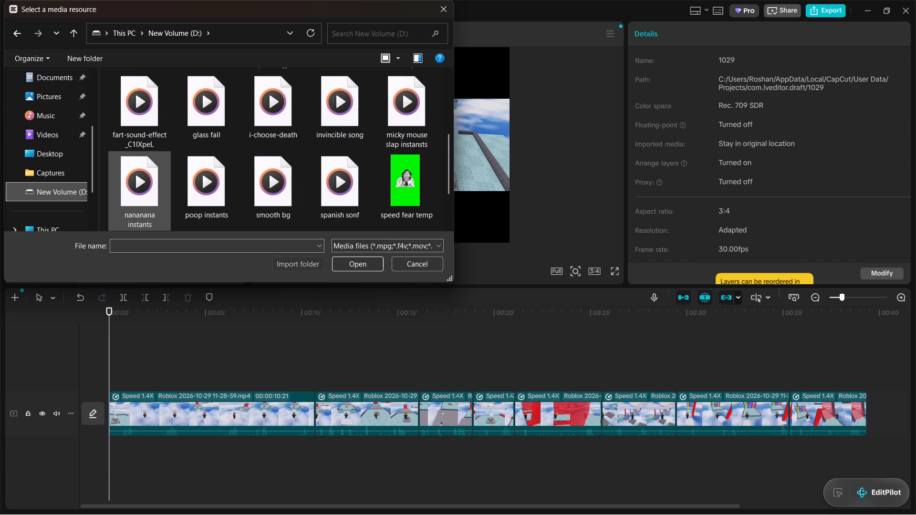
scroll(155, 190, down, 1)
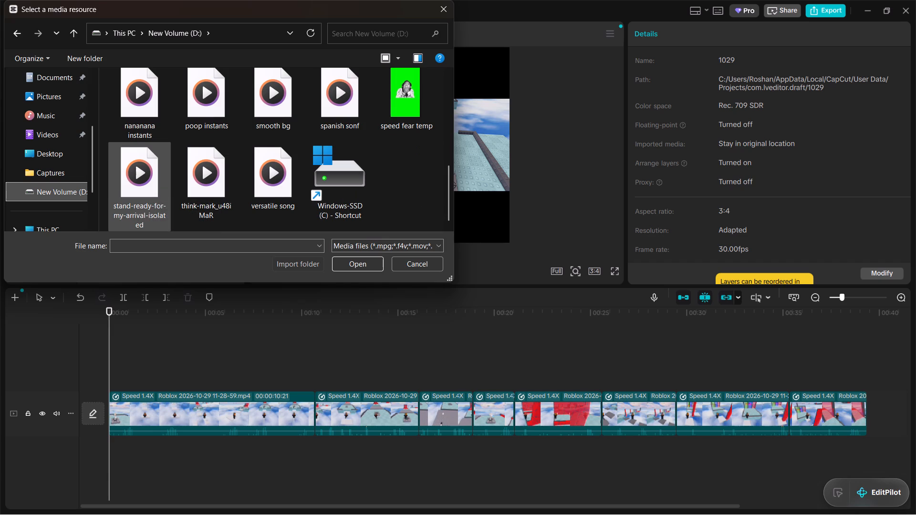
click(137, 118)
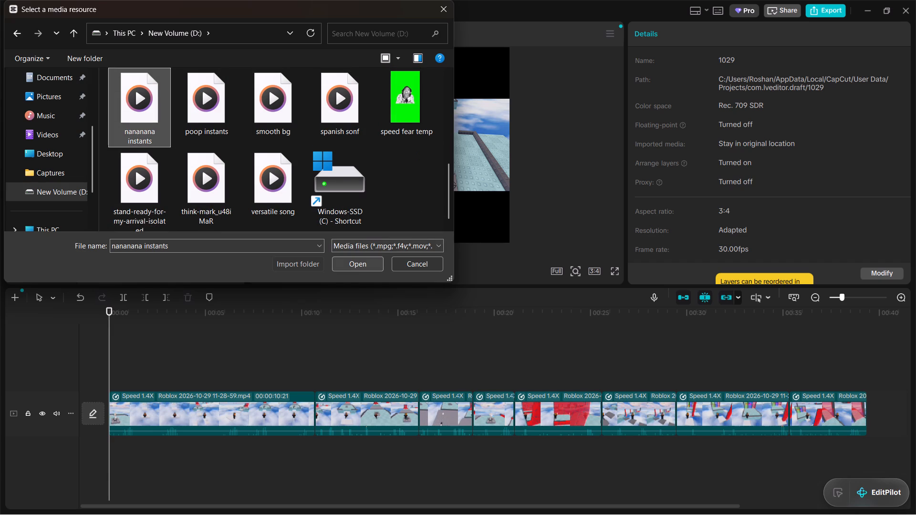
click(352, 261)
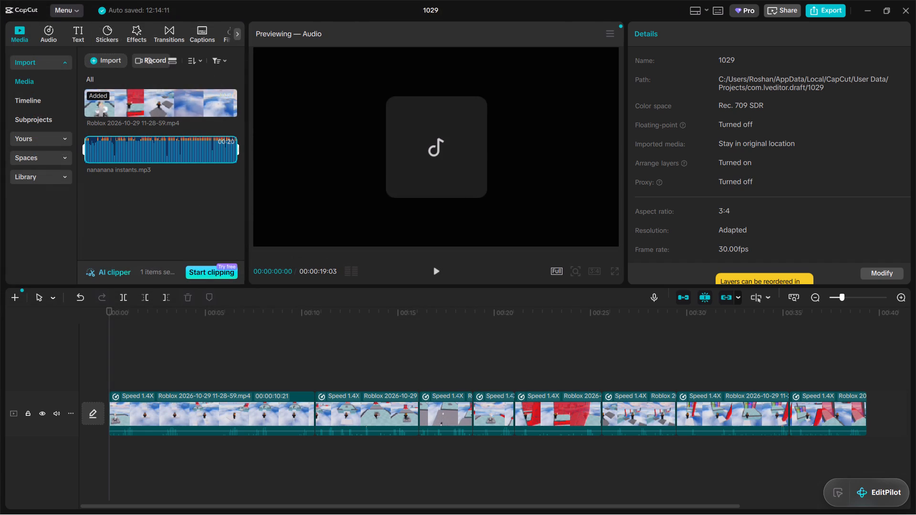
Preview nananana instants.mp3 and place it on an audio track beneath the video, starting at the beginning of the timeline.
click(431, 273)
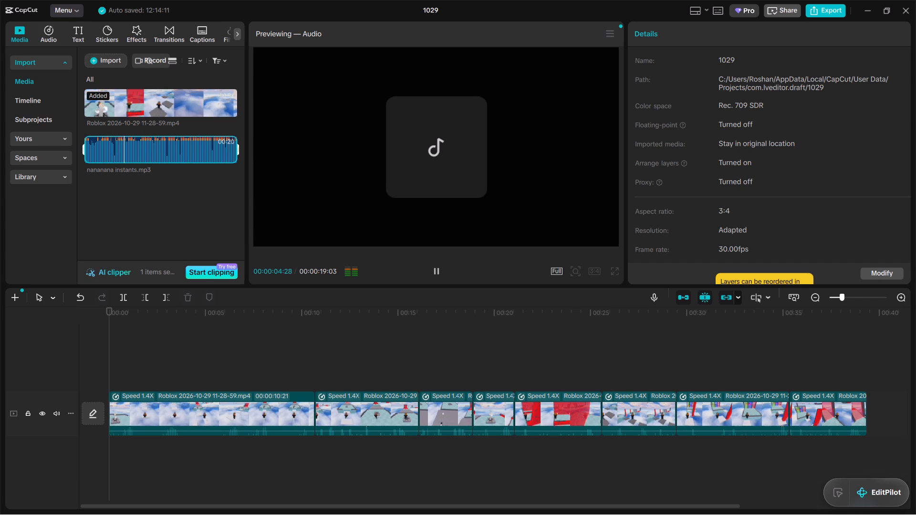
drag(170, 144, 155, 380)
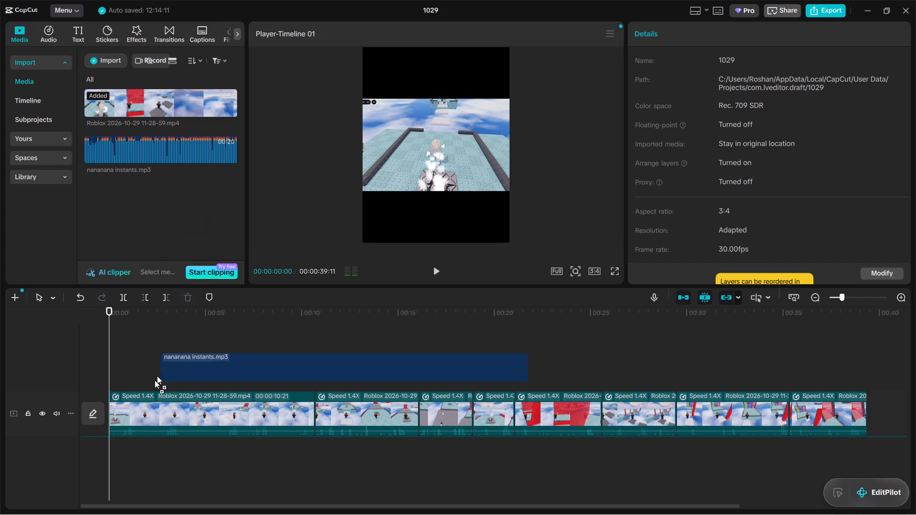
drag(155, 380, 105, 442)
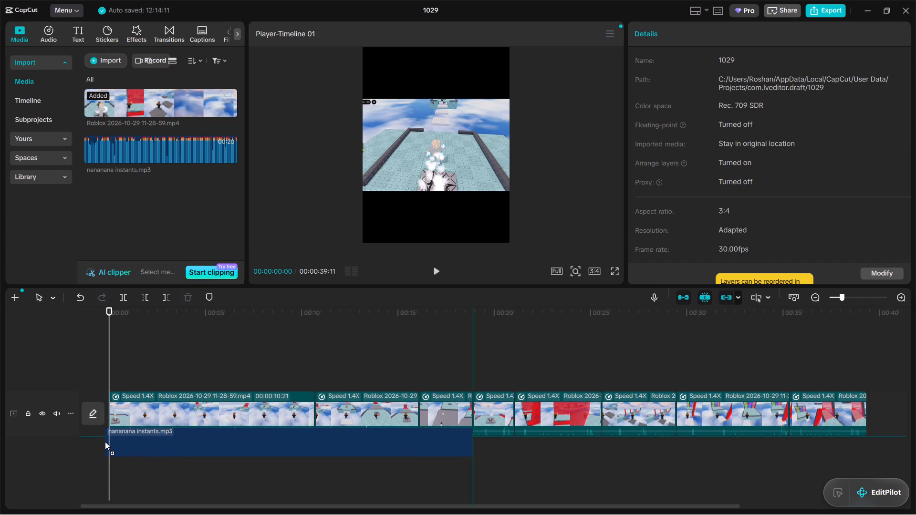
drag(105, 442, 106, 442)
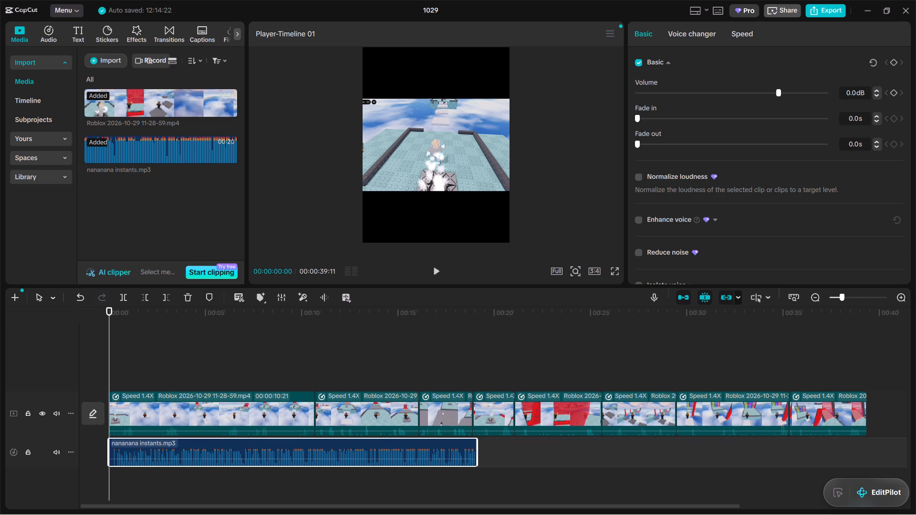
Play from the start to near the first cut and trim the end of nananana instants.mp3 to 00:00:10:06.
click(433, 271)
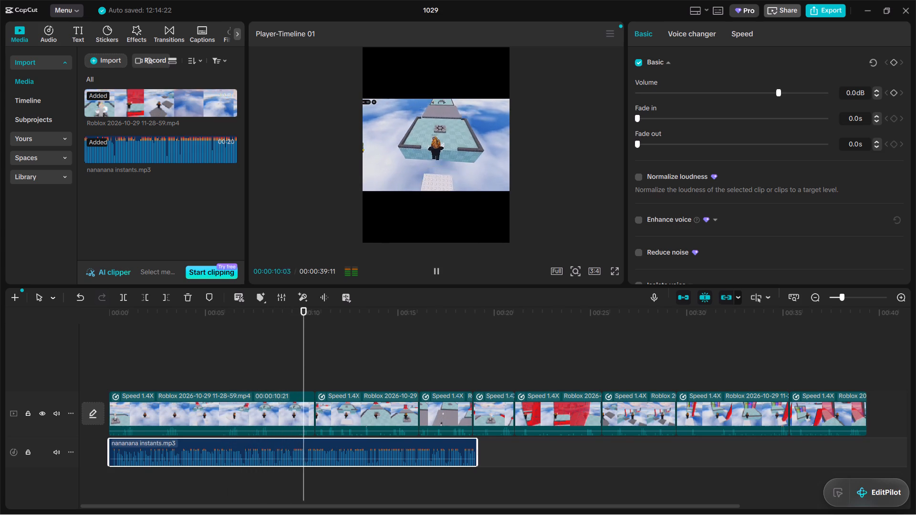
click(433, 271)
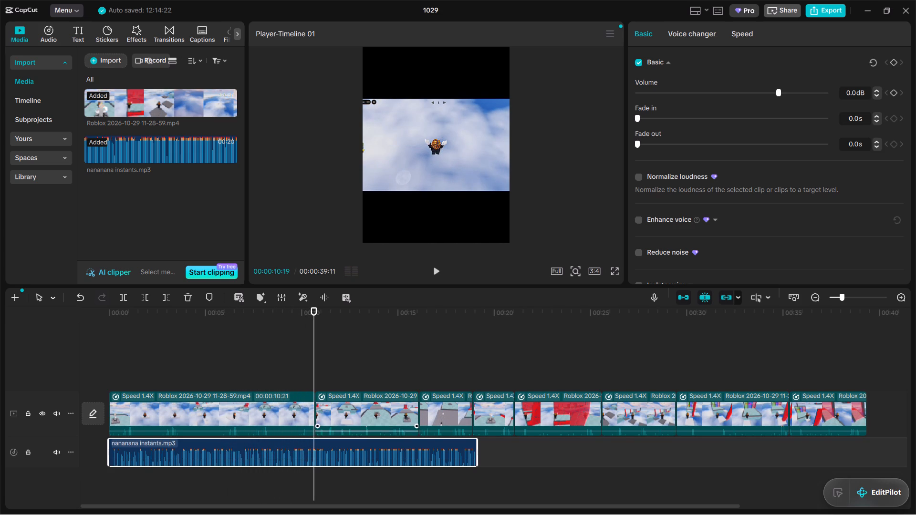
key(Left)
key(Left)
key(Left)
key(Left)
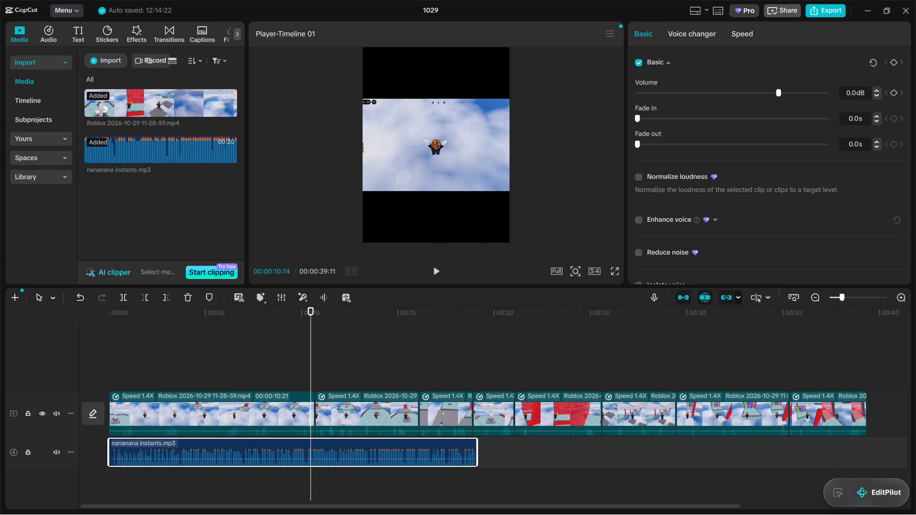
key(Left)
key(Left)
key(Left)
key(Left)
key(Left)
key(Left)
key(Left)
key(Left)
key(Left)
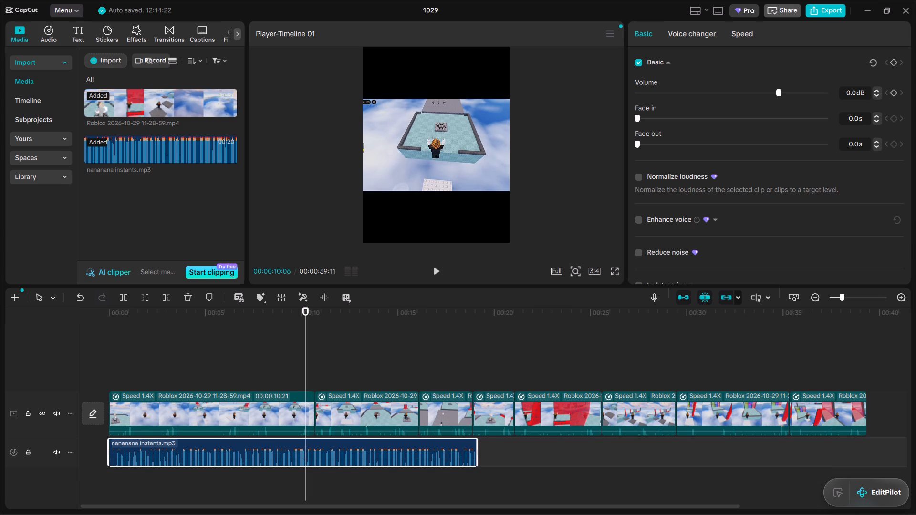
click(314, 446)
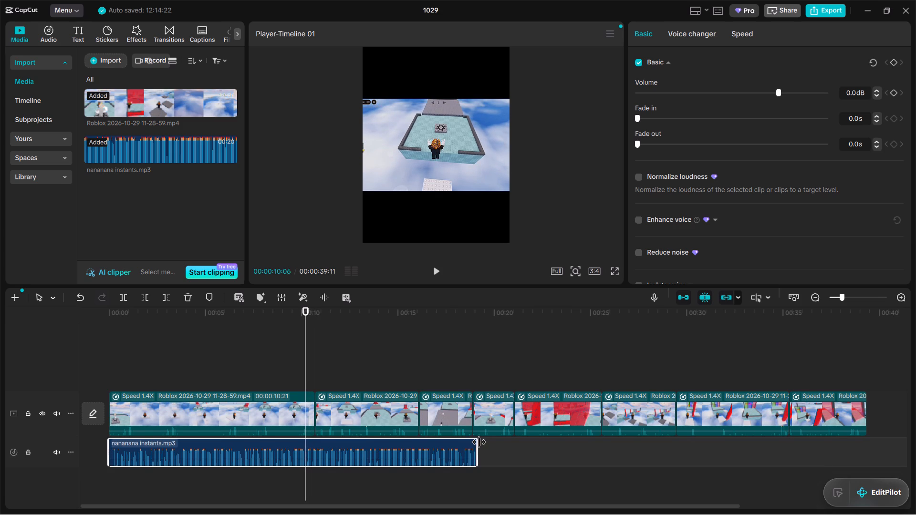
drag(479, 442, 302, 456)
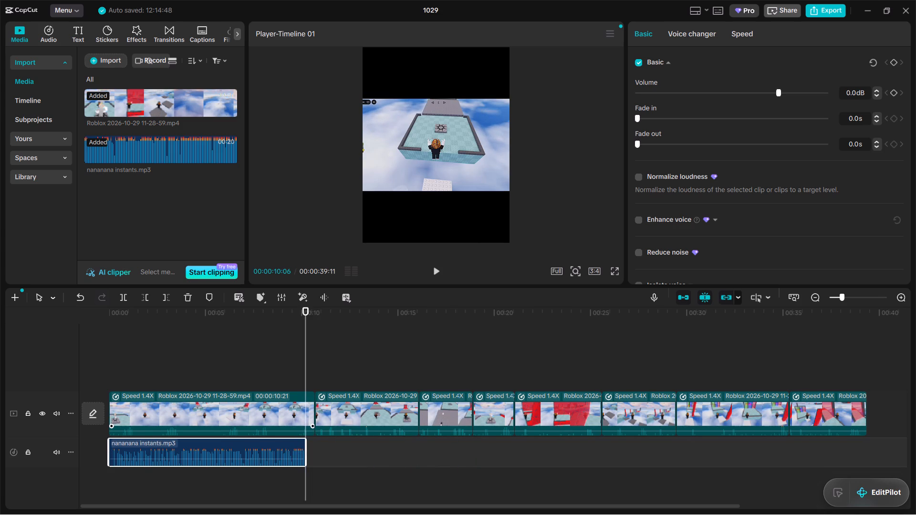
Import the audio file "fart-sound-effect_C1IXpeL" from New Volume (D:) into the project media.
click(97, 62)
click(125, 84)
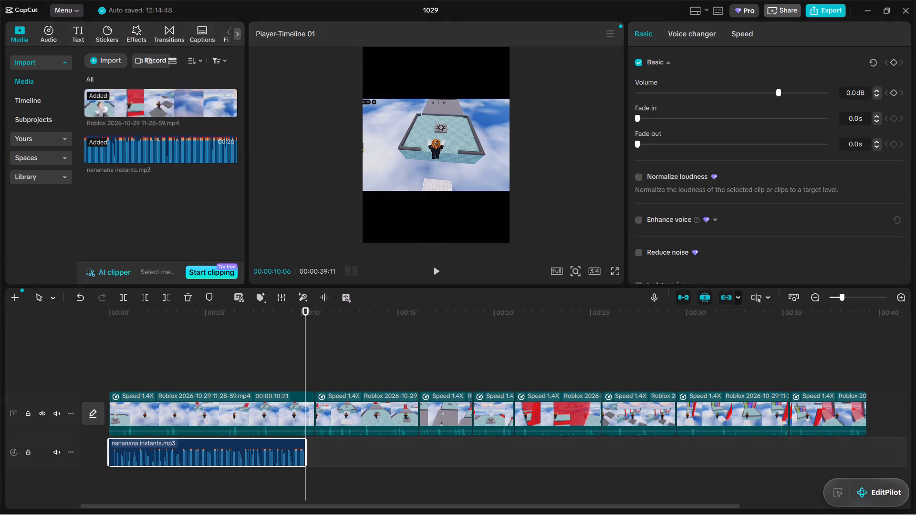
scroll(224, 164, down, 1)
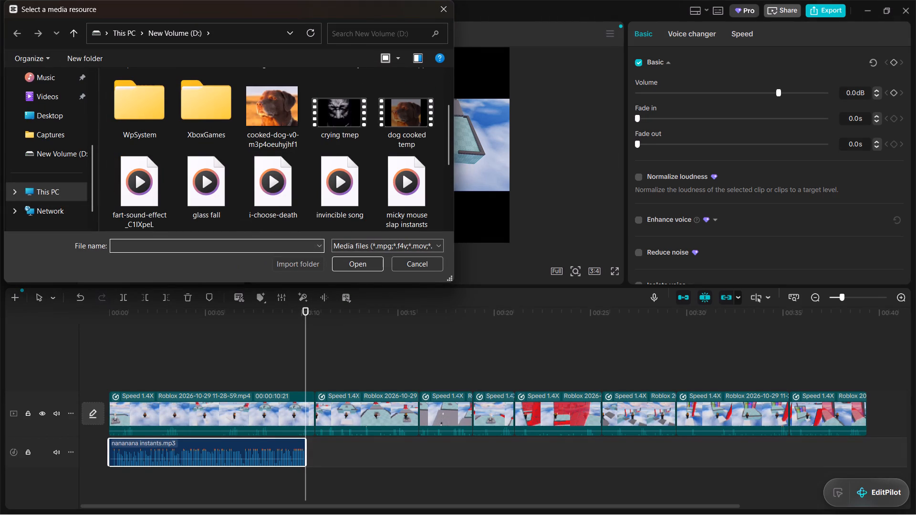
click(137, 179)
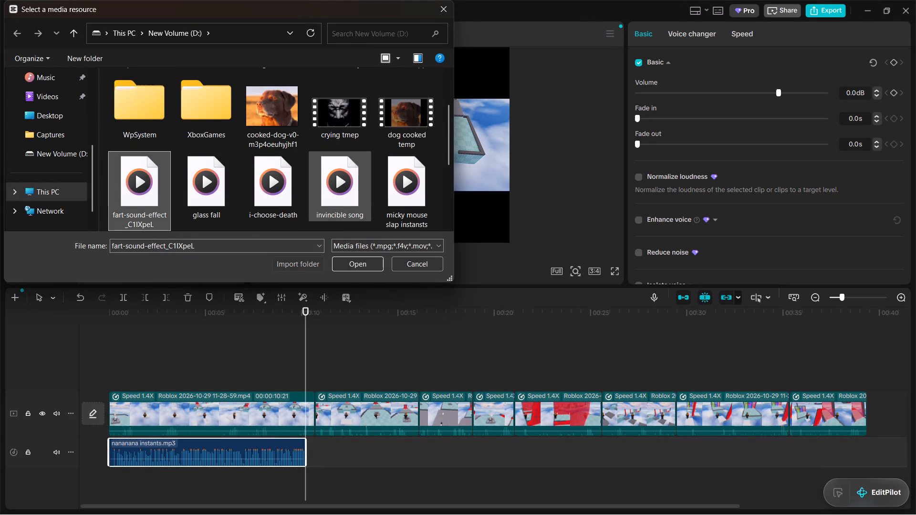
scroll(394, 208, down, 1)
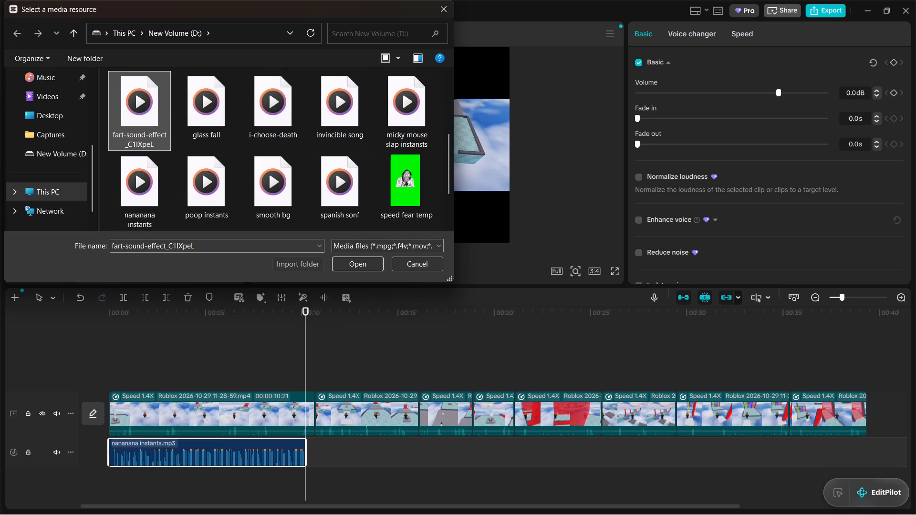
click(351, 265)
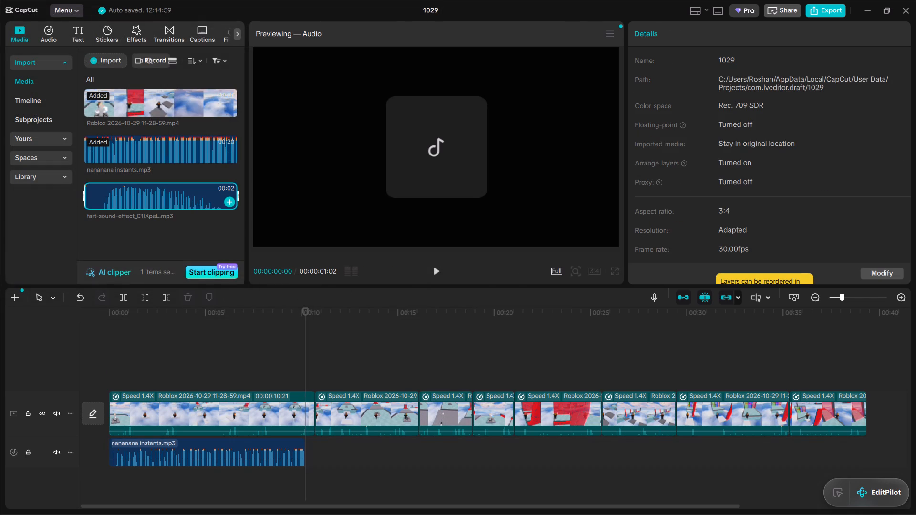
Place fart-sound-effect_C1IXpeL.mp3 on the audio track at 00:00:10:06, directly after the trimmed nananana instants.mp3.
click(436, 272)
drag(147, 197, 304, 384)
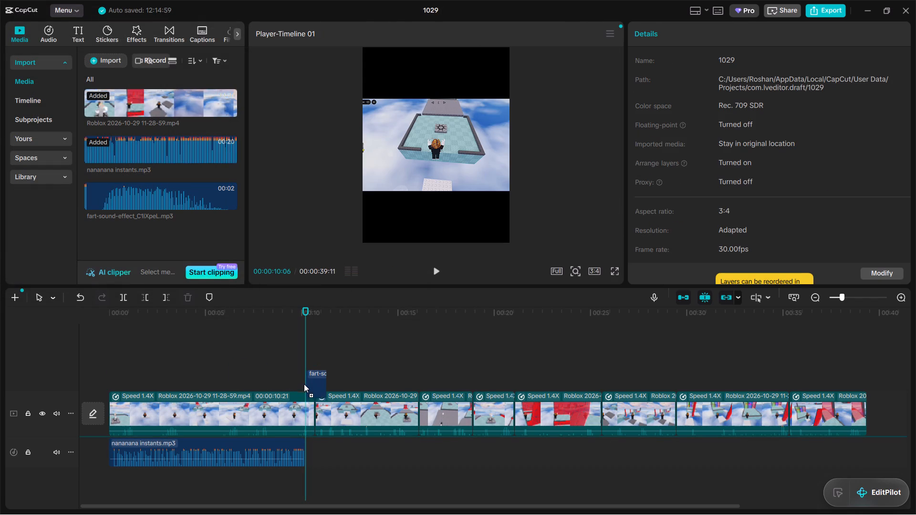
drag(304, 384, 303, 451)
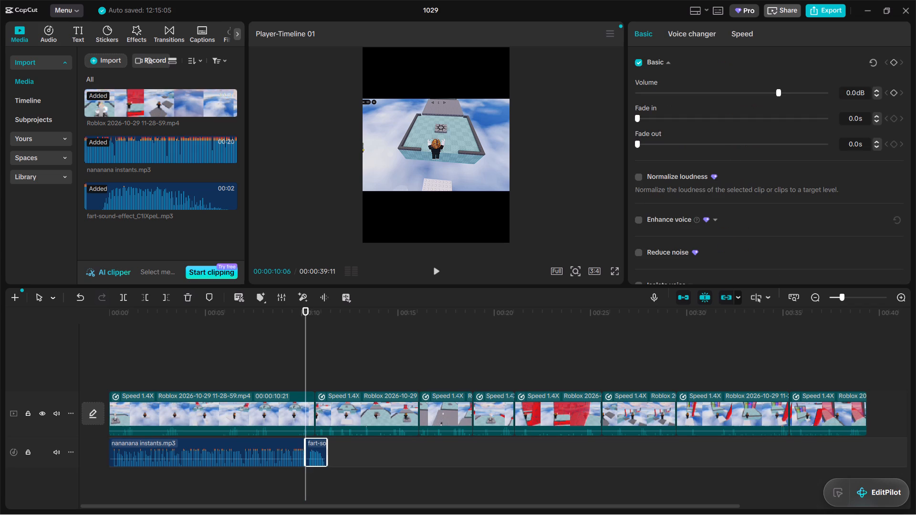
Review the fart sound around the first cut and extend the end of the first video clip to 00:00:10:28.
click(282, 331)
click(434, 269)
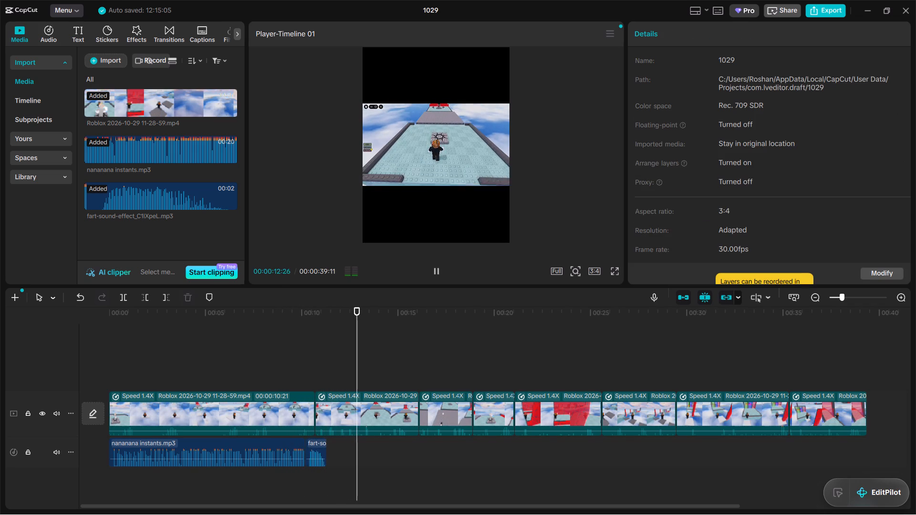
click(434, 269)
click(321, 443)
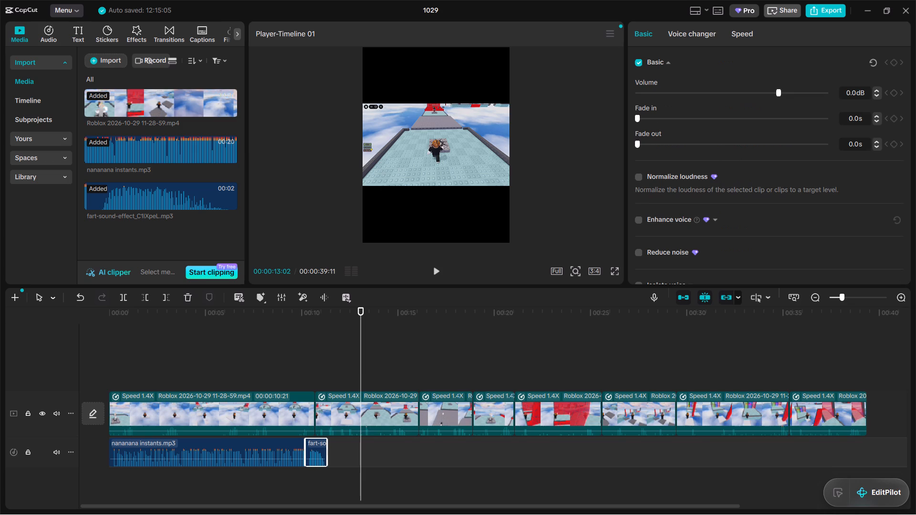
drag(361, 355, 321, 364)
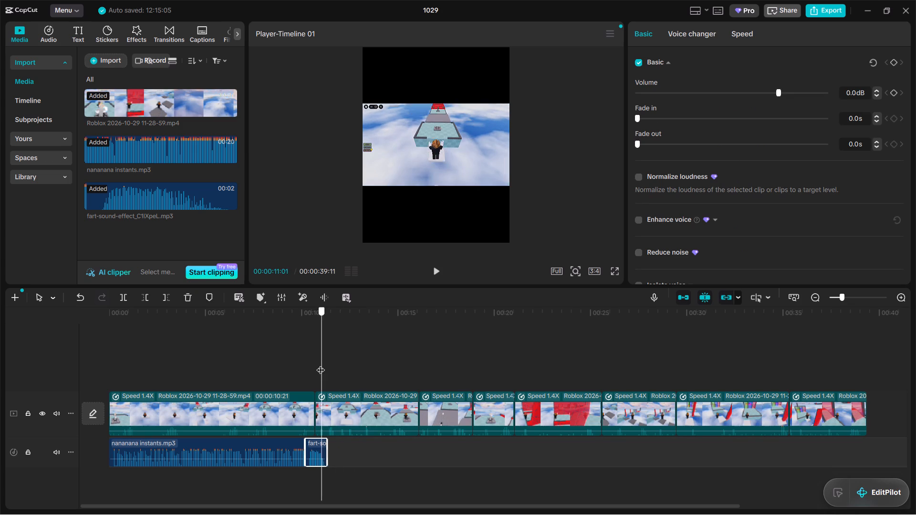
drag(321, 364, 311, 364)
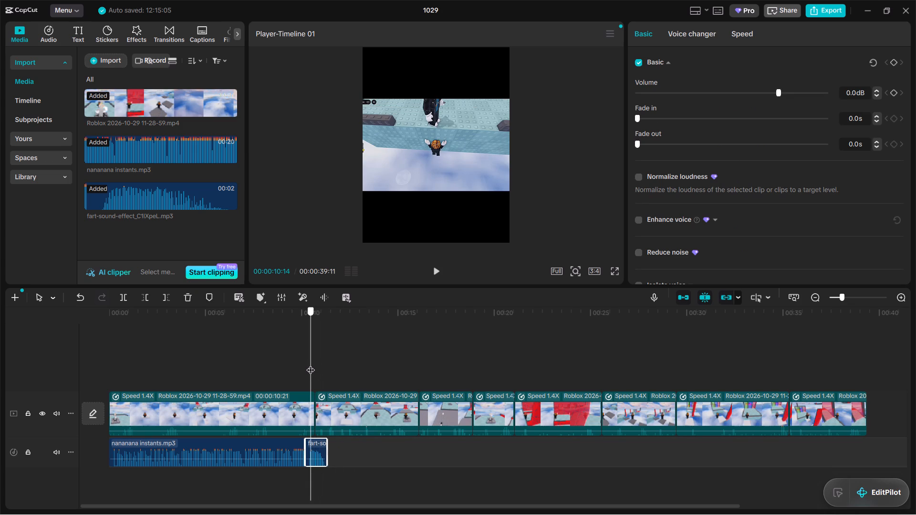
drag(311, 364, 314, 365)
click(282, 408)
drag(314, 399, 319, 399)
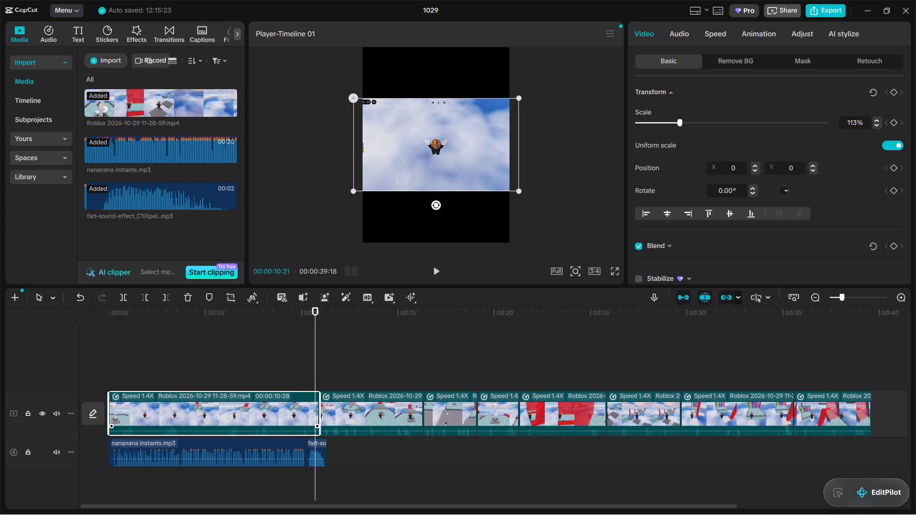
Replay the first cut and extend the first video clip to 00:00:11:05, matching the end of the fart sound.
click(301, 380)
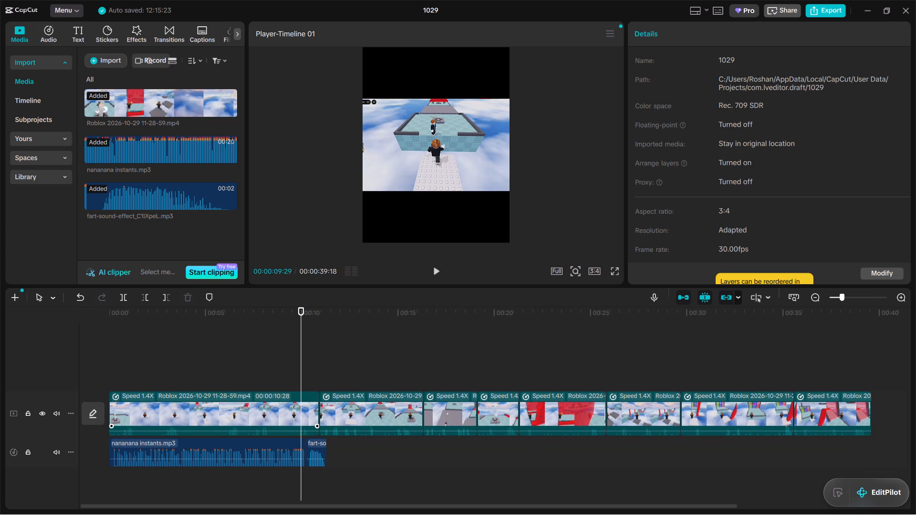
click(437, 272)
click(437, 272)
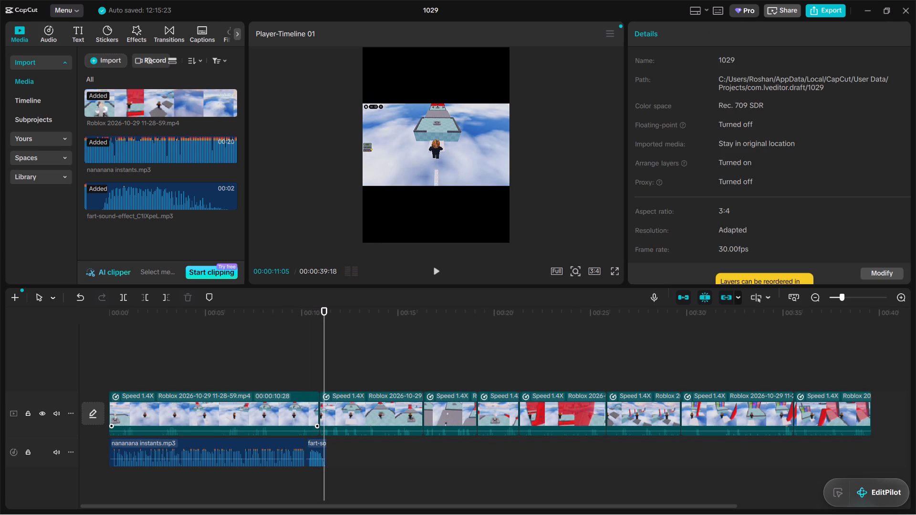
click(299, 398)
drag(319, 396, 326, 396)
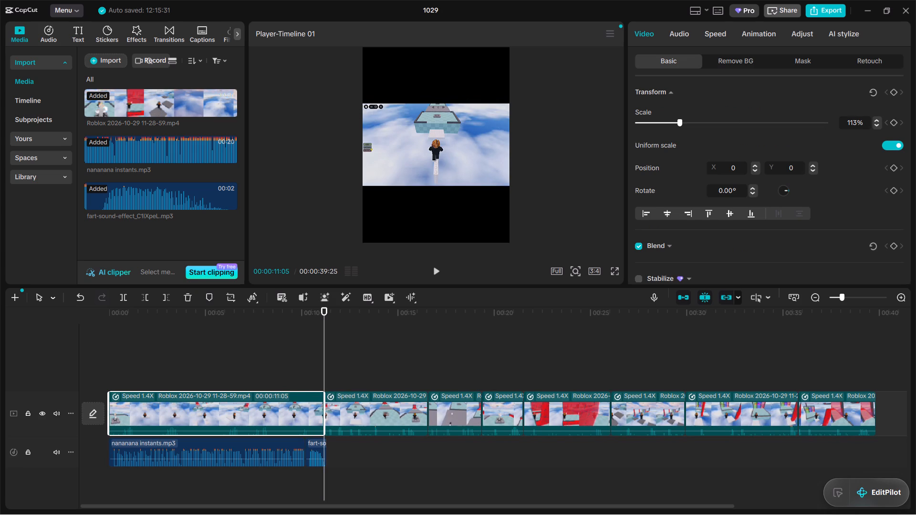
click(310, 368)
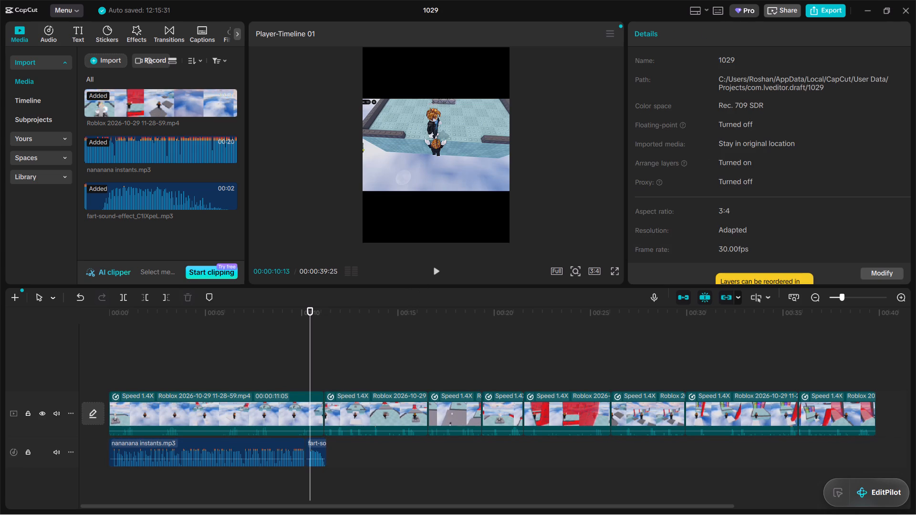
Replay the first cut and trim the end of the fart sound to 00:00:11:05, matching the end of the first video clip.
click(436, 268)
click(437, 268)
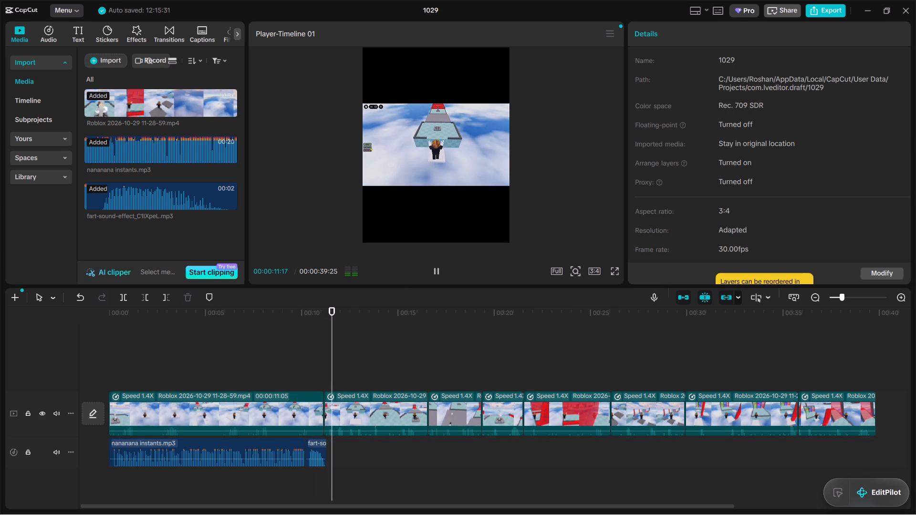
click(318, 447)
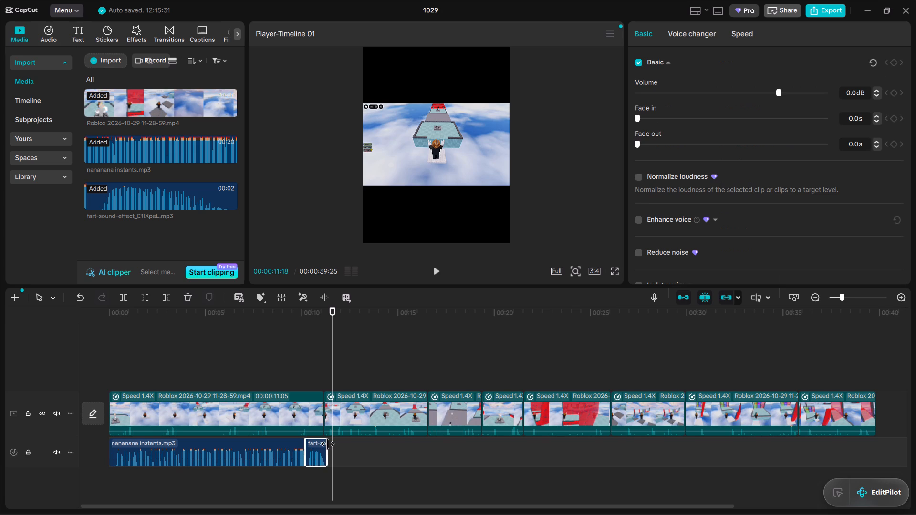
click(328, 444)
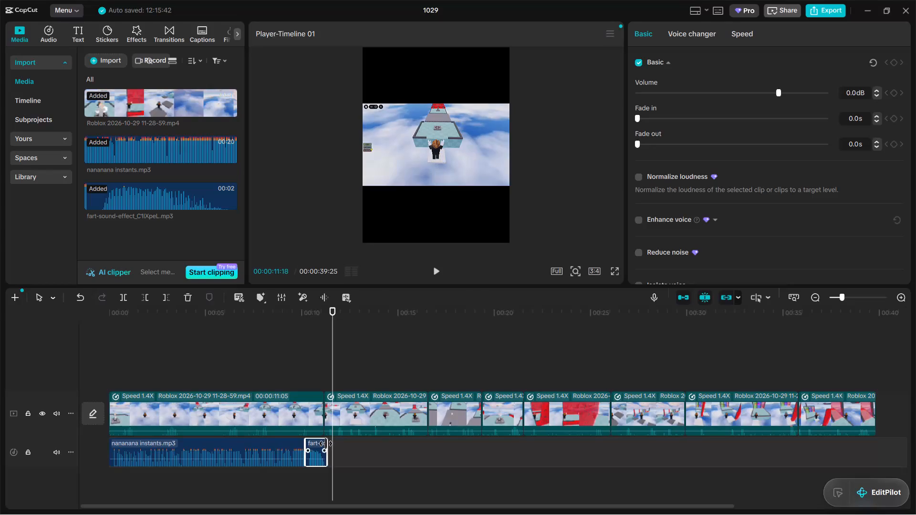
click(328, 443)
drag(333, 380, 327, 384)
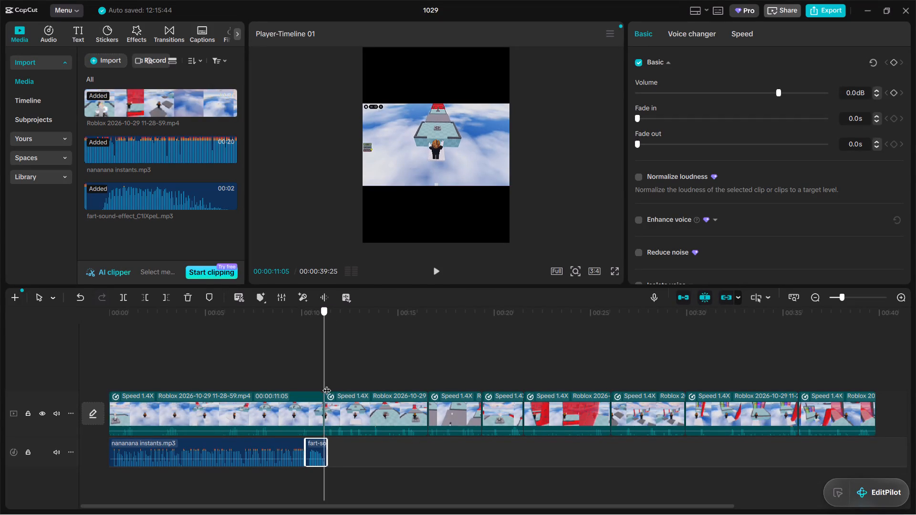
drag(327, 384, 325, 386)
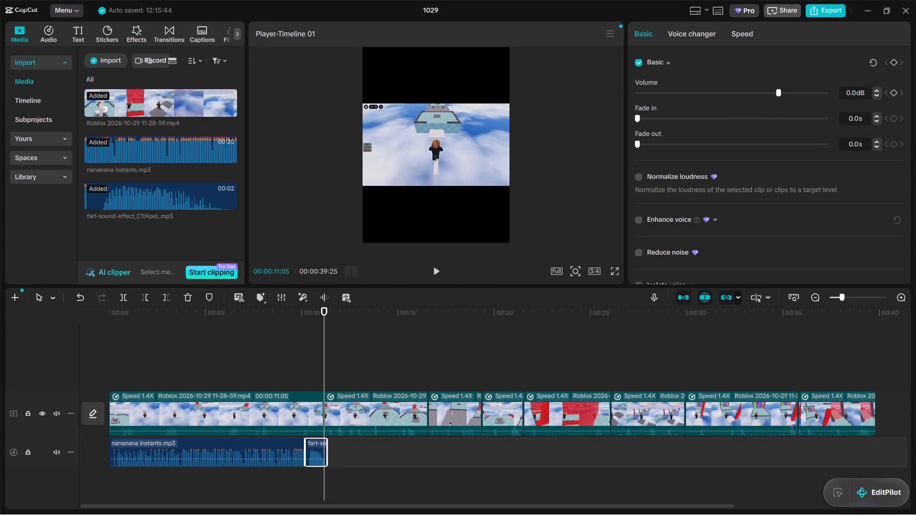
click(320, 455)
click(318, 447)
click(166, 300)
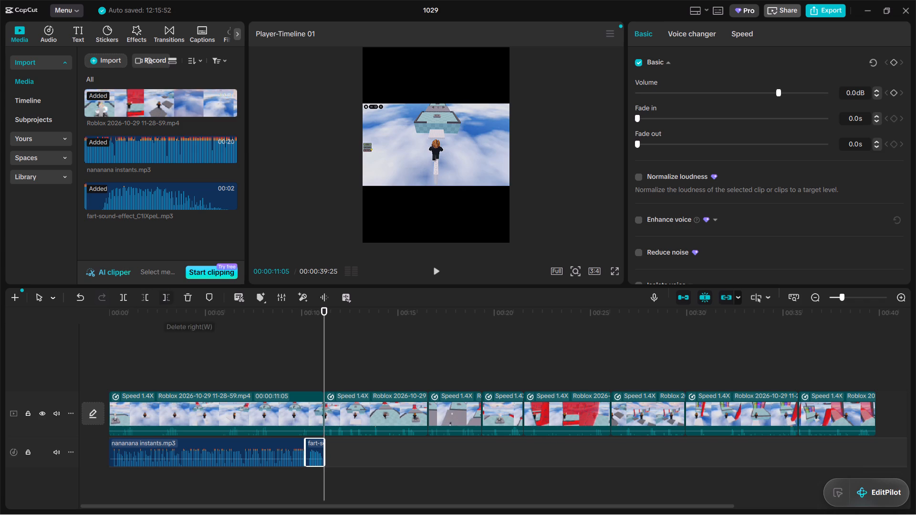
Review playback from 00:00:08:23 through the second video clip and set the playhead to 00:00:15:13, just before the screen flashes red.
click(278, 345)
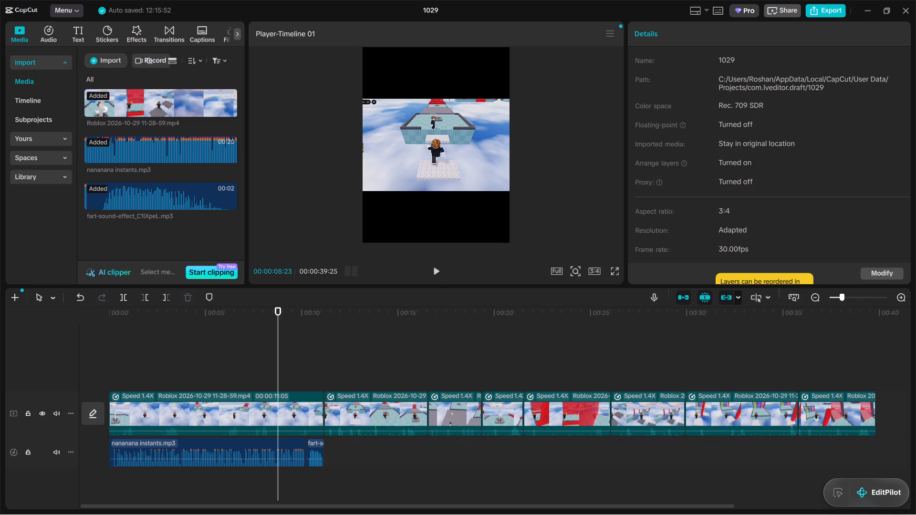
key(space)
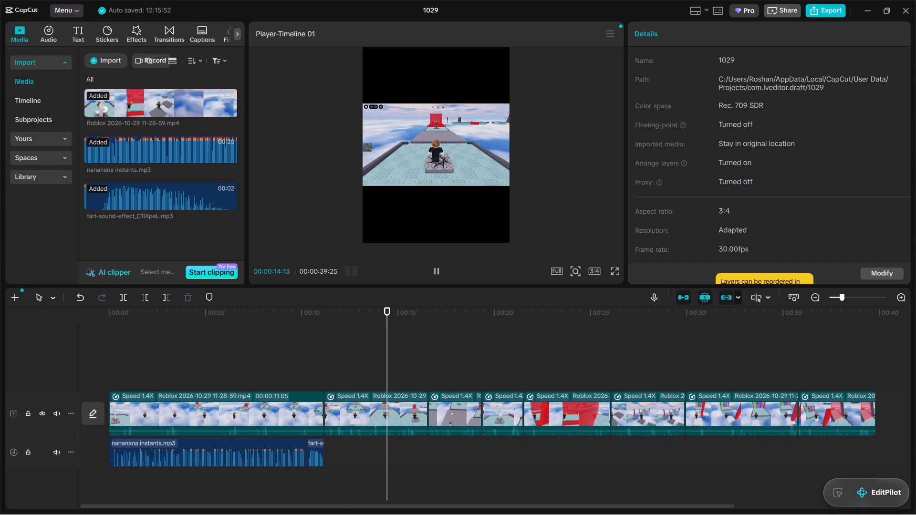
key(space)
key(space)
key(space)
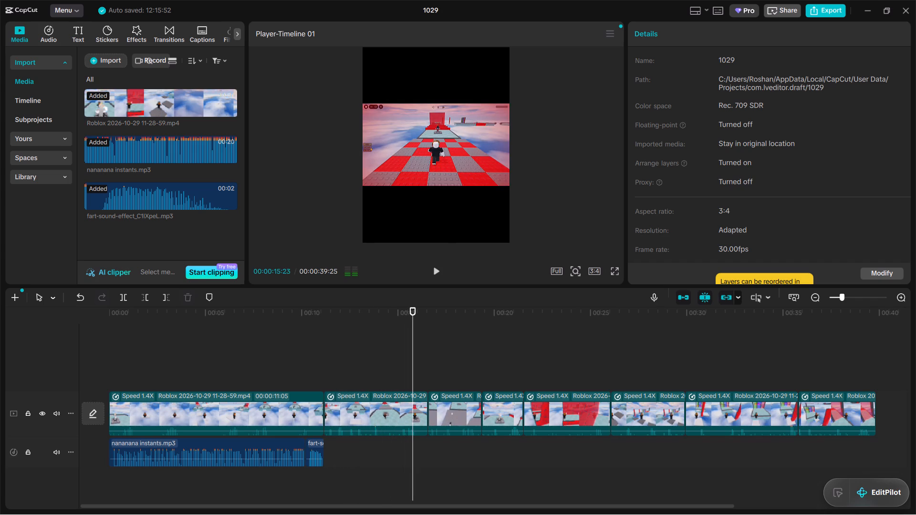
key(Left)
key(Left)
key(Left)
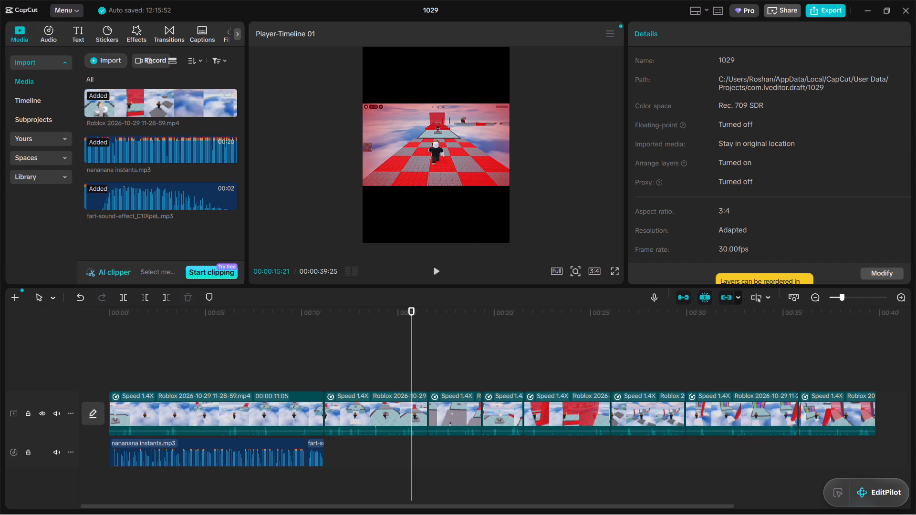
key(Left)
key(Left)
key(Left)
key(Left)
key(Left)
key(Left)
key(Left)
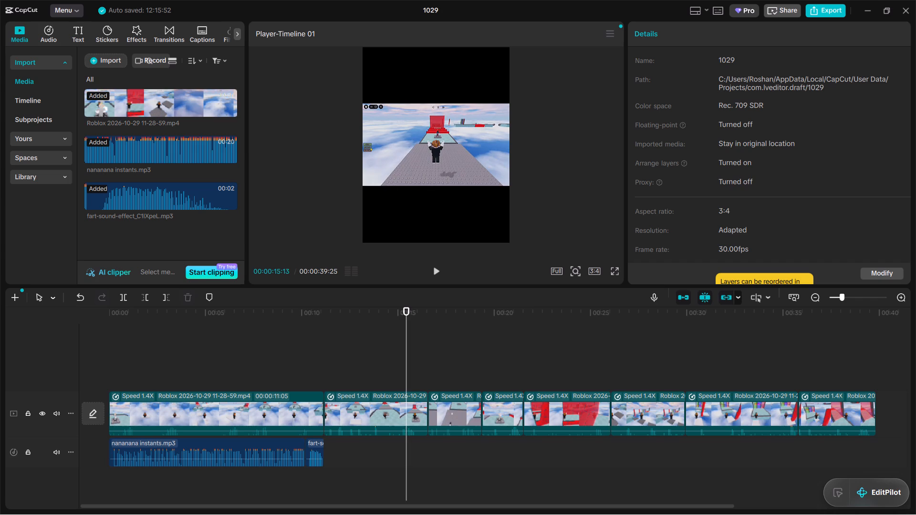
Import the audio file "micky mouse slap instansts" from New Volume (D:) into the project media and preview it.
click(111, 52)
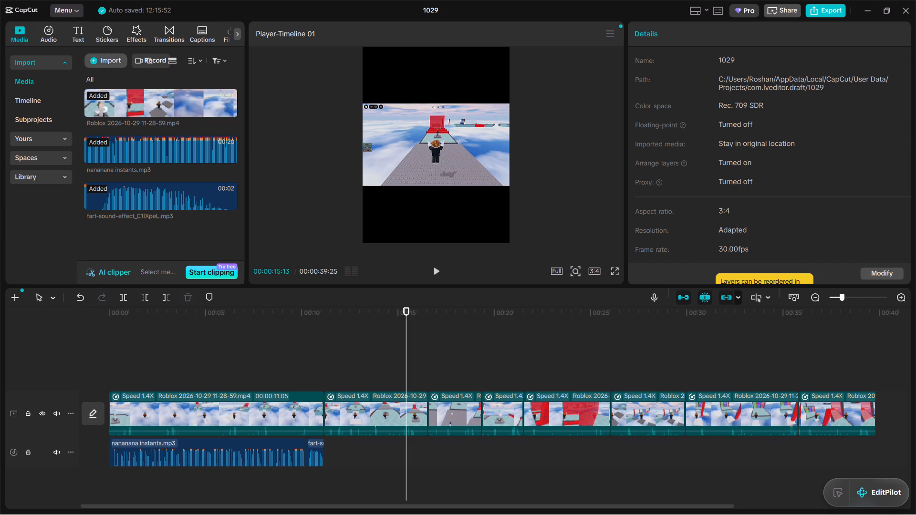
click(110, 59)
click(143, 78)
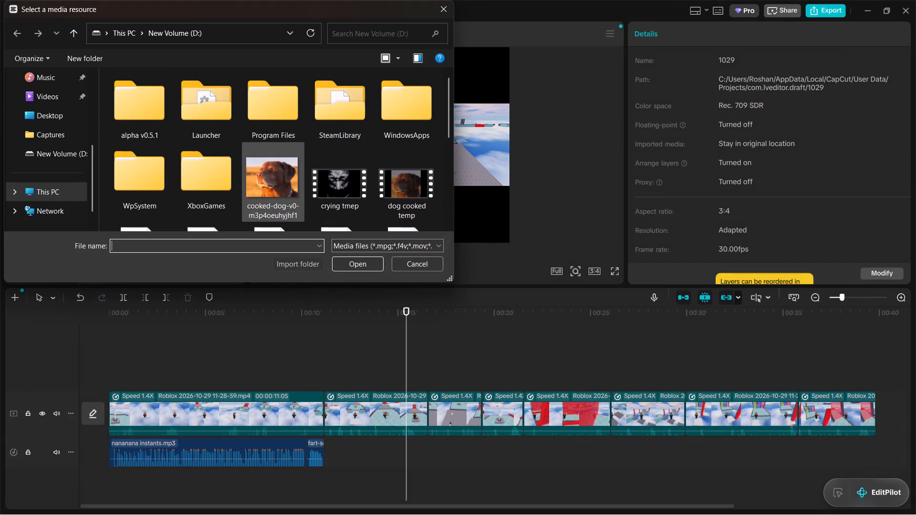
scroll(292, 166, down, 3)
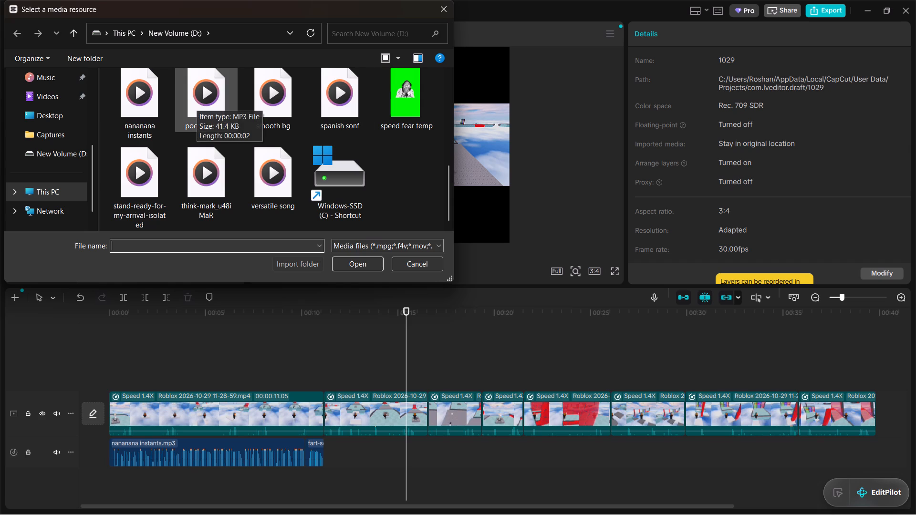
scroll(151, 118, up, 1)
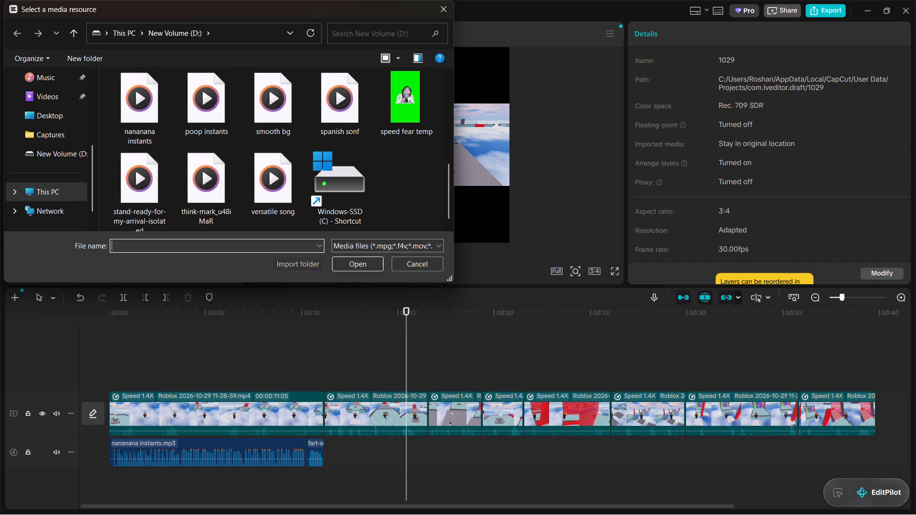
scroll(269, 140, up, 1)
click(412, 107)
click(370, 263)
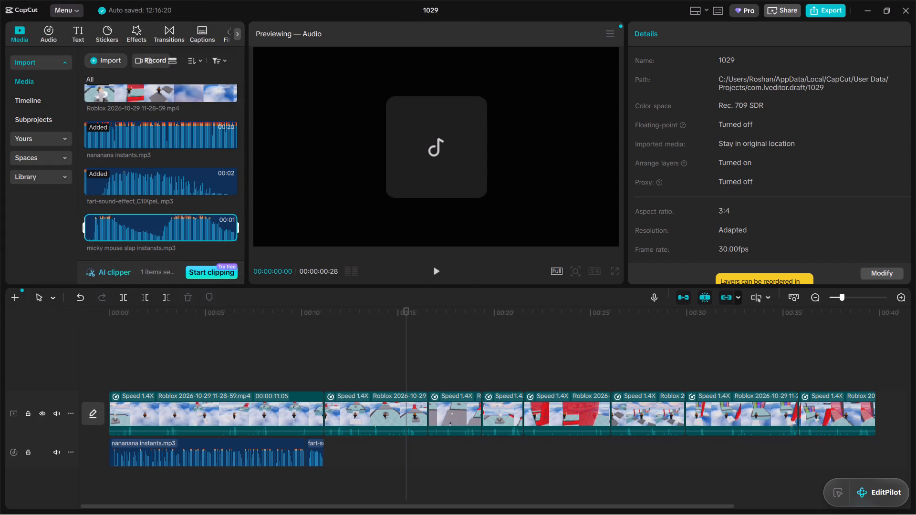
click(436, 272)
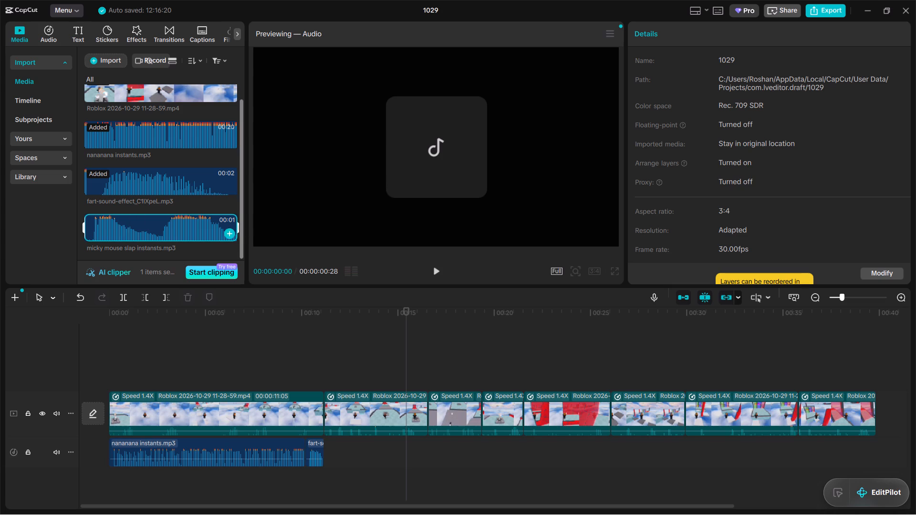
Place micky mouse slap instansts.mp3 on the existing audio track at 00:00:15:13.
drag(162, 212, 376, 387)
drag(146, 227, 204, 391)
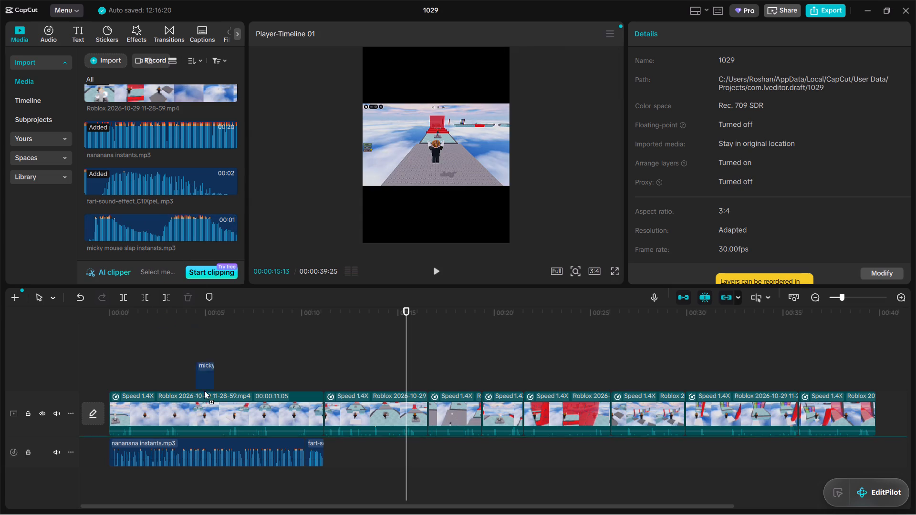
drag(204, 391, 408, 452)
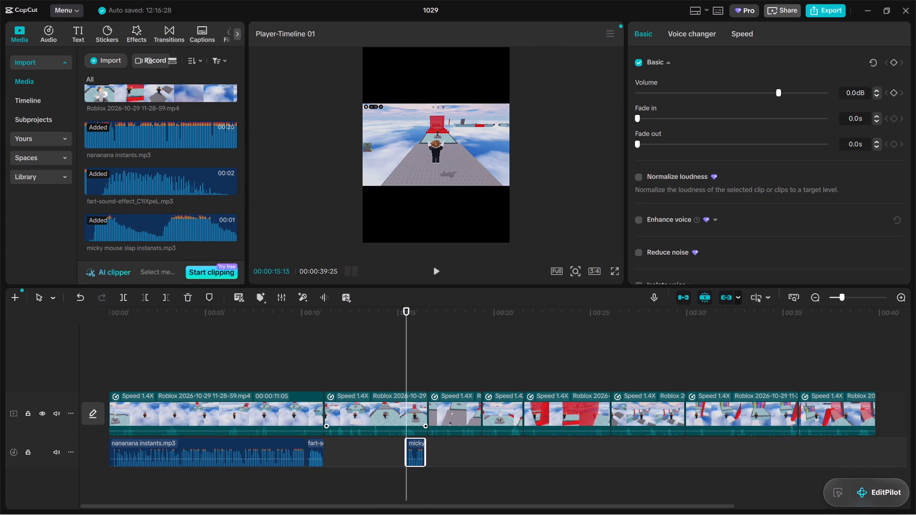
Play from the slap sound onward to 00:00:25:20, rechecking the red-flash moment around 00:00:21:04 for further sound effect spots.
click(436, 272)
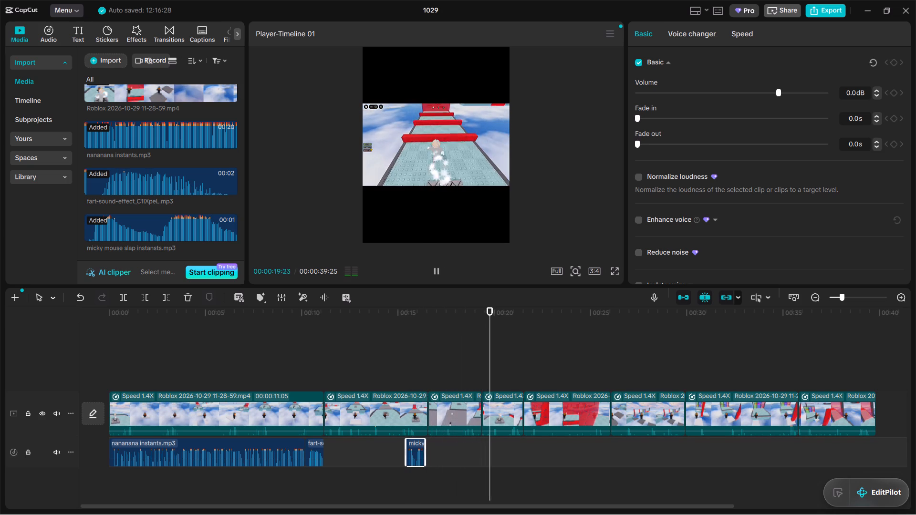
click(436, 272)
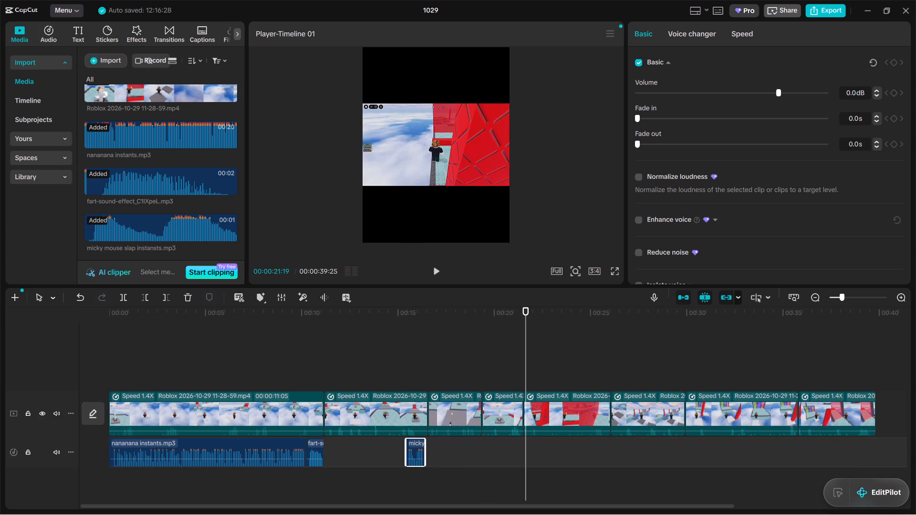
key(Left)
key(Left)
key(Left)
key(Left)
key(Left)
key(Left)
key(Left)
key(Left)
key(Left)
key(Left)
key(Left)
key(Left)
key(Left)
key(Left)
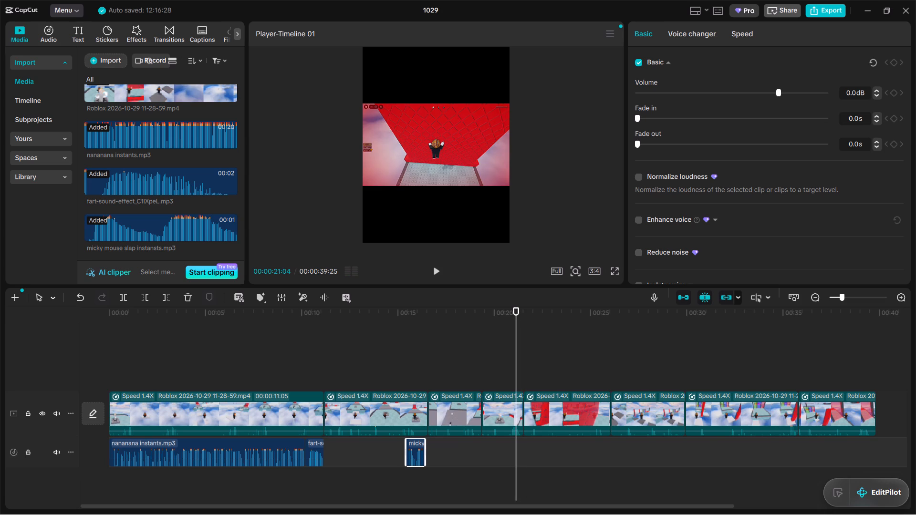
key(space)
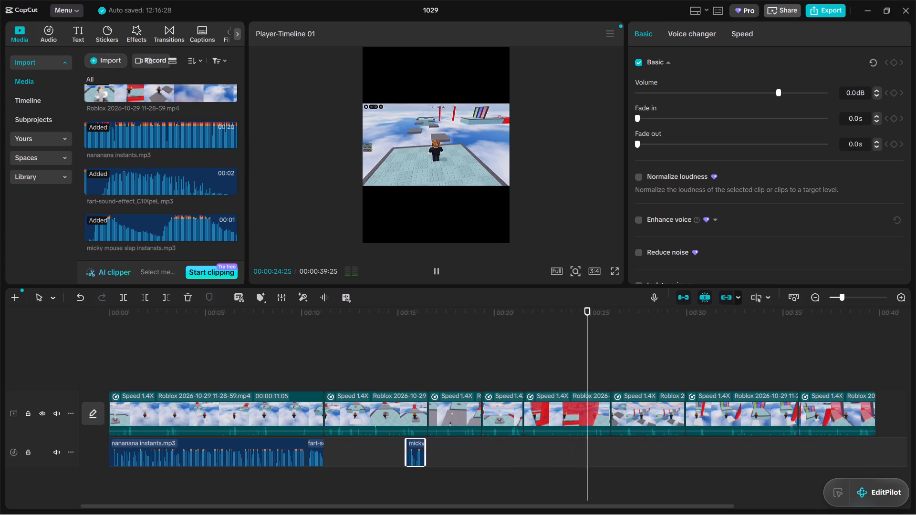
key(space)
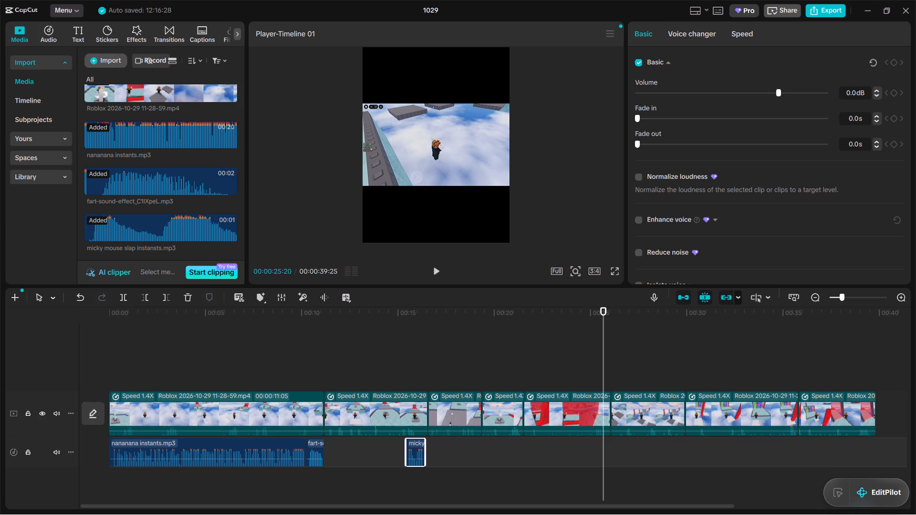
Import the audio file "poop instants" from New Volume (D:) into the project media and preview it.
click(102, 59)
click(139, 88)
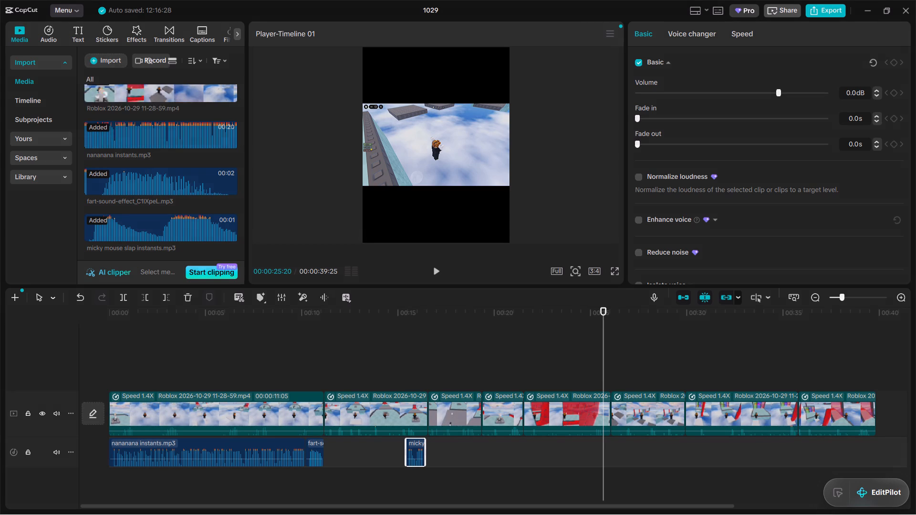
scroll(322, 195, down, 2)
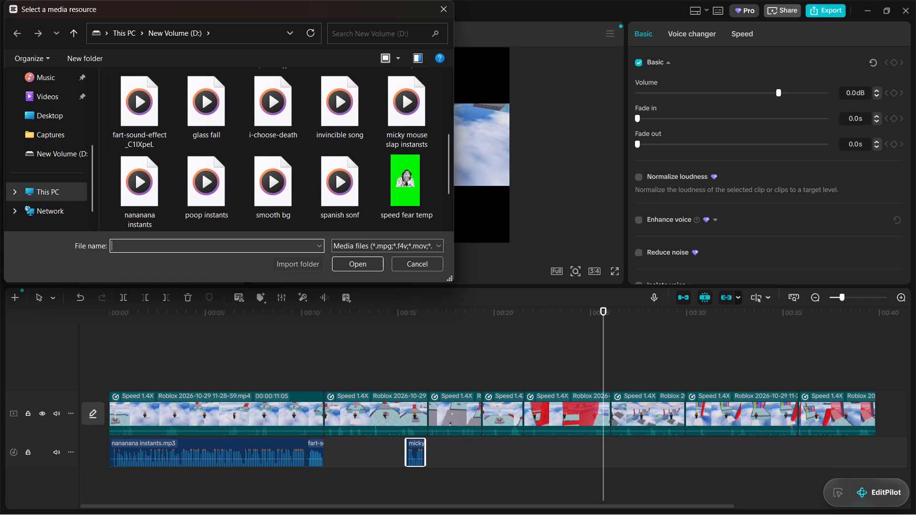
click(218, 179)
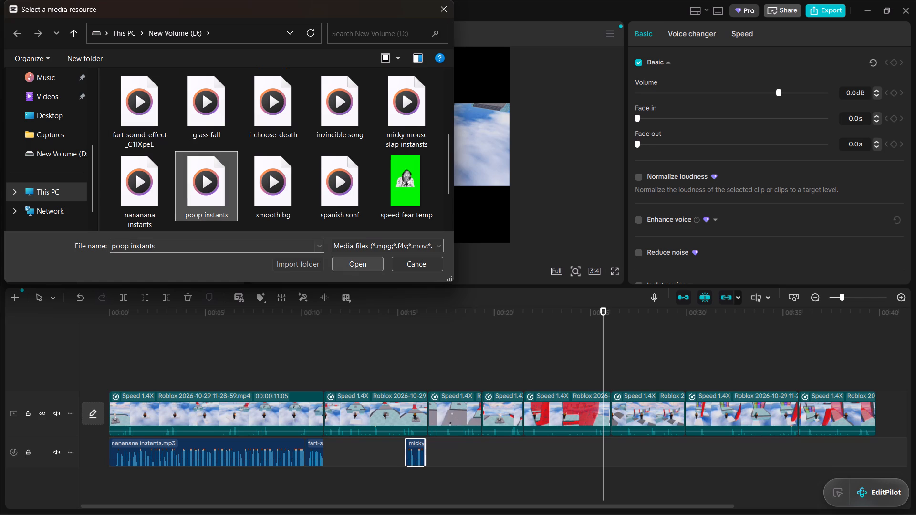
click(361, 269)
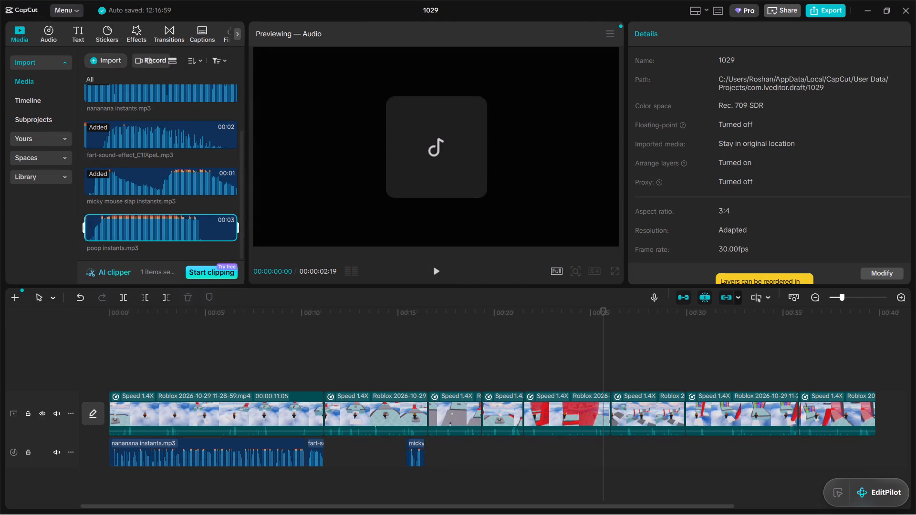
click(436, 273)
Place poop instants.mp3 on a new audio track, starting at 00:00:39:01 near the end of the last gameplay clip.
drag(604, 317, 616, 319)
drag(157, 230, 163, 232)
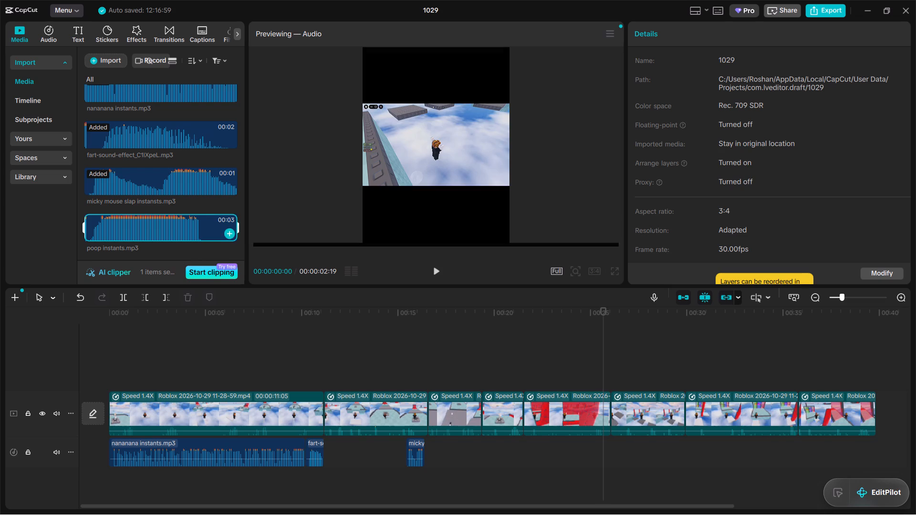
drag(163, 232, 529, 353)
drag(603, 329, 887, 328)
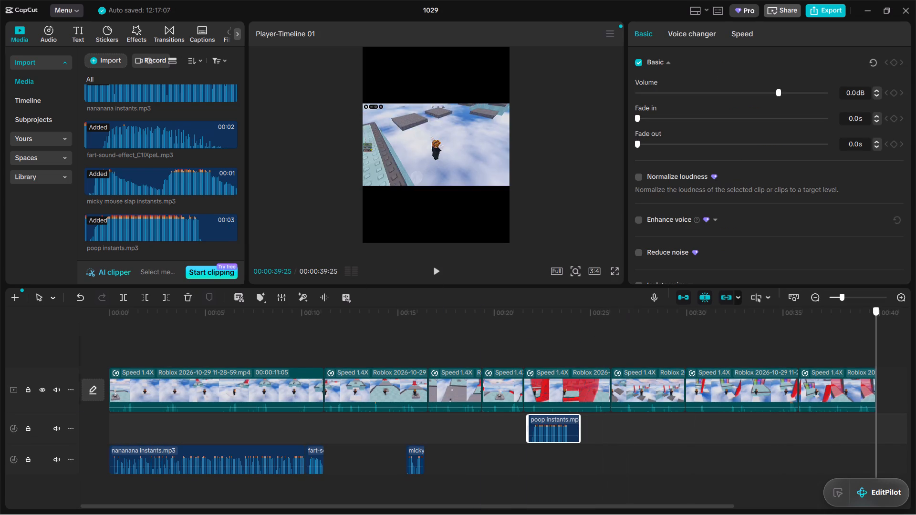
drag(887, 328, 643, 350)
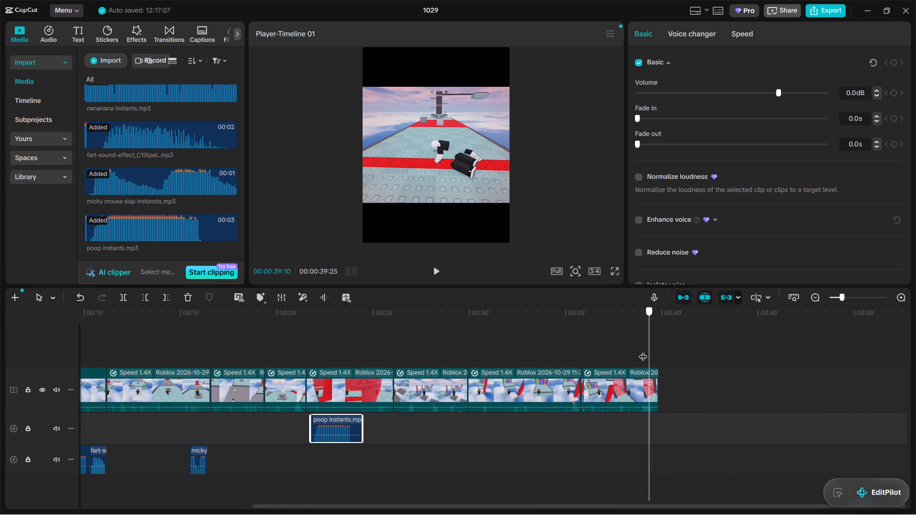
drag(643, 350, 643, 353)
drag(334, 432, 593, 429)
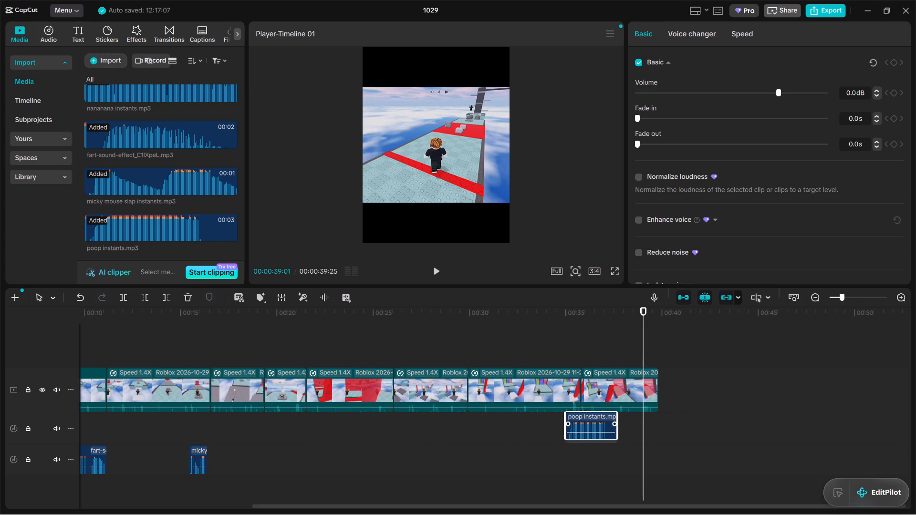
drag(593, 429, 666, 429)
Extend the end of the last gameplay video clip to 00:00:40:17.
click(653, 384)
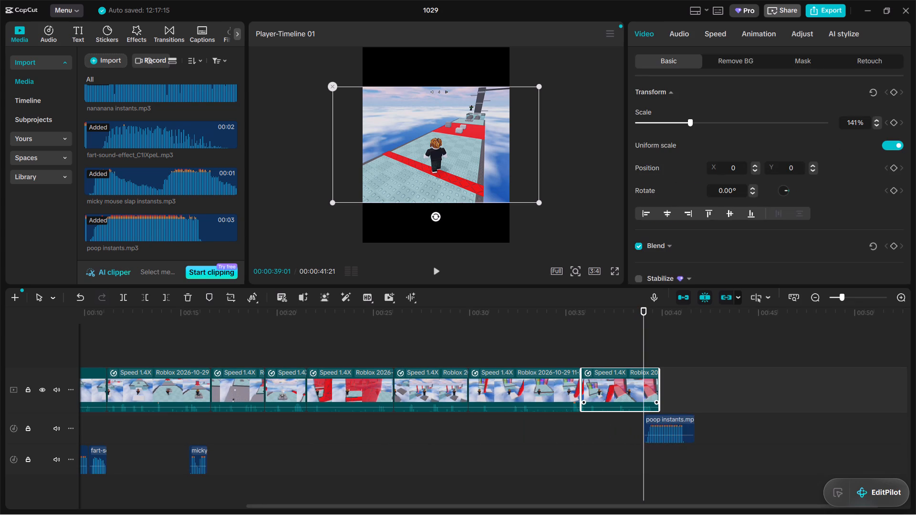
drag(658, 381, 670, 381)
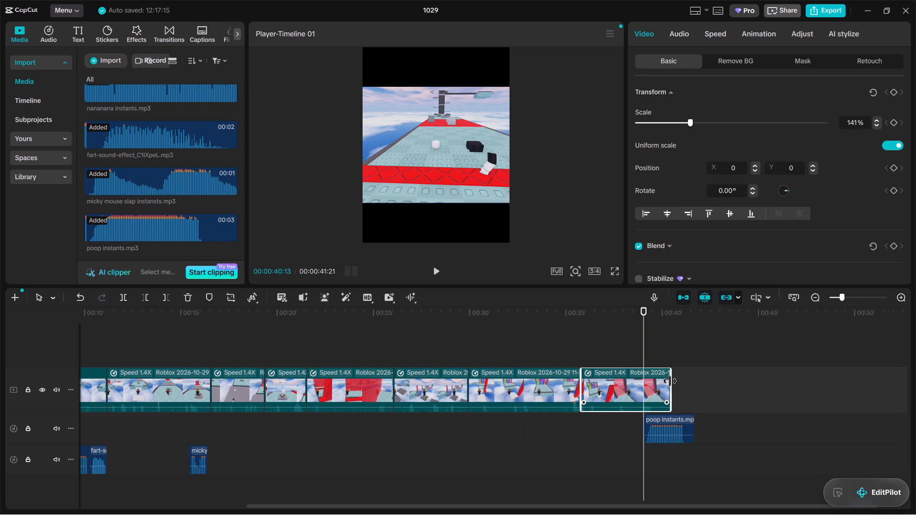
drag(670, 381, 672, 381)
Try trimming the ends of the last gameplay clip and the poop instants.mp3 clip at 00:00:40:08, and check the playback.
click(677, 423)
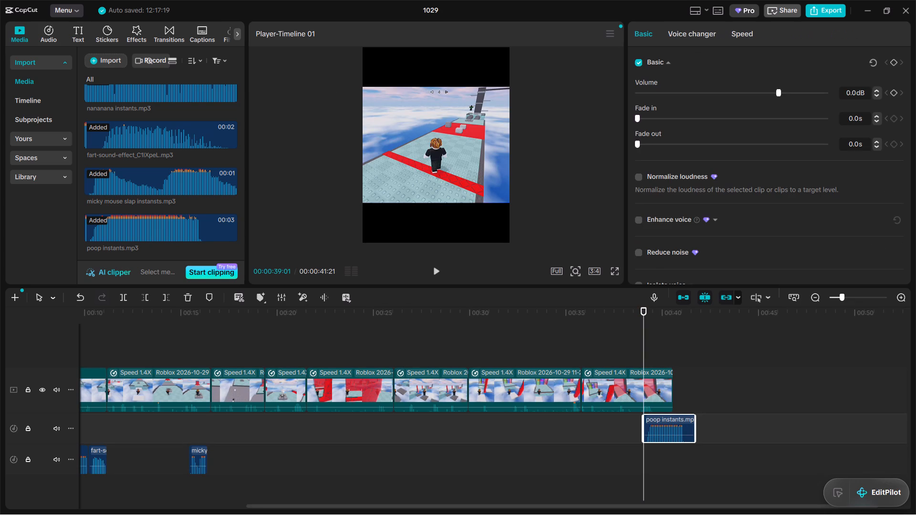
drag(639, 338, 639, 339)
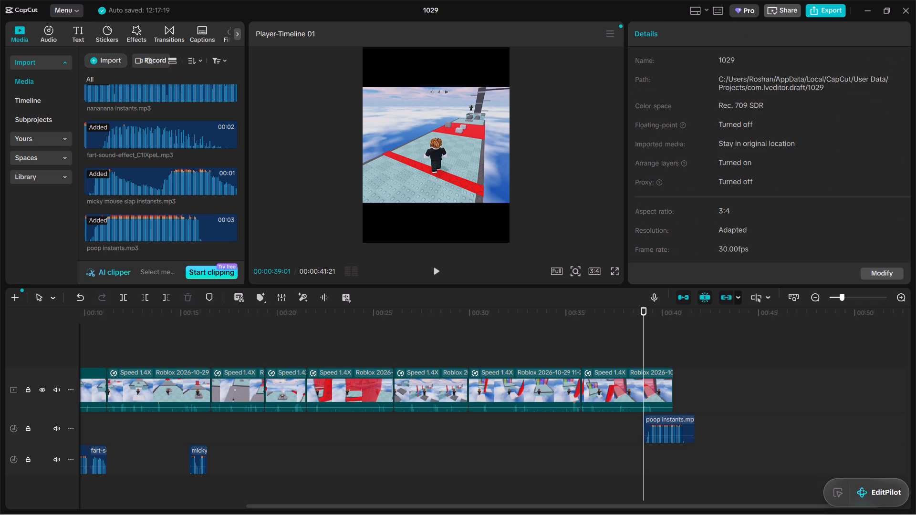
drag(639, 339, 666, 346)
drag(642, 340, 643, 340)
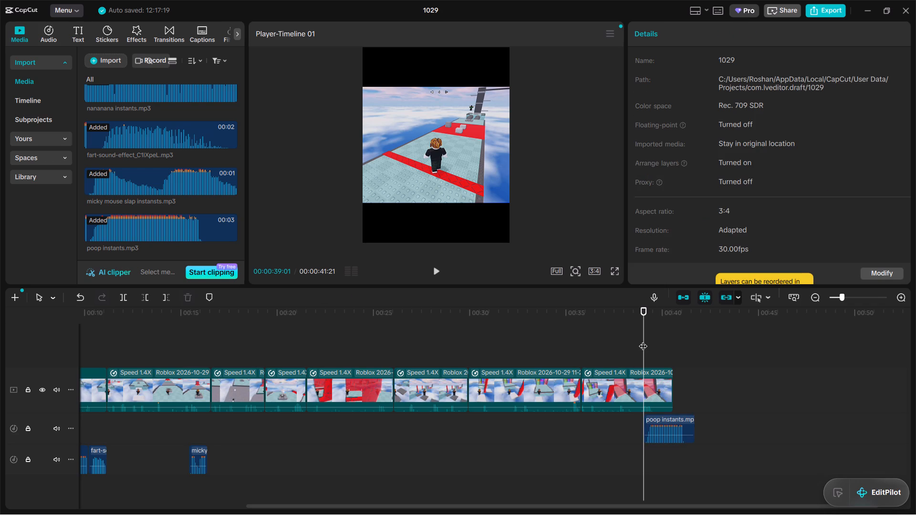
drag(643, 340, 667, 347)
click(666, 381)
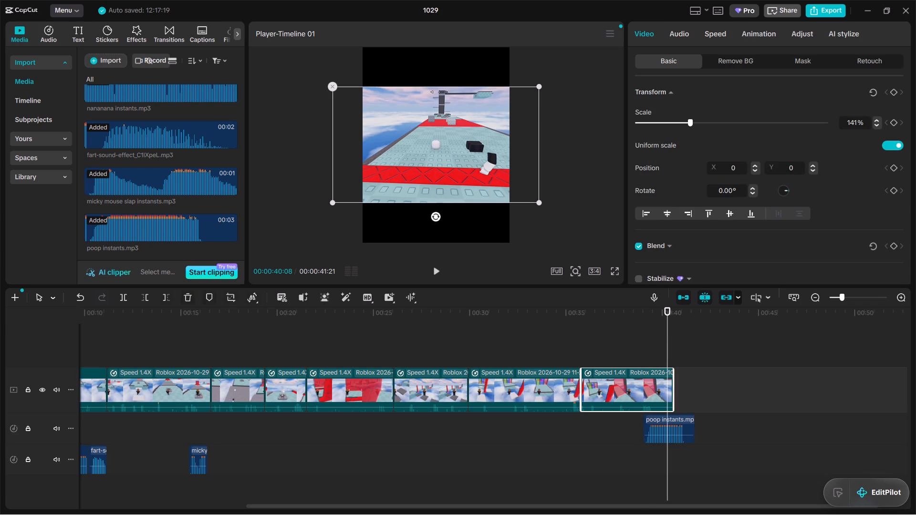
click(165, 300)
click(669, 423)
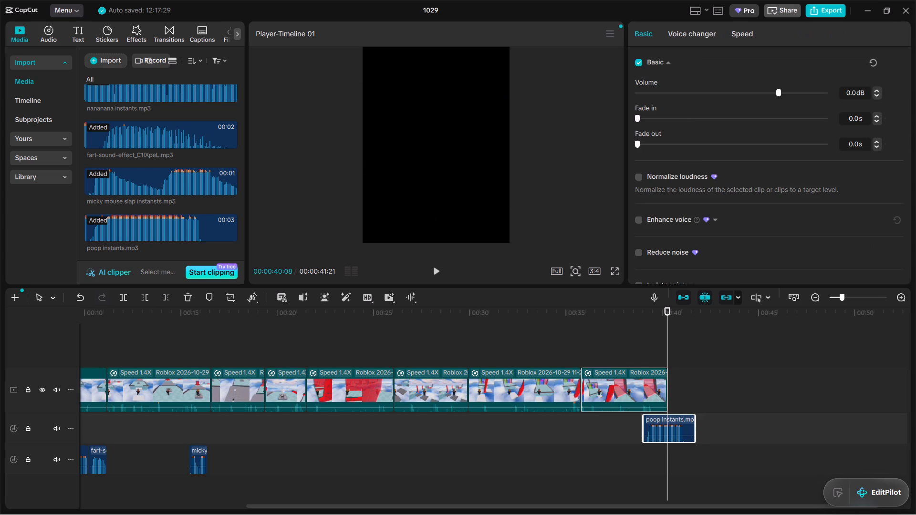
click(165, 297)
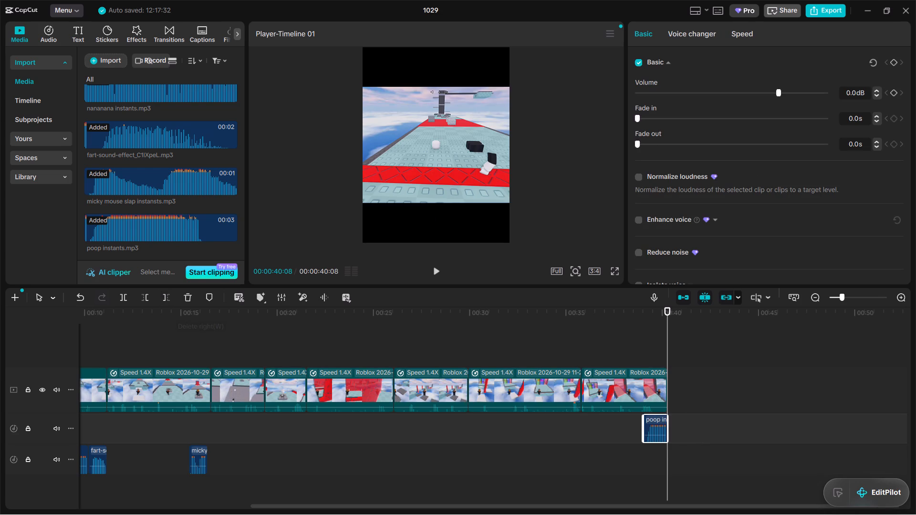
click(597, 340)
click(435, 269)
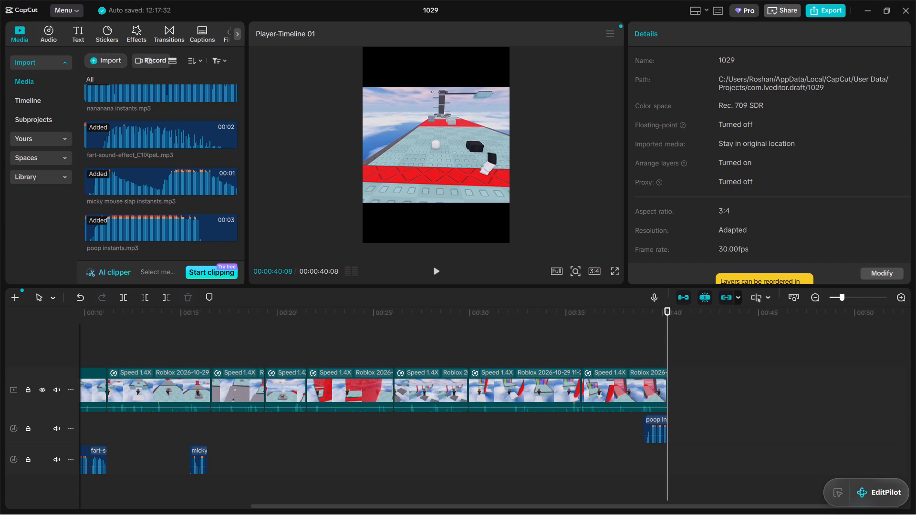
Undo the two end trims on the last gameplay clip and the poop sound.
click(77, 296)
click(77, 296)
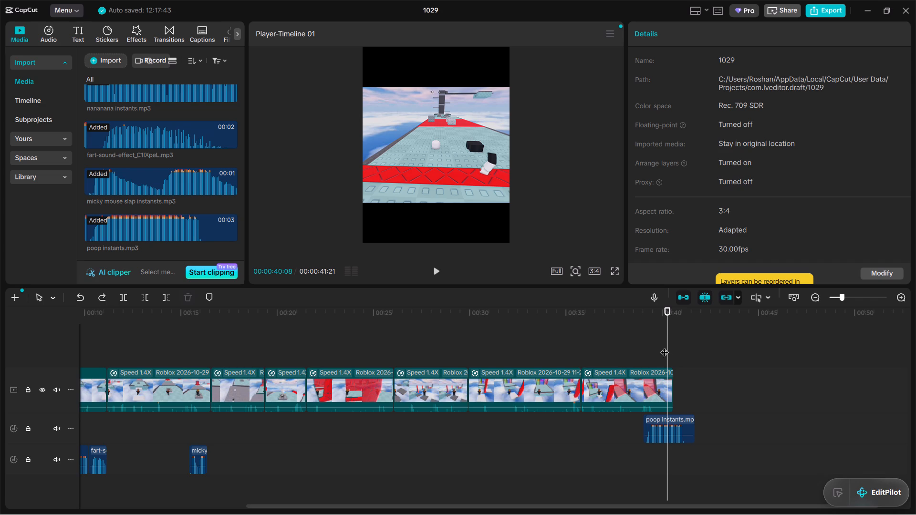
Trim the end of poop instants.mp3 to the last gameplay clip's end at 00:00:40:17 and play the ending from 00:00:37:16.
drag(665, 343, 674, 343)
click(680, 419)
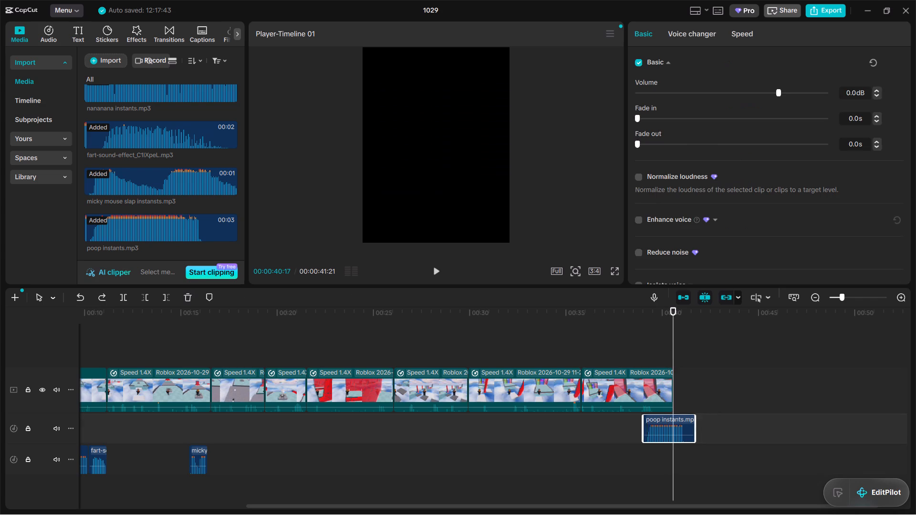
click(165, 298)
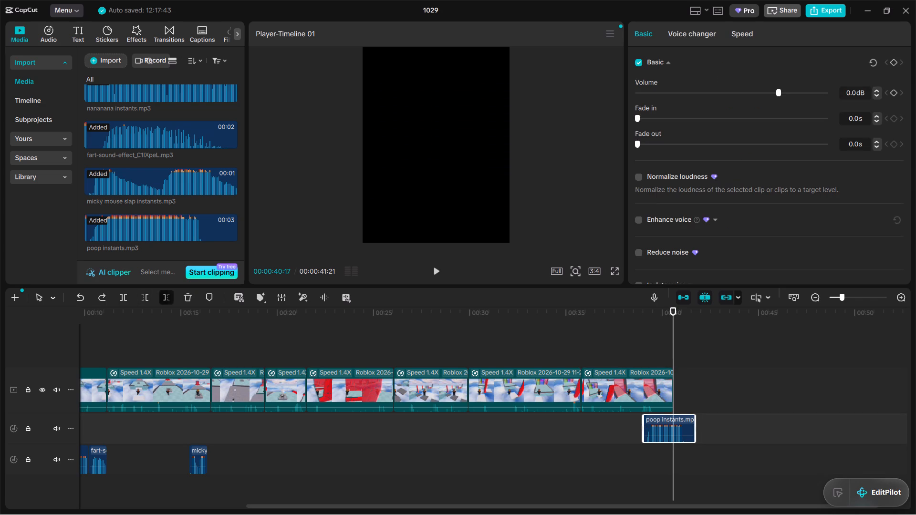
click(615, 344)
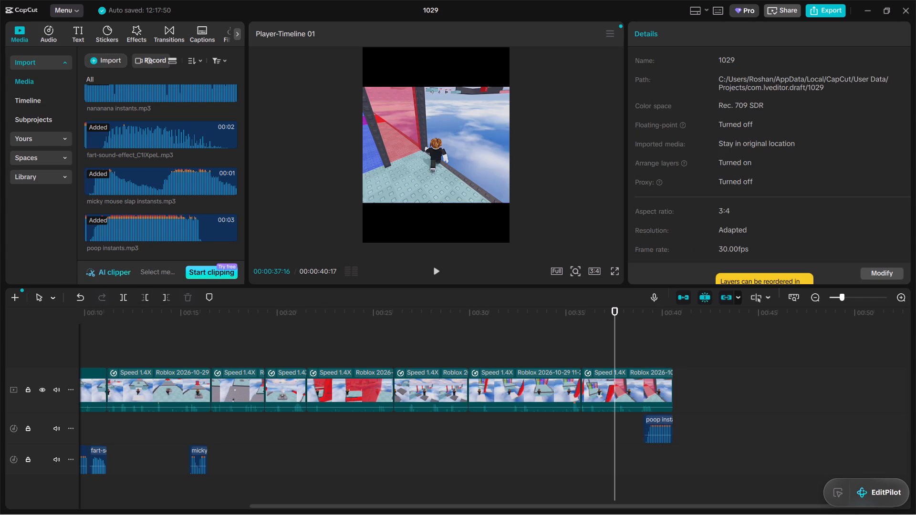
click(435, 270)
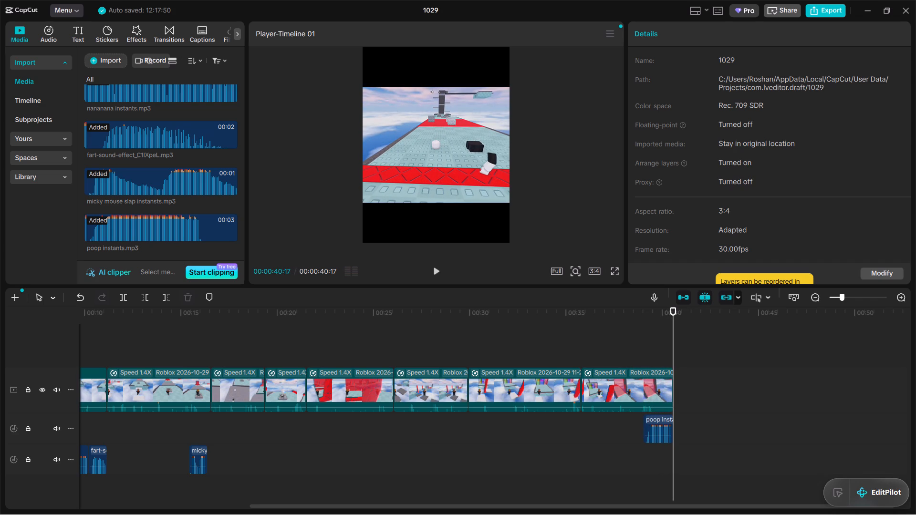
Scrub back to 00:00:16:12, just after the micky mouse slap sound.
drag(673, 321, 666, 324)
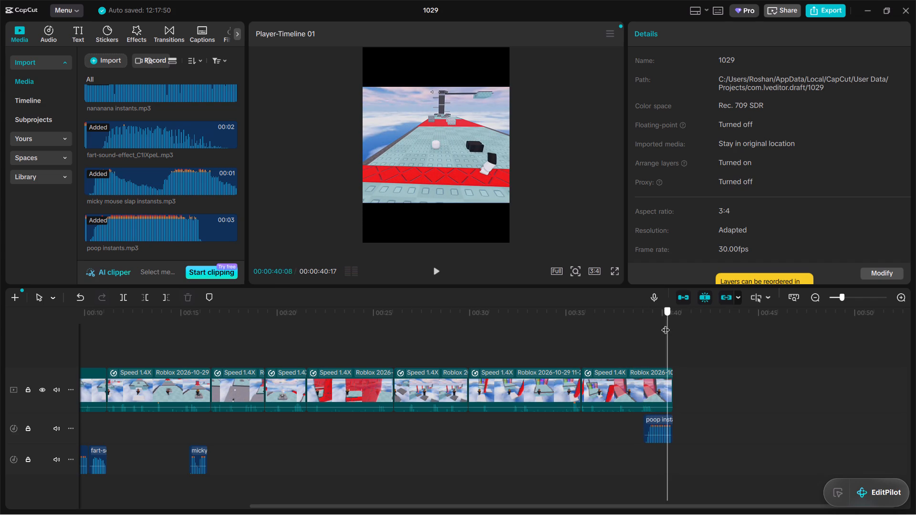
drag(666, 324, 205, 353)
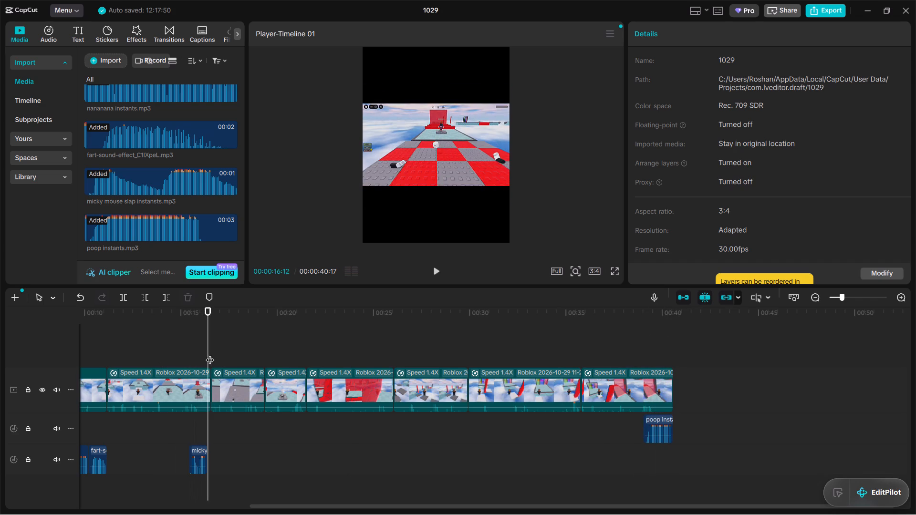
Switch to Brave and audition funny sounds on Myinstants results pages 5 and 6, from "Get Out [MEMES]" through "i got this thank you FAH".
click(513, 504)
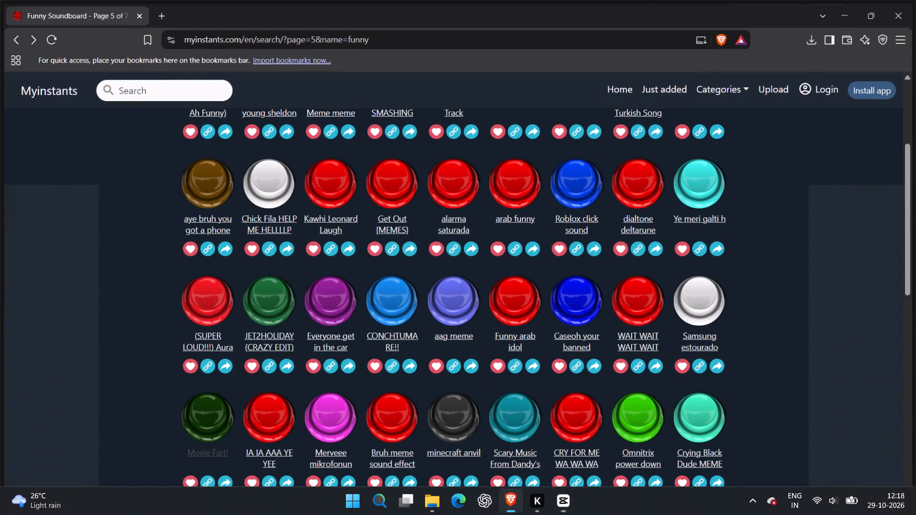
click(400, 187)
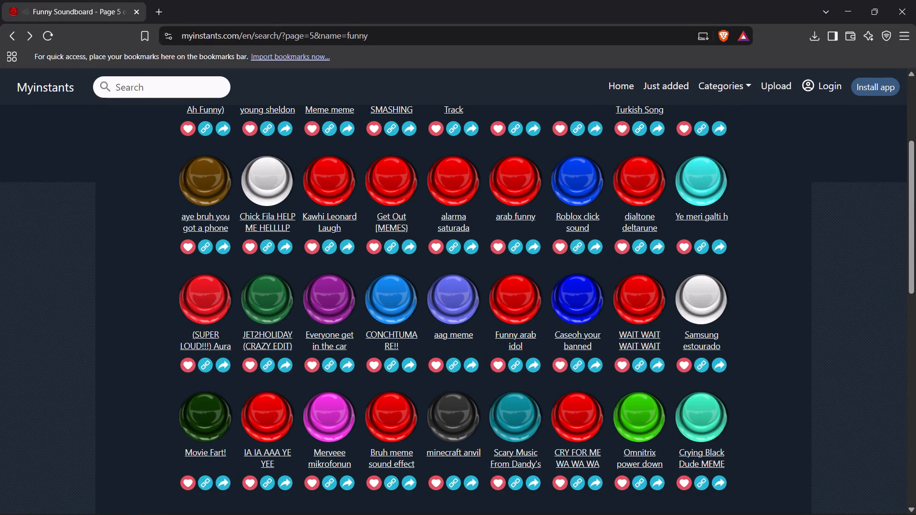
click(383, 173)
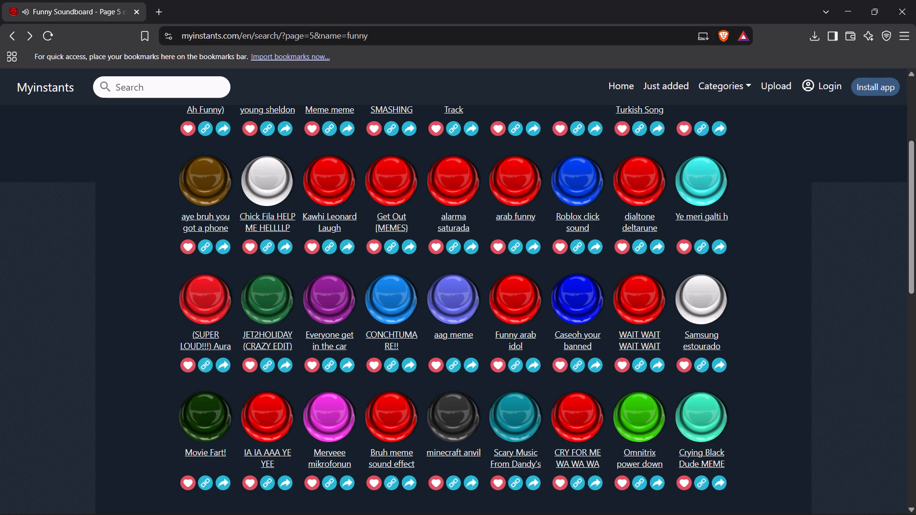
click(443, 177)
click(509, 190)
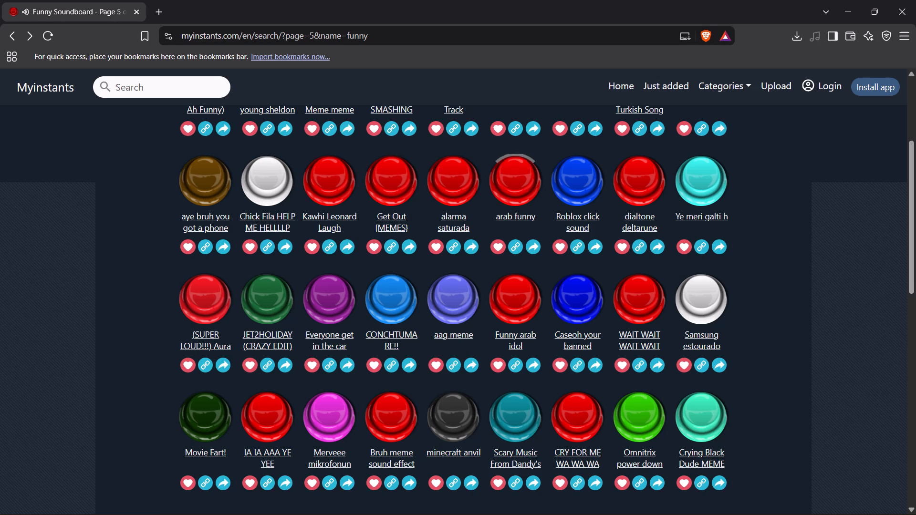
scroll(569, 362, down, 1)
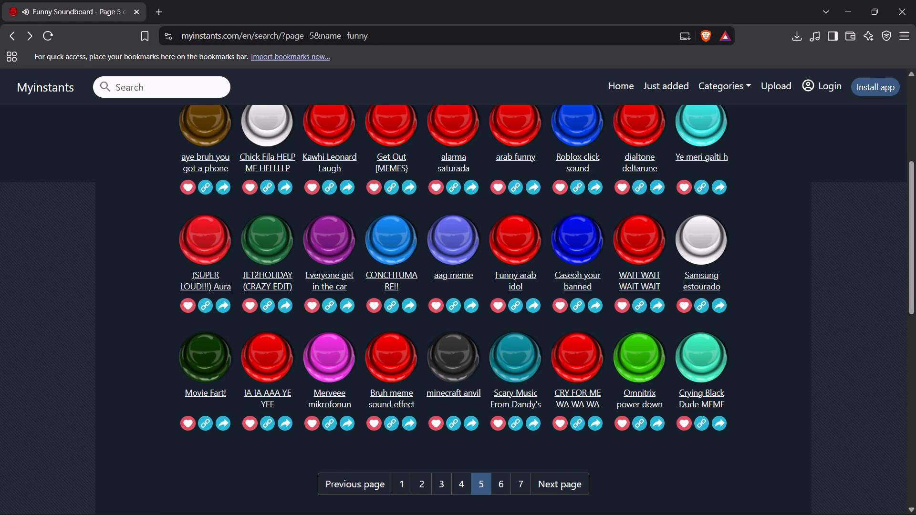
click(502, 480)
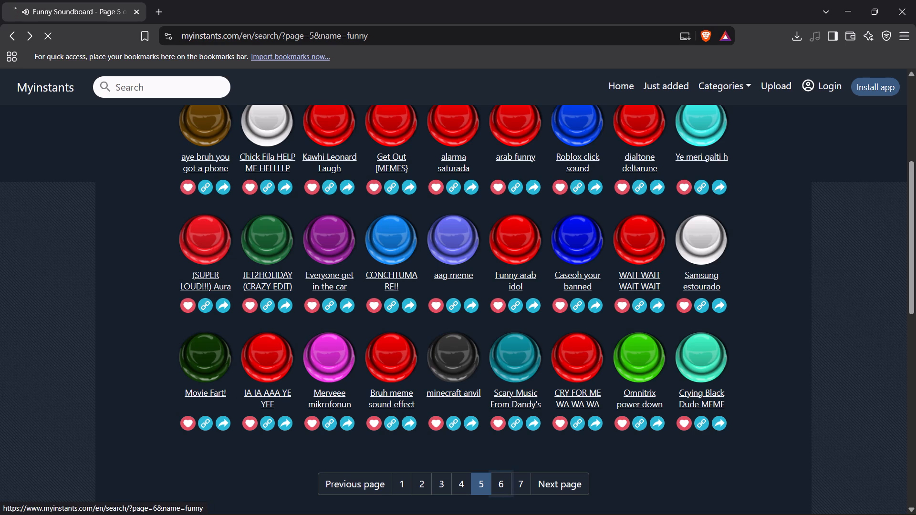
click(201, 240)
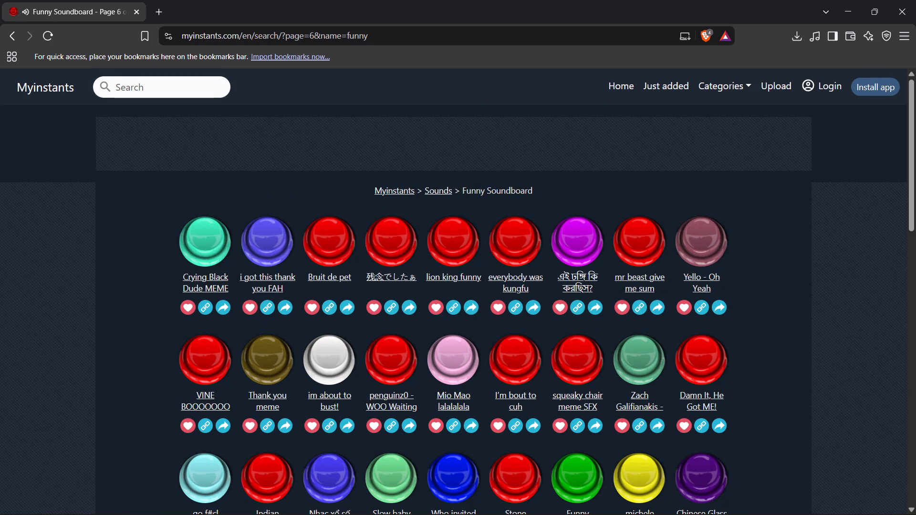
click(254, 253)
Download the "i got this thank you FAH" sound as an MP3 to New Volume (D:) and return to results page 6.
click(273, 276)
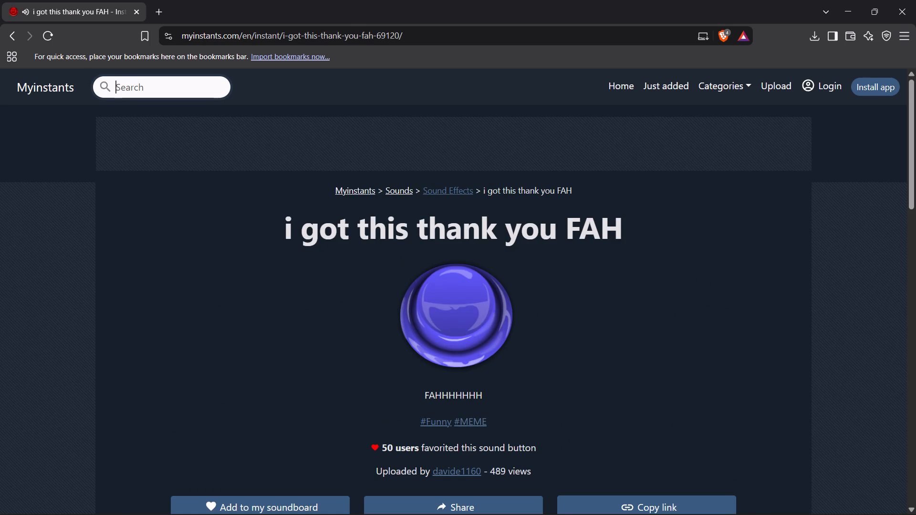
scroll(463, 478, down, 1)
click(461, 480)
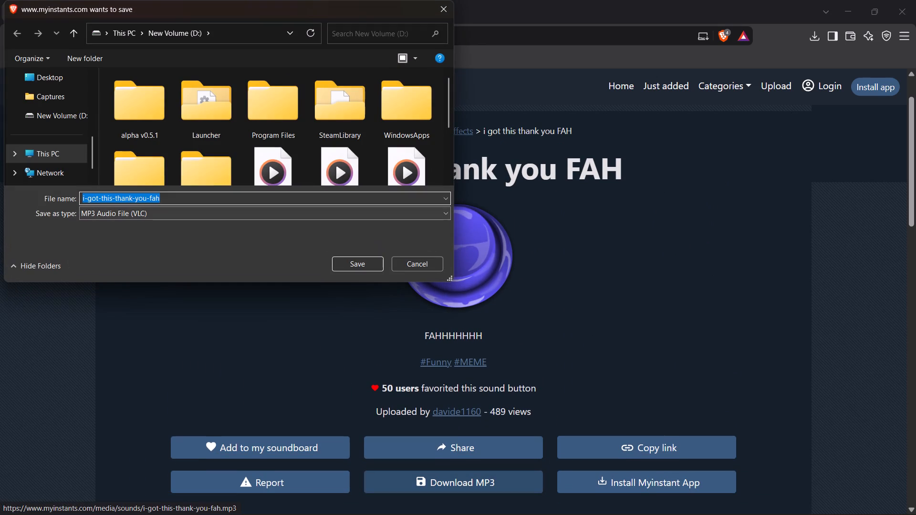
click(358, 268)
click(319, 251)
click(374, 354)
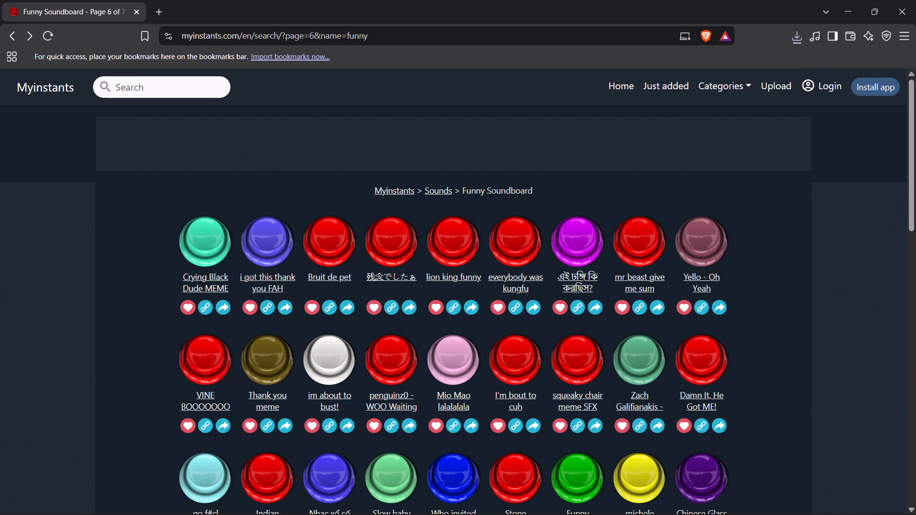
Audition the first-row sounds on Myinstants page 6, from "残念でしたぁ" through "mr beast give me sum".
click(379, 239)
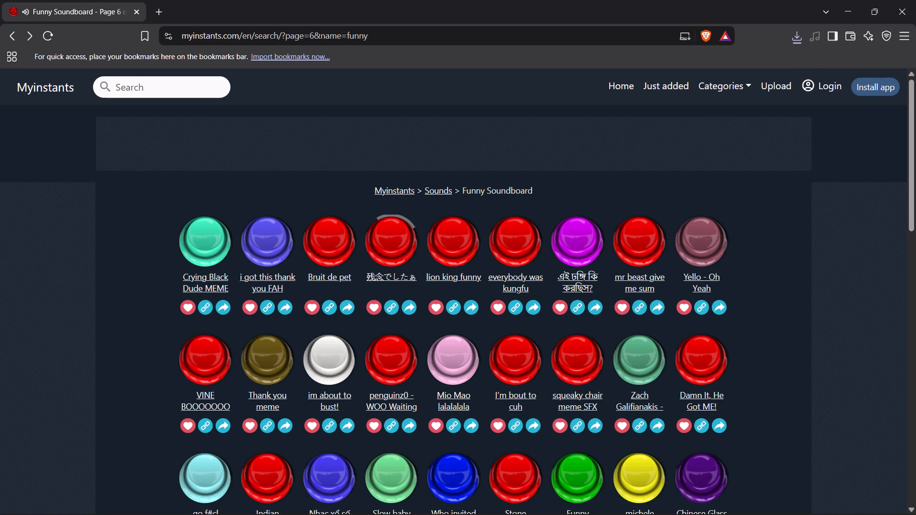
click(450, 236)
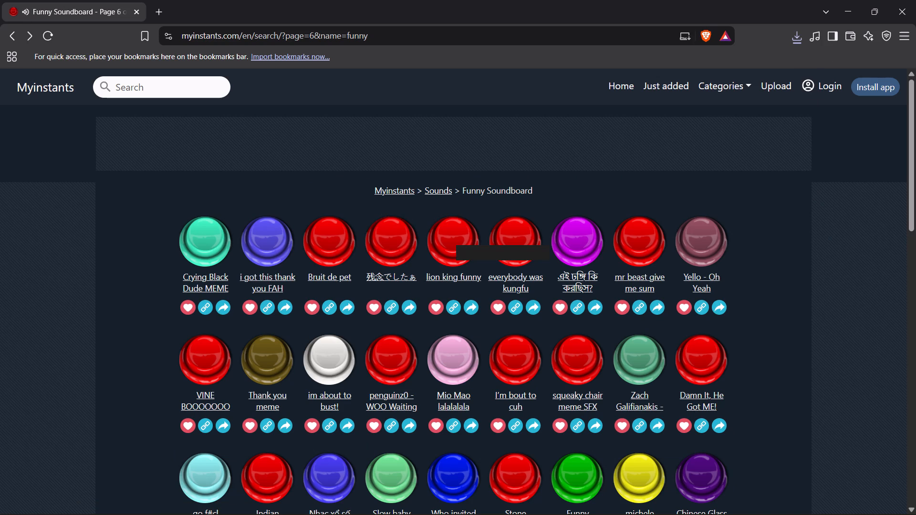
click(503, 248)
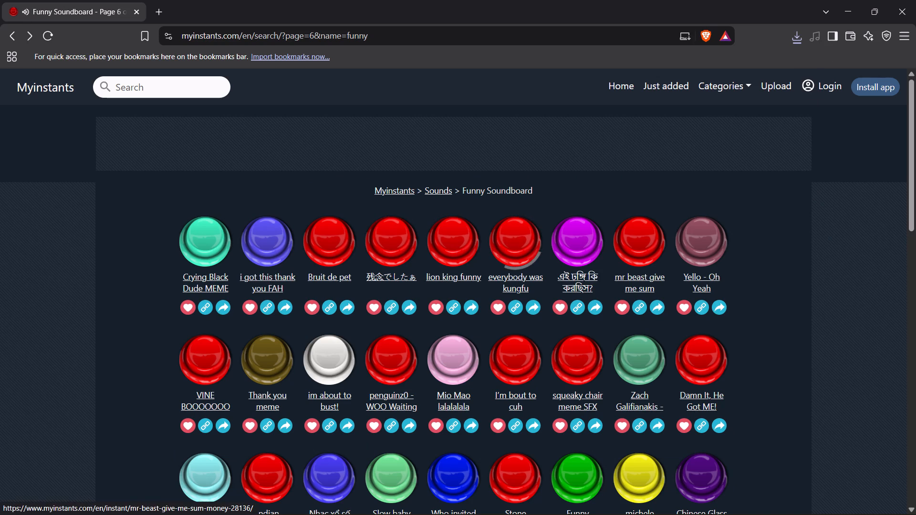
click(567, 256)
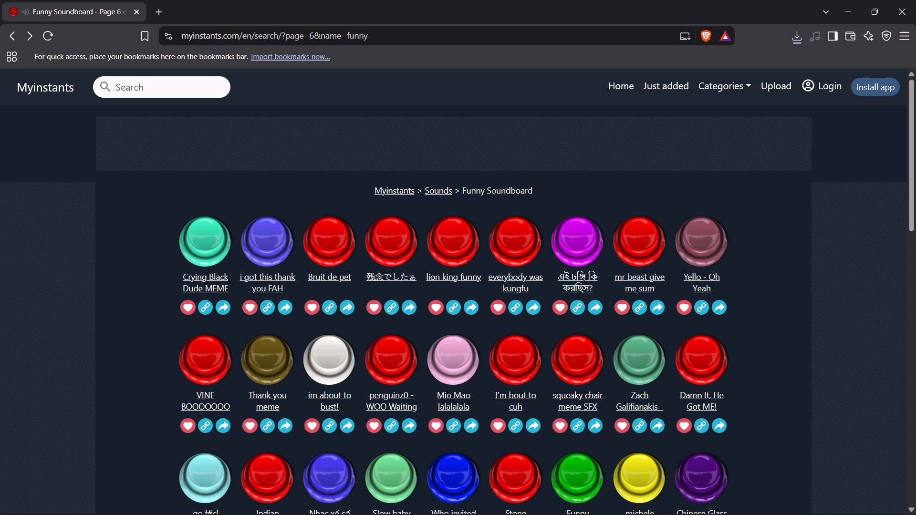
click(637, 253)
Switch to CapCut, play the gameplay from 00:00:16:12, and scrub back to the clip cut at 00:00:16:17.
click(836, 8)
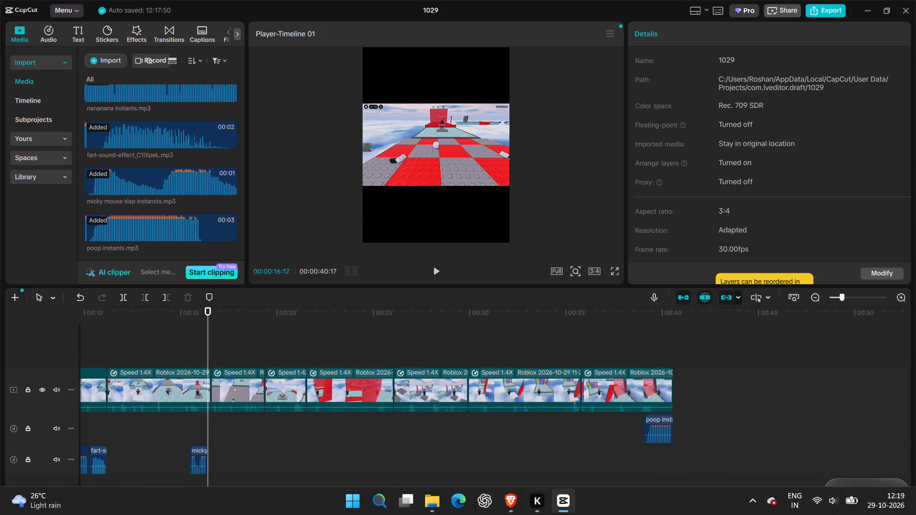
click(498, 508)
click(567, 70)
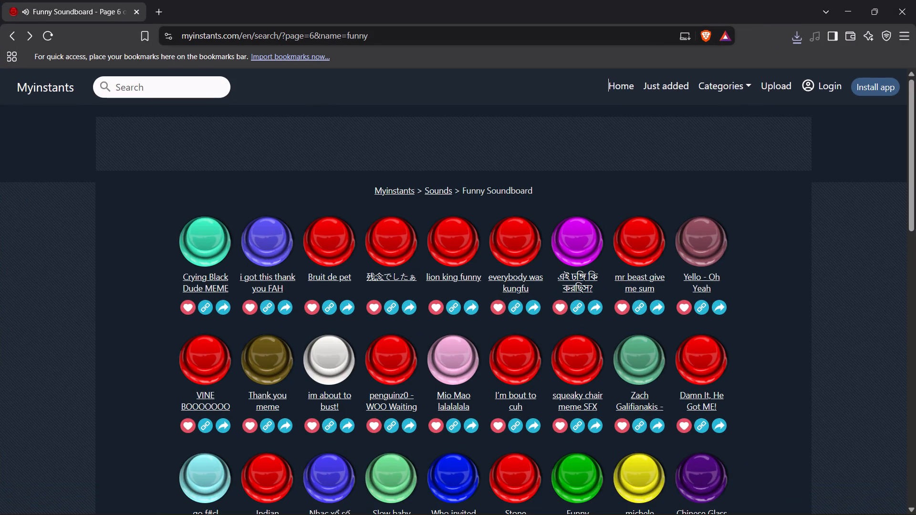
click(856, 5)
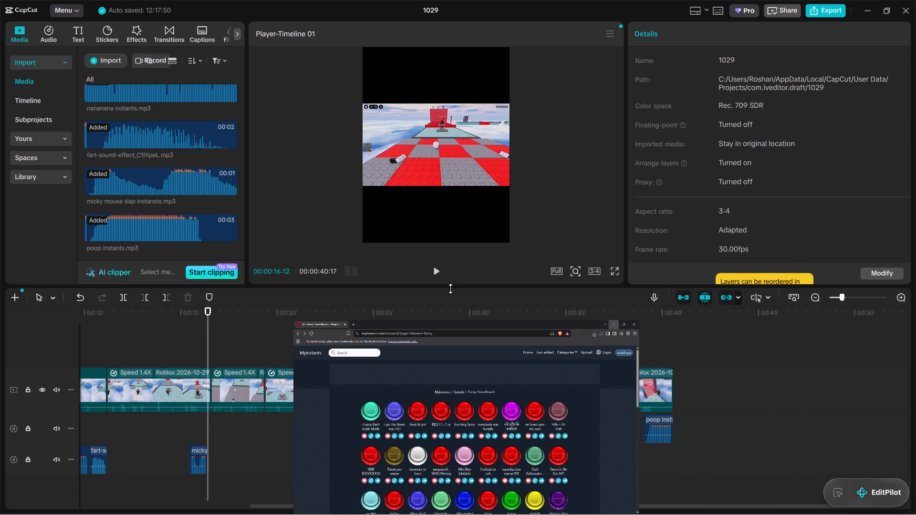
click(434, 268)
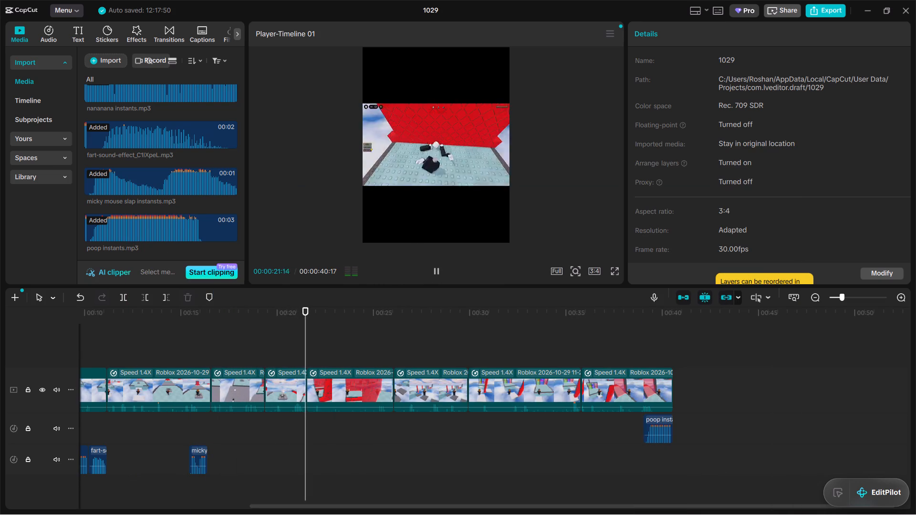
click(433, 266)
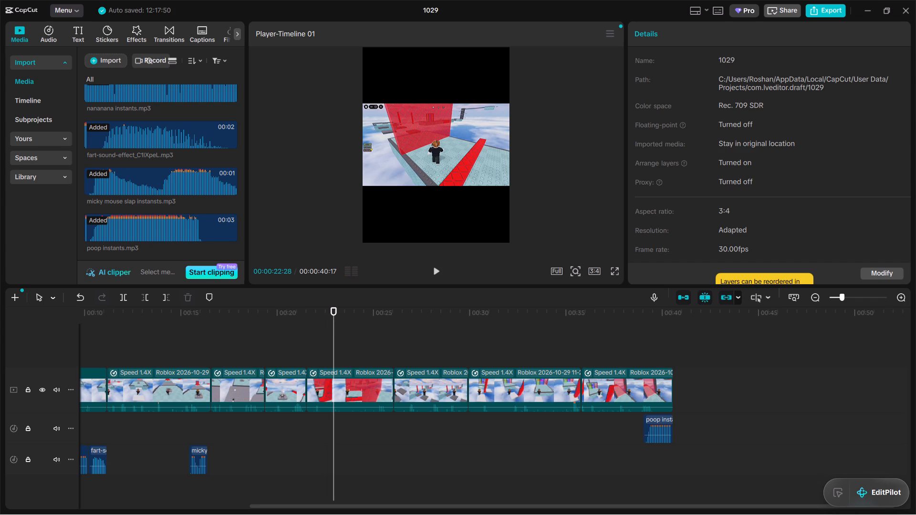
drag(331, 324, 286, 326)
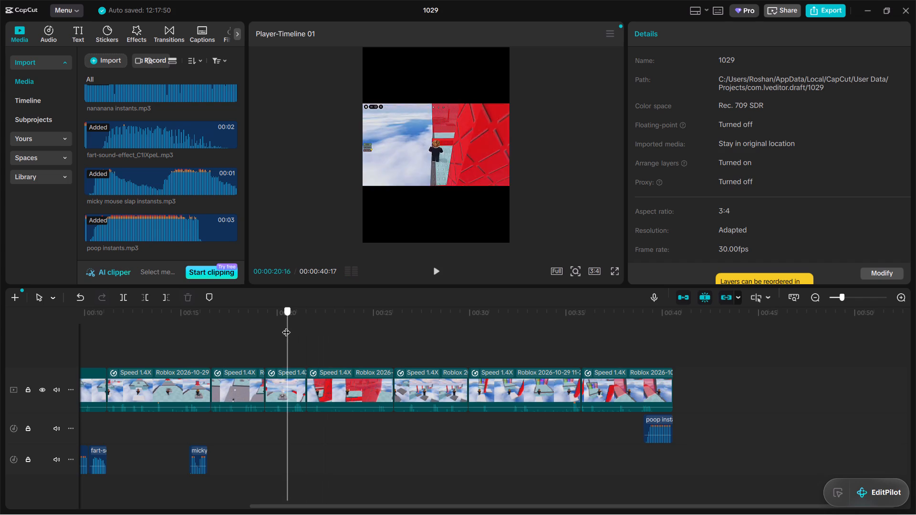
drag(286, 326, 222, 326)
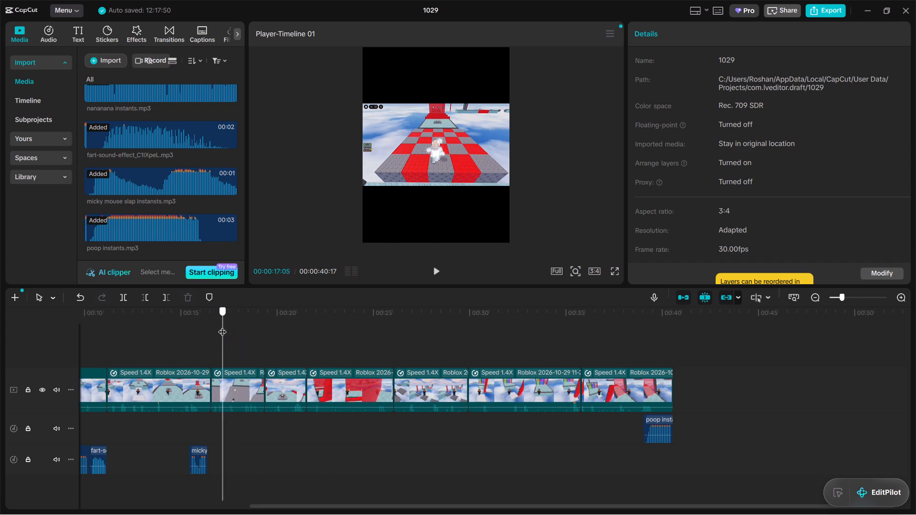
drag(222, 326, 208, 325)
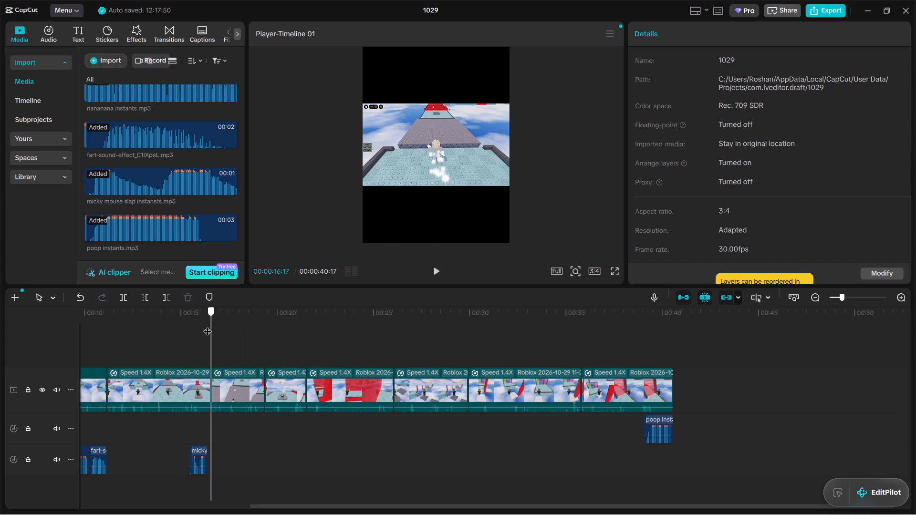
drag(208, 325, 213, 325)
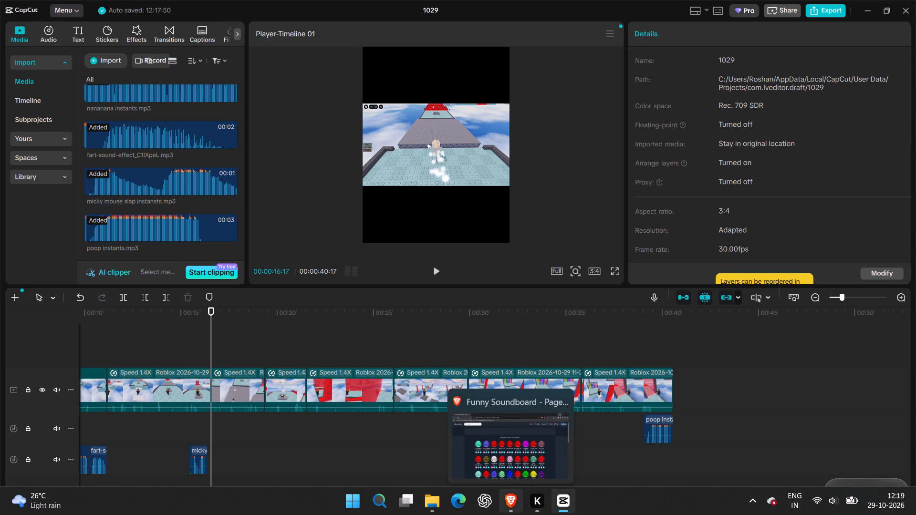
Switch to Brave and audition sounds in the first two rows of page 6, including "mr beast give me sum", "Yello - Oh Yeah" and "Thank you meme".
click(503, 496)
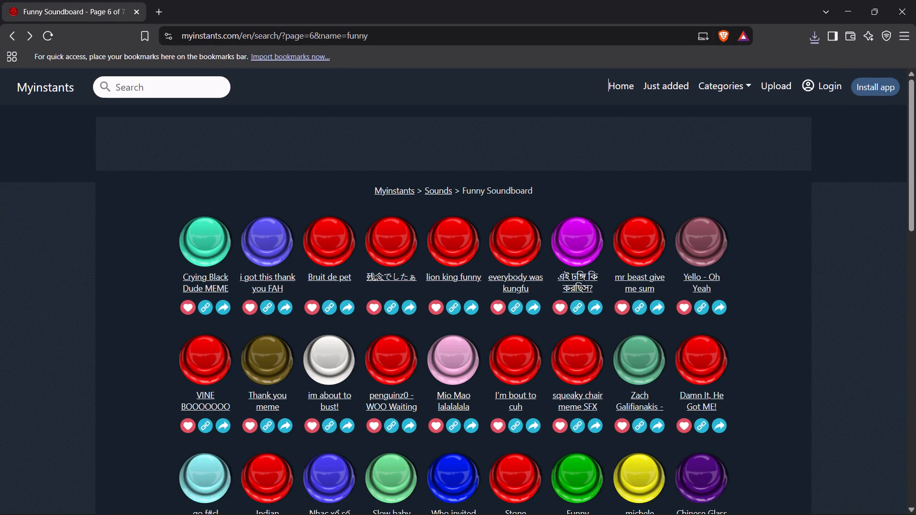
click(634, 245)
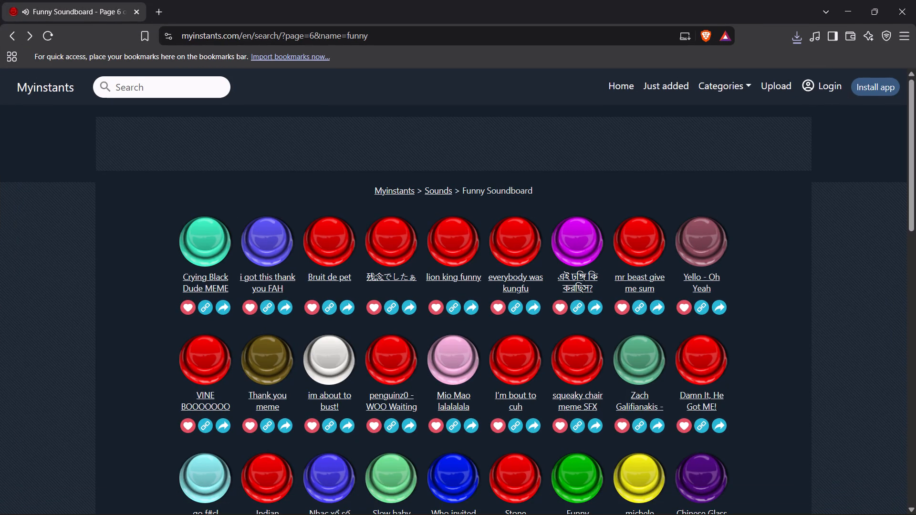
click(641, 361)
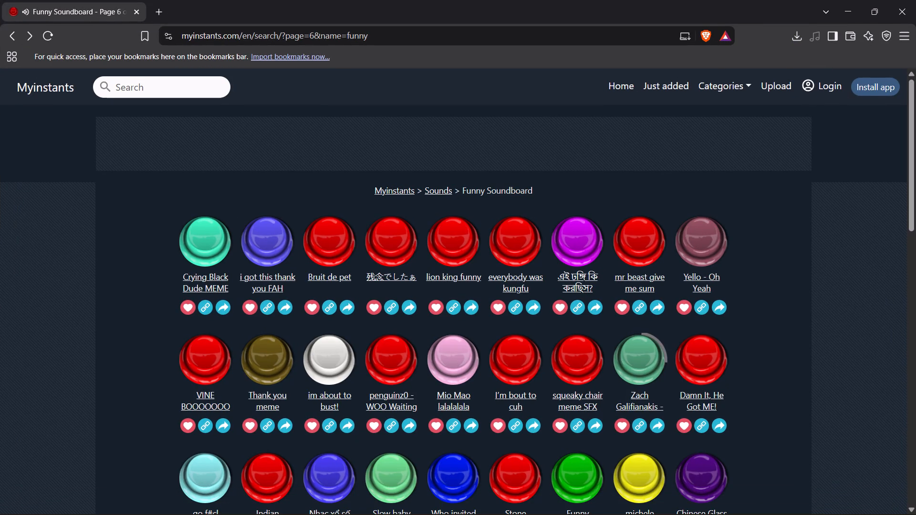
click(521, 368)
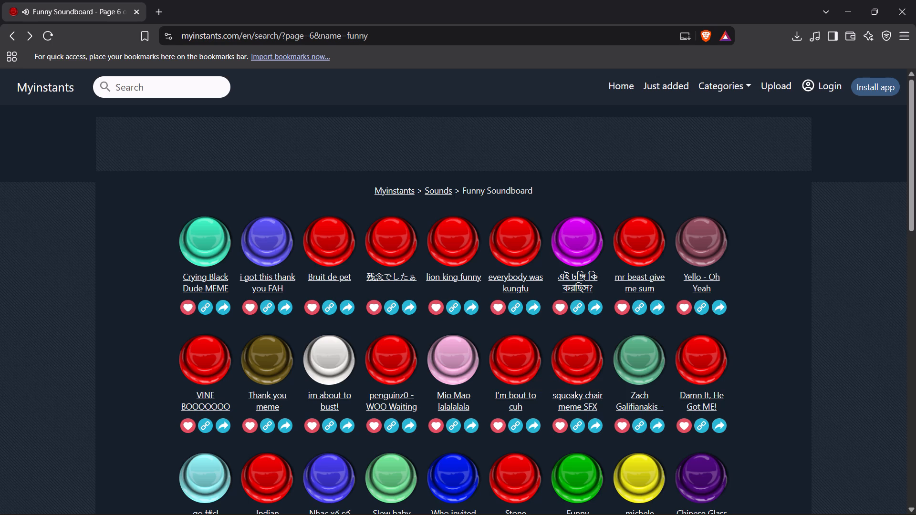
click(646, 249)
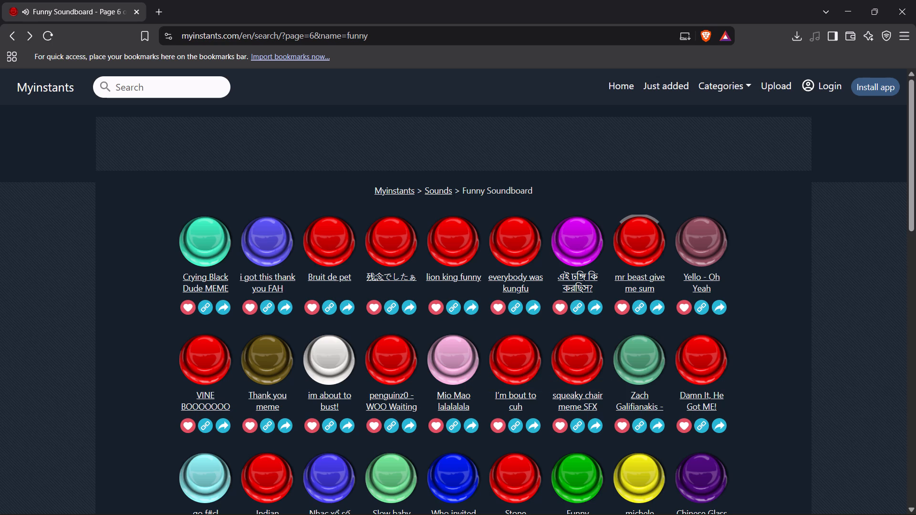
click(717, 245)
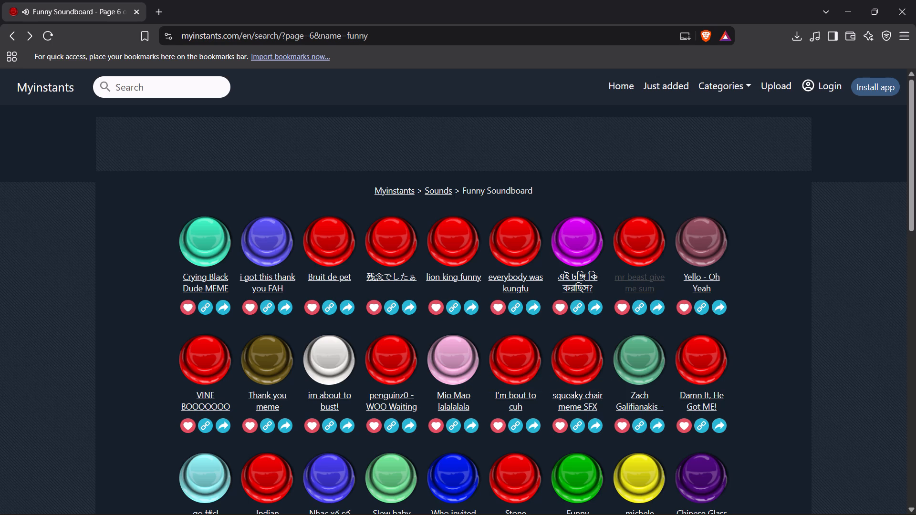
click(194, 375)
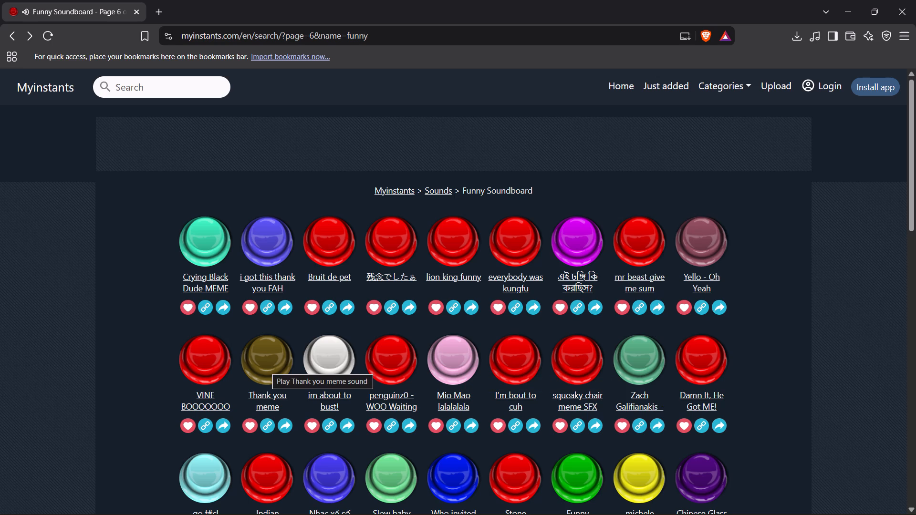
click(266, 365)
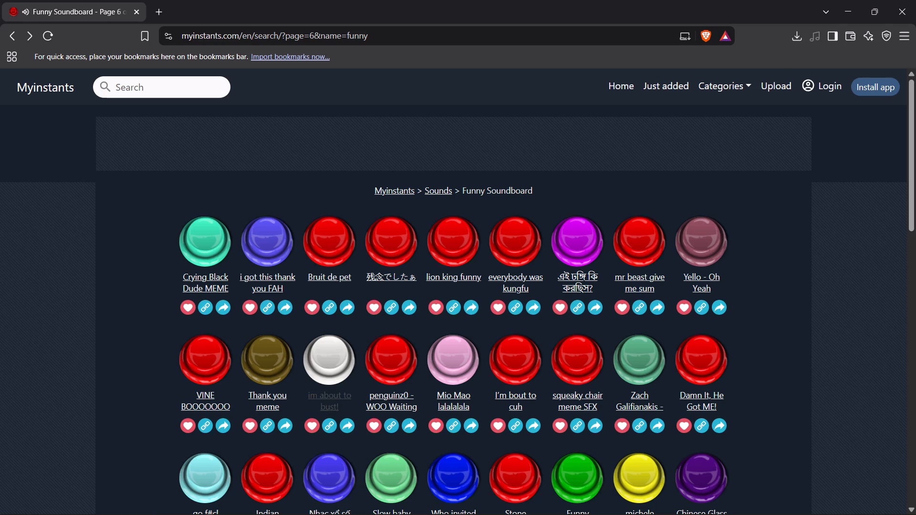
Audition the third-row sounds on page 6, including "Indian scammer", "Nhạc xổ số", "Slow baby laugh", "Who invited this kid?" and "Stone dragging".
click(273, 459)
scroll(273, 459, down, 1)
click(211, 422)
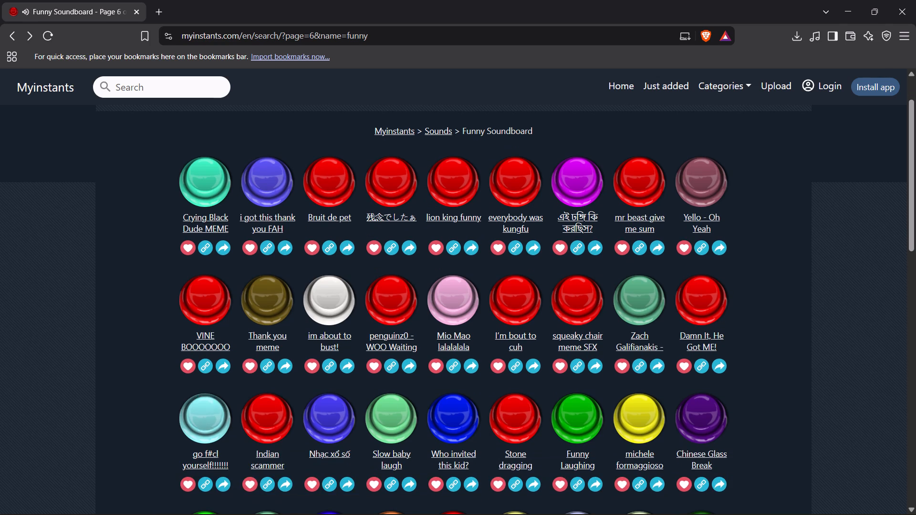
click(338, 428)
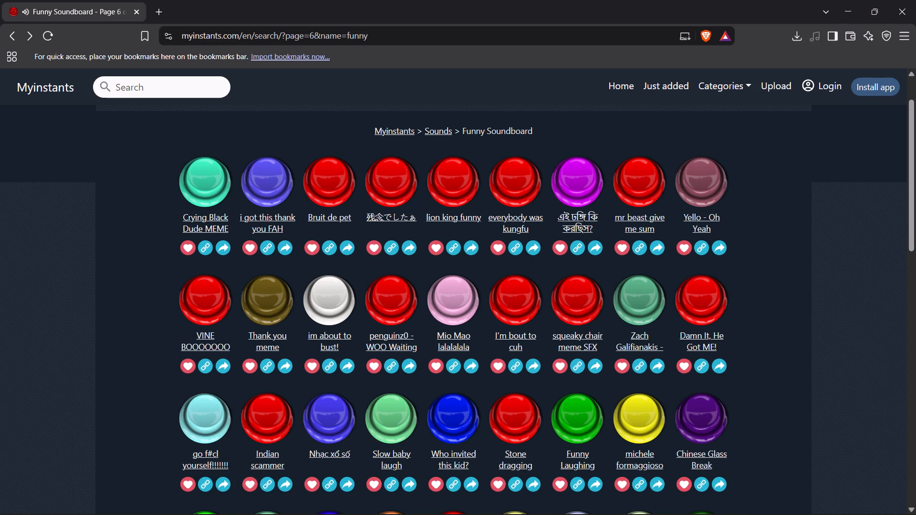
click(391, 422)
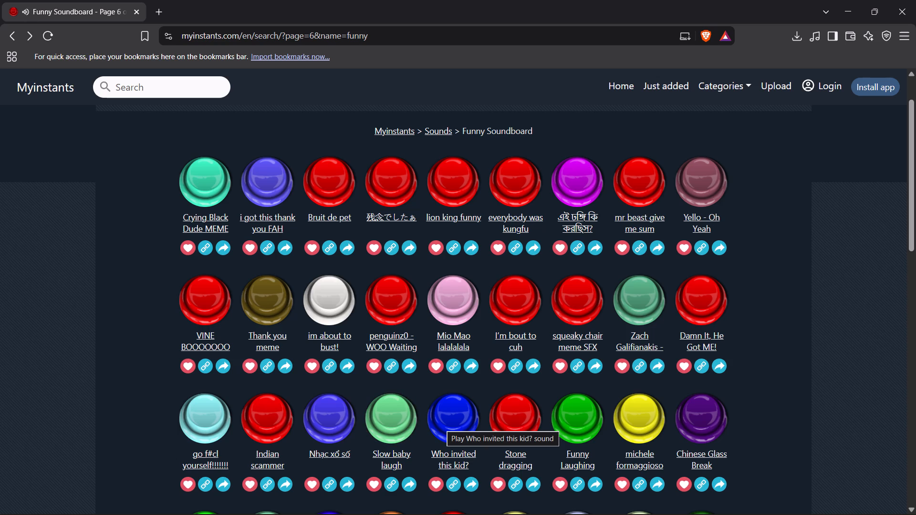
click(453, 422)
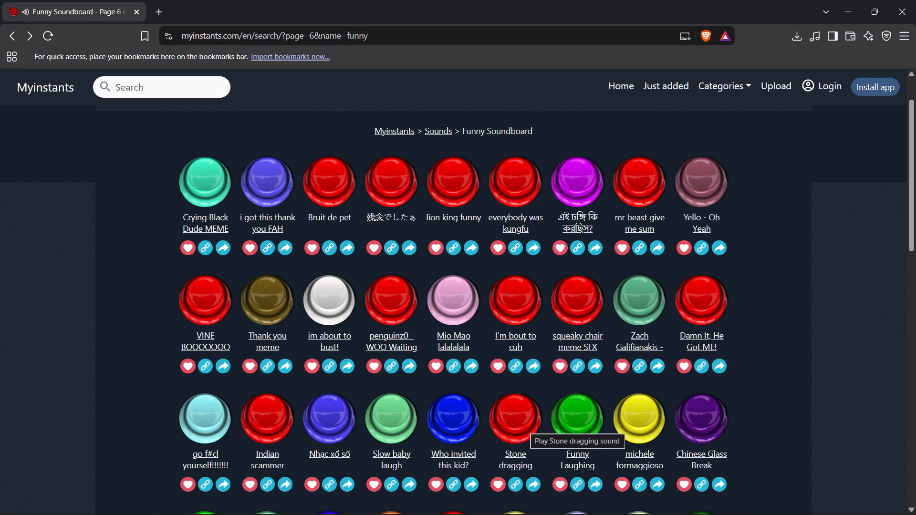
click(524, 425)
scroll(594, 423, down, 1)
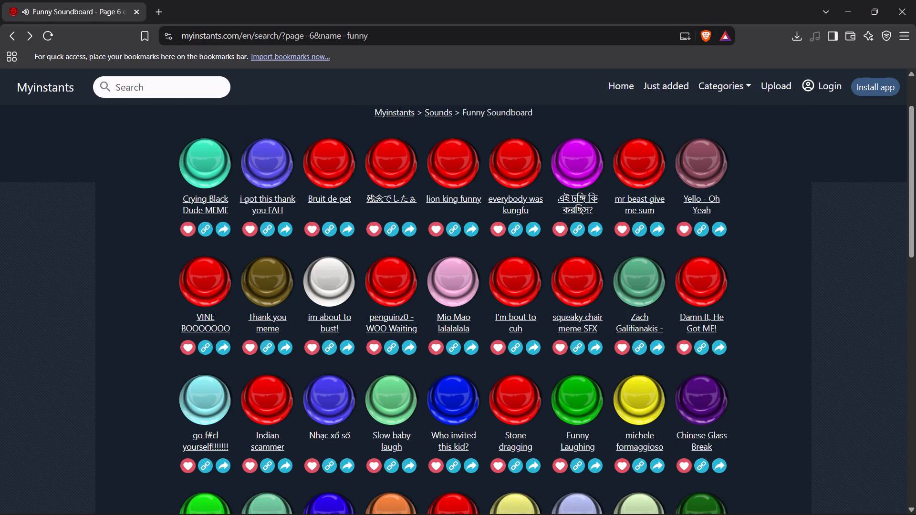
click(572, 465)
Audition the last-row sounds on page 6, from "GET OUT VERY LOUD" through "FAHHHH loud", playing "Duck Laughing At You" twice.
scroll(572, 465, down, 2)
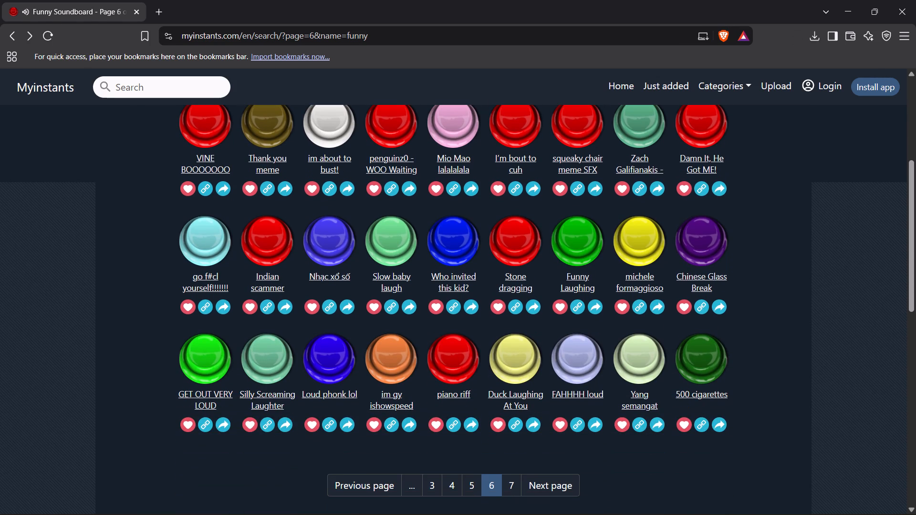
click(530, 371)
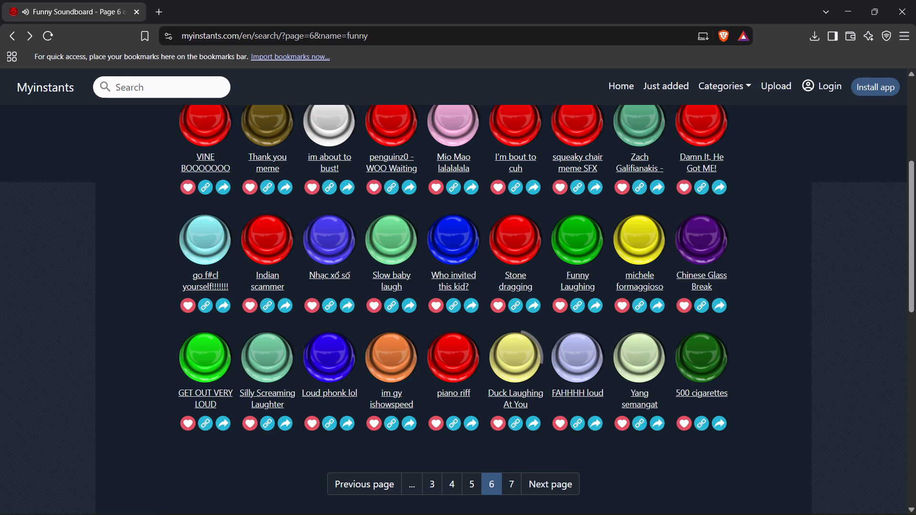
click(450, 370)
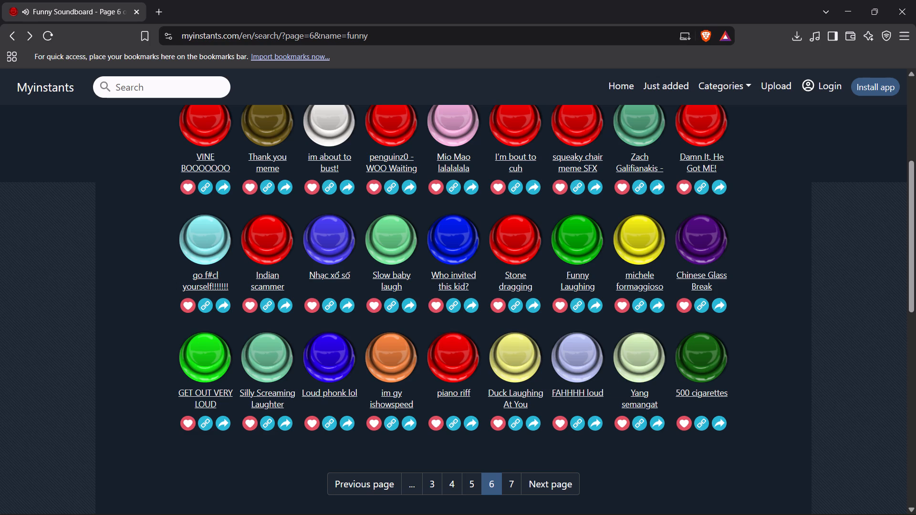
click(384, 368)
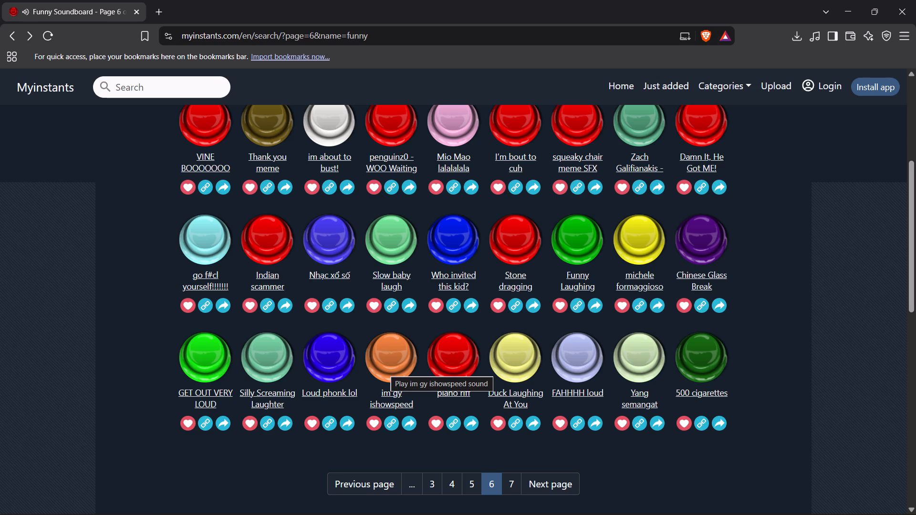
click(325, 372)
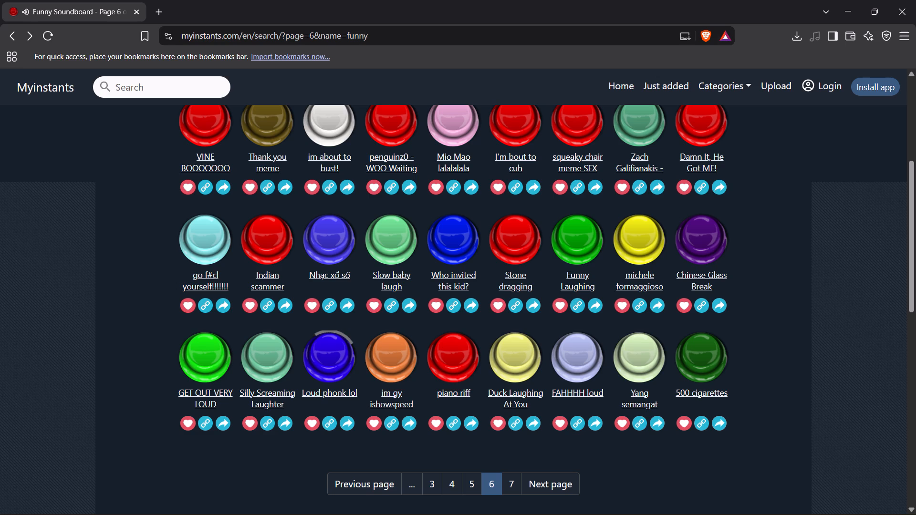
click(260, 358)
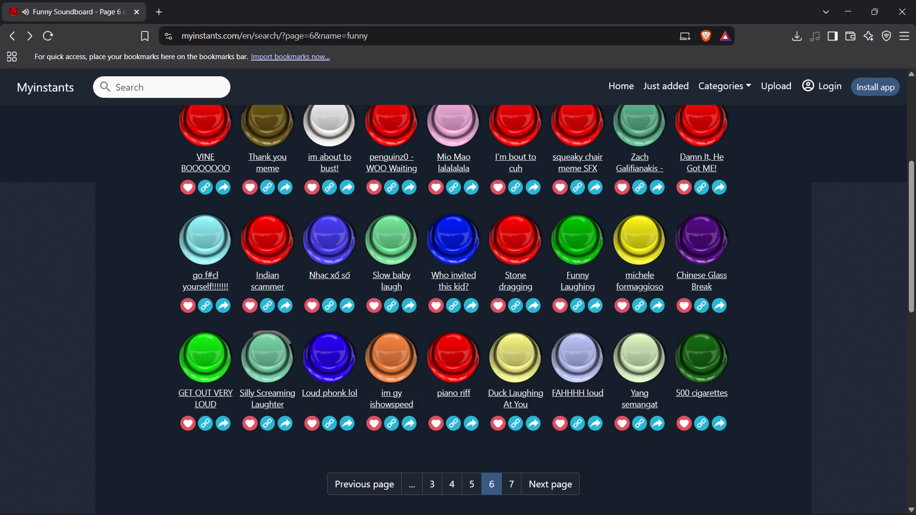
click(207, 360)
click(510, 343)
click(579, 352)
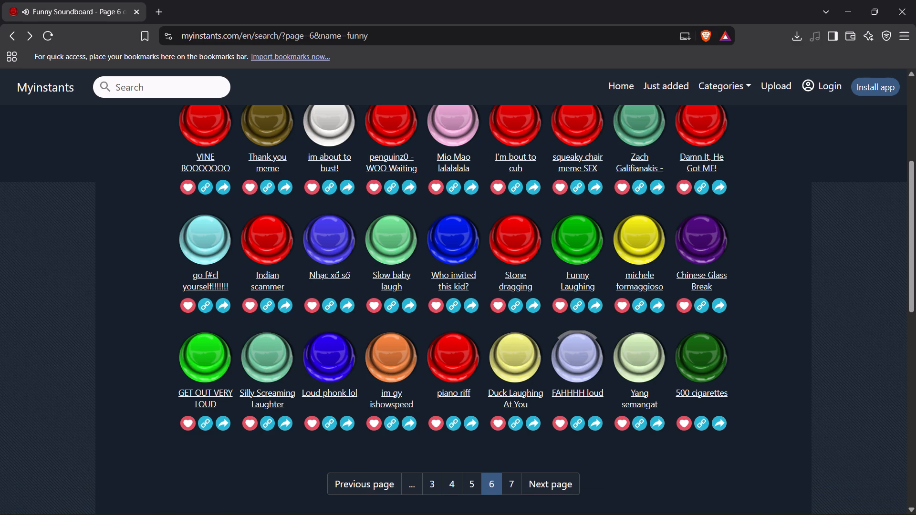
Audition the "500 cigarettes" sound at the end of page 6's last row.
click(699, 354)
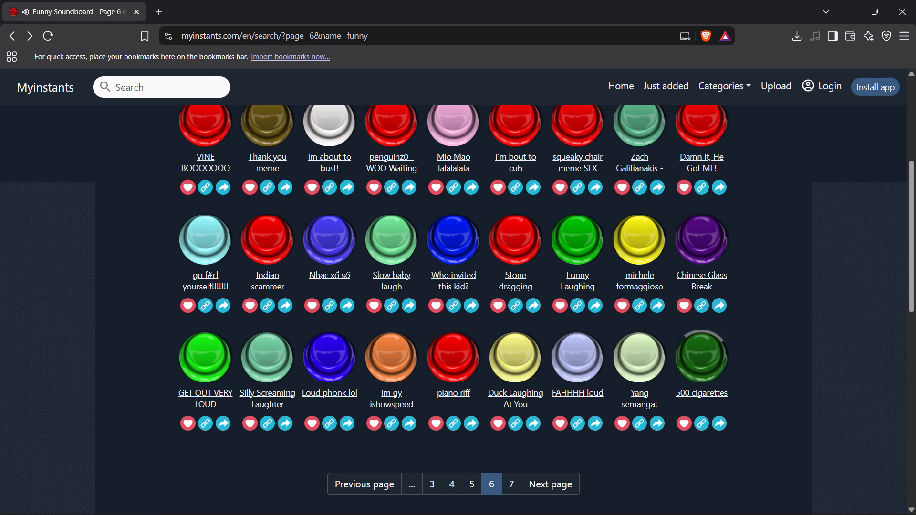
Download the "GET OUT VERY LOUD" sound as an MP3 to New Volume (D:), then return to the page 6 results.
click(204, 378)
click(212, 395)
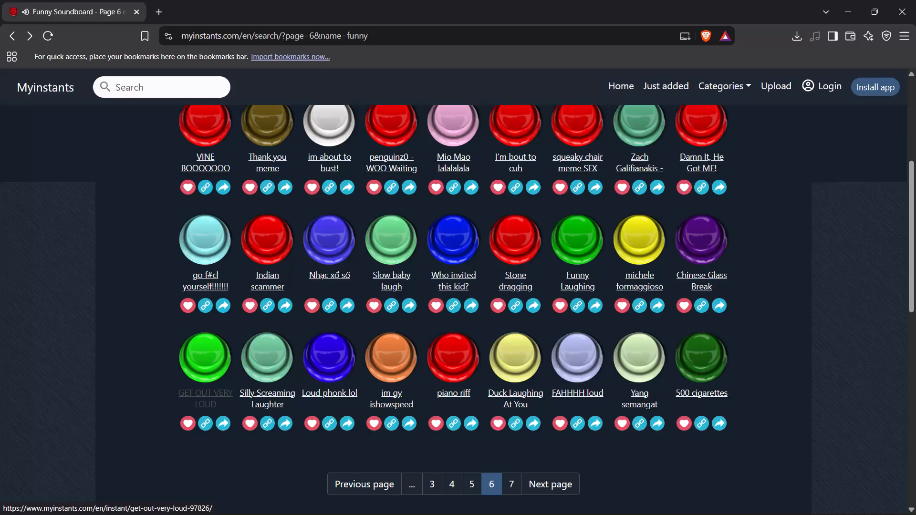
scroll(448, 468, down, 1)
click(448, 479)
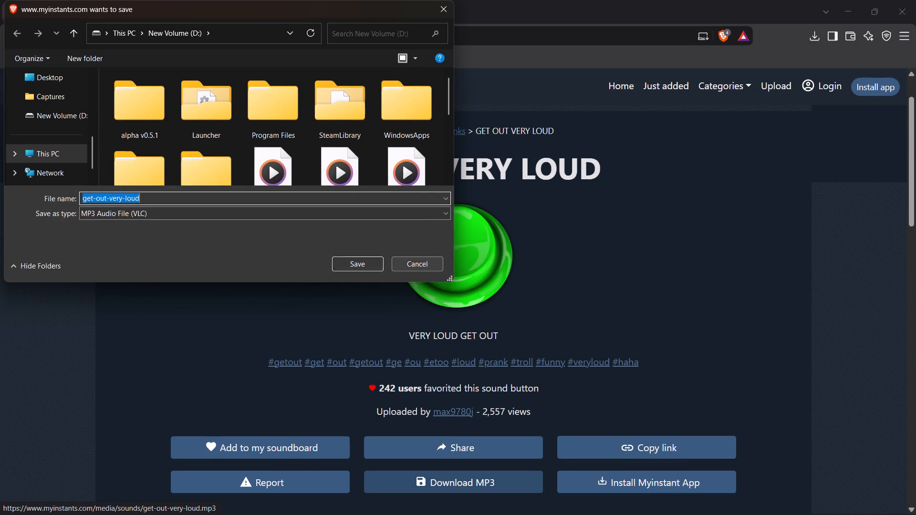
click(374, 260)
drag(599, 167, 611, 184)
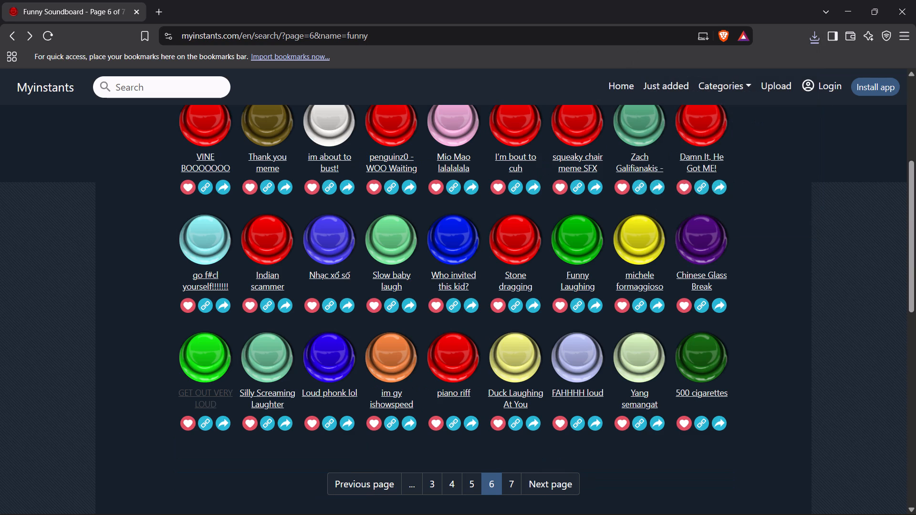
Open page 7 and audition first-row sounds, including "FAHHHH loud", "Yang semangat", "Probably the worlds longest", "Funny Laugh 2" and "FEIN FEIN FEIN FEIN".
click(508, 486)
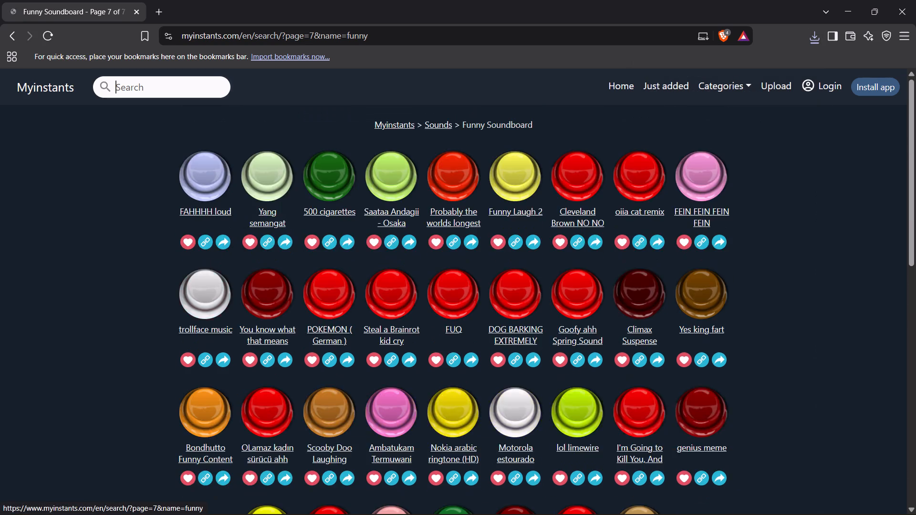
click(201, 245)
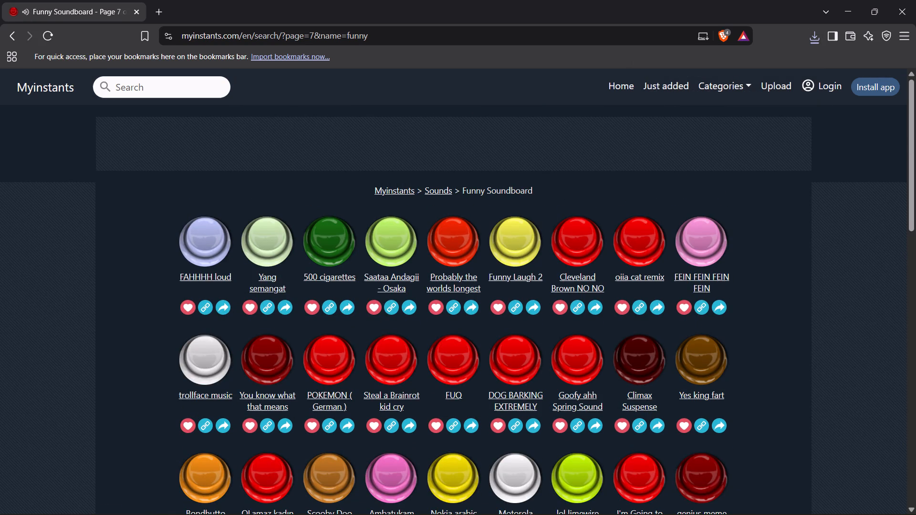
click(259, 249)
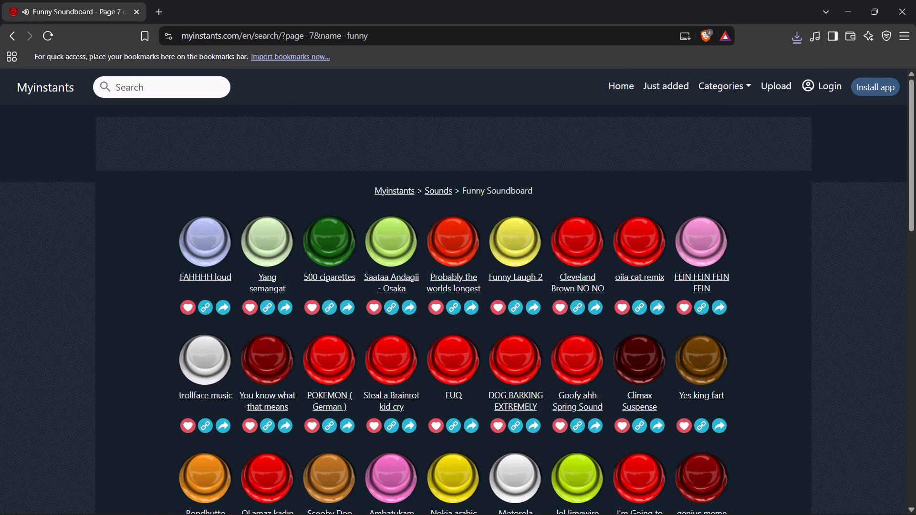
click(451, 242)
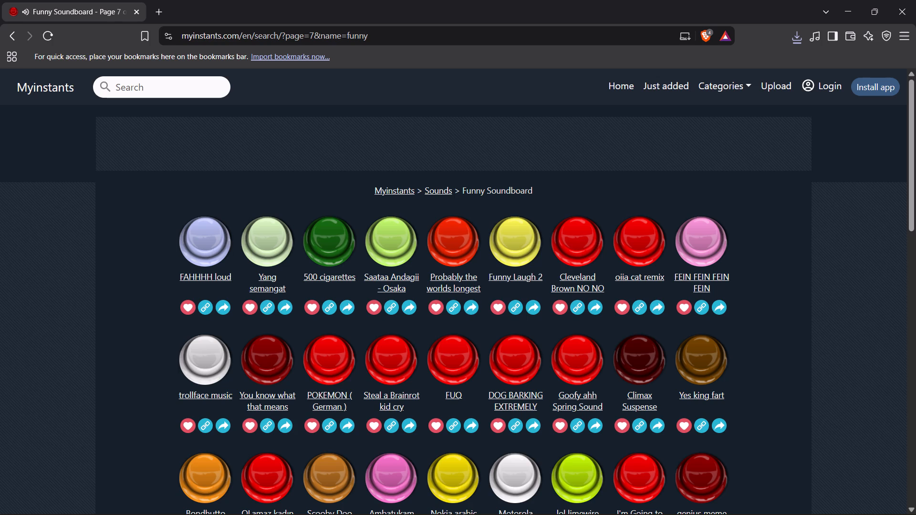
click(516, 238)
click(451, 238)
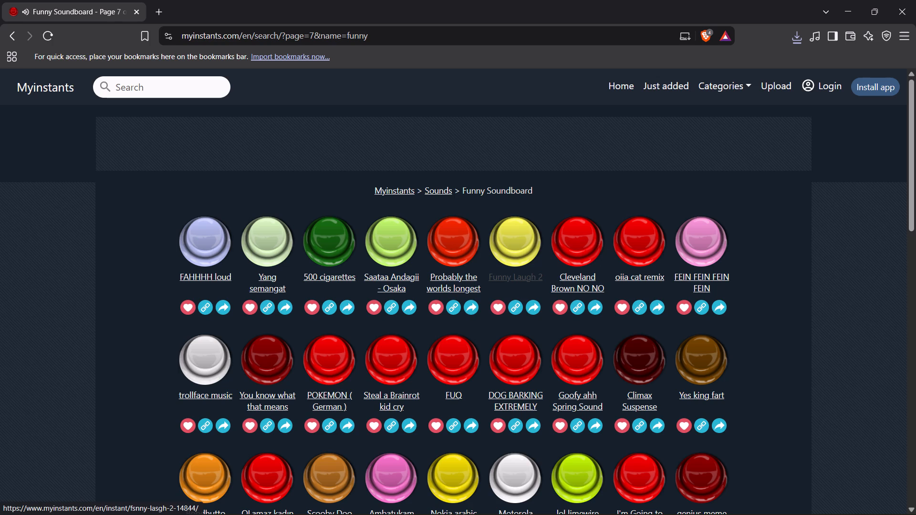
click(701, 230)
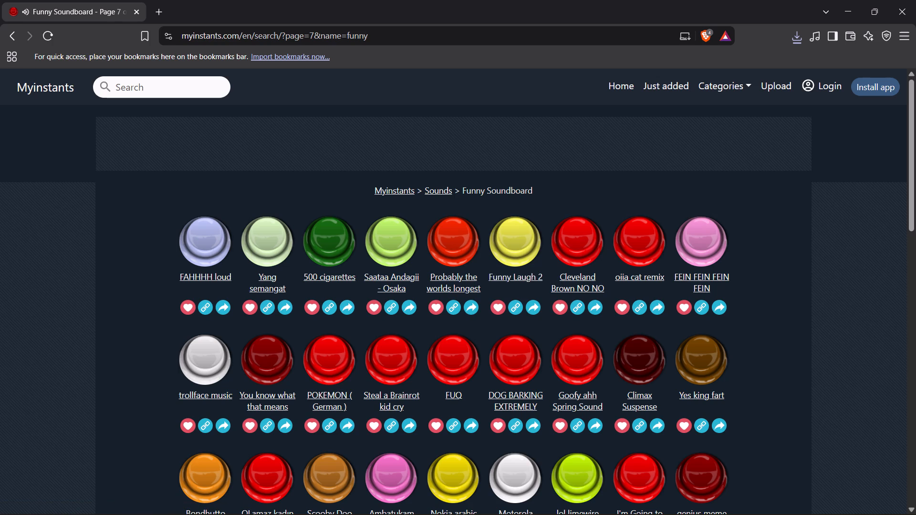
Audition second-row sounds on page 7: "You know what that means", "POKEMON ( German )", "FUQ", "DOG BARKING EXTREMELY" and "Goofy ahh Spring Sound".
click(275, 371)
click(332, 372)
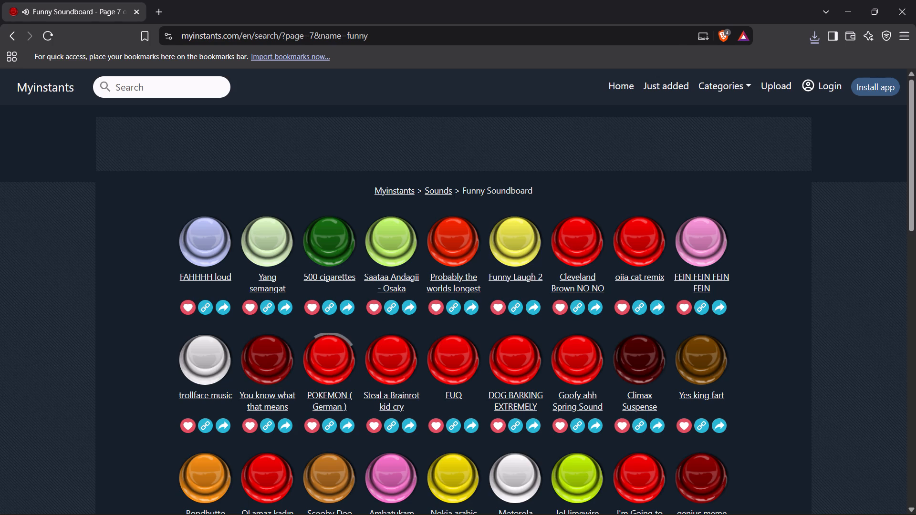
click(439, 360)
click(530, 357)
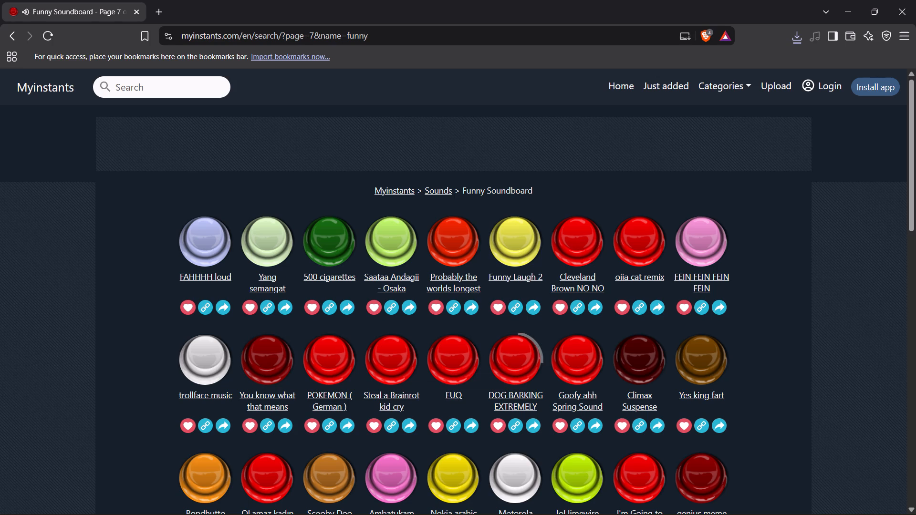
click(579, 371)
Audition the third-row sounds on page 7 from "genius meme" back to "Scooby Doo Laughing", playing "Motorola estourado" twice.
scroll(710, 380, down, 1)
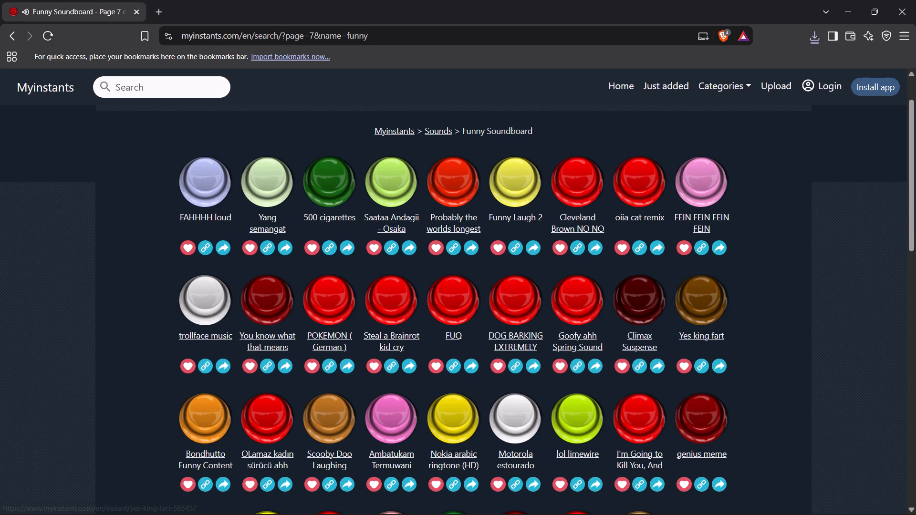
click(700, 430)
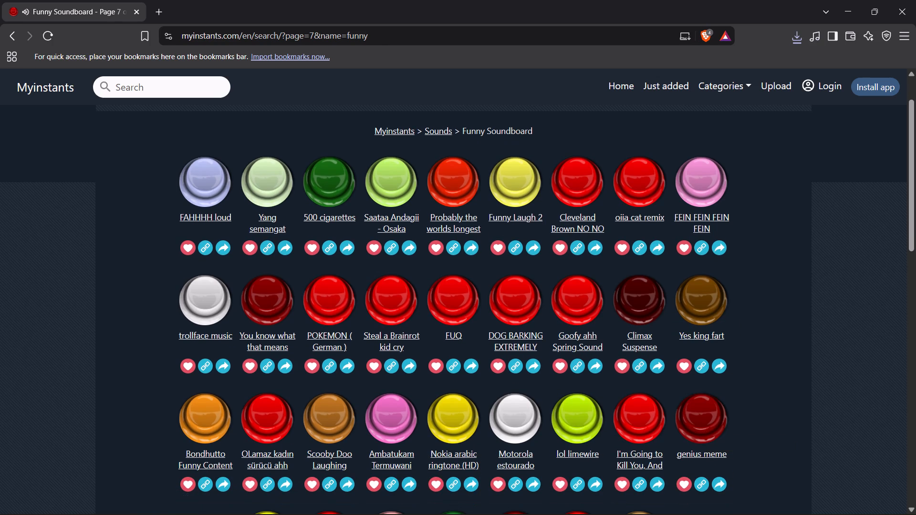
click(651, 420)
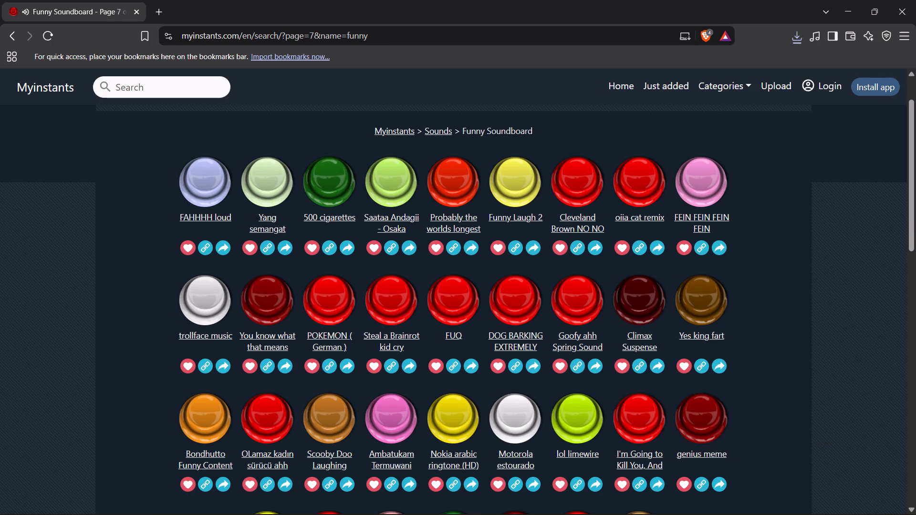
click(576, 426)
click(514, 431)
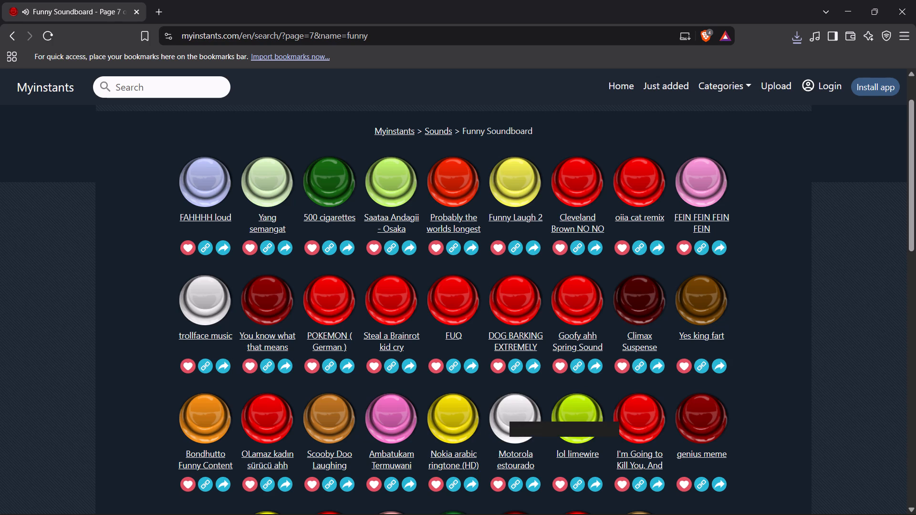
click(504, 412)
click(467, 422)
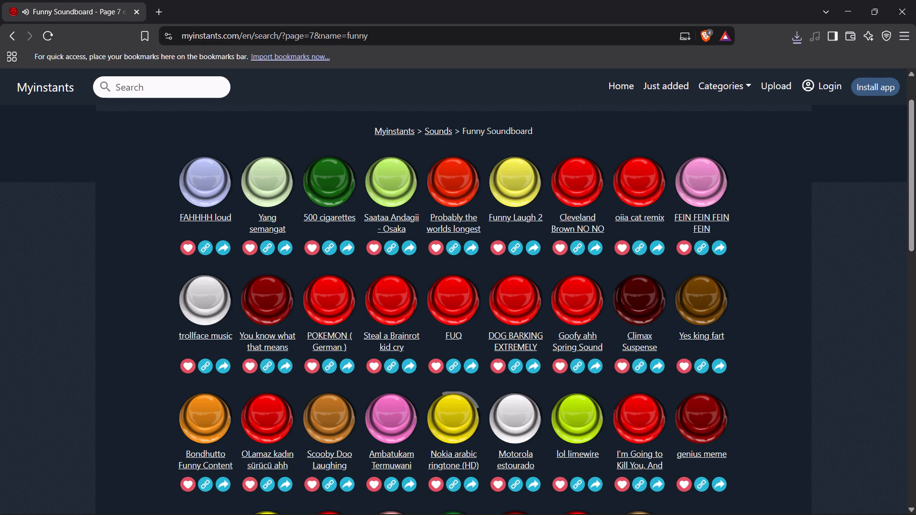
click(381, 423)
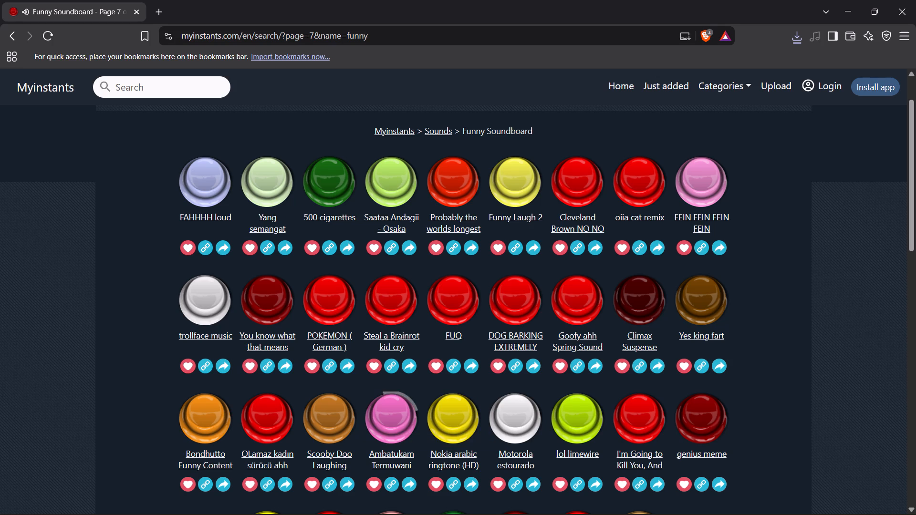
click(333, 423)
Audition the last-row sounds on page 7, from "Du bist gut genug loud by" through "family guy cutaway music".
scroll(244, 464, down, 1)
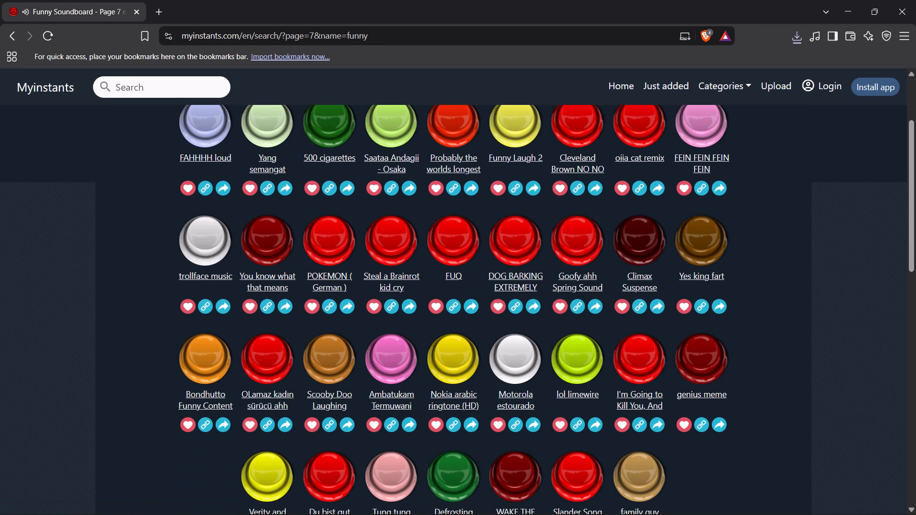
scroll(287, 477, down, 1)
click(316, 430)
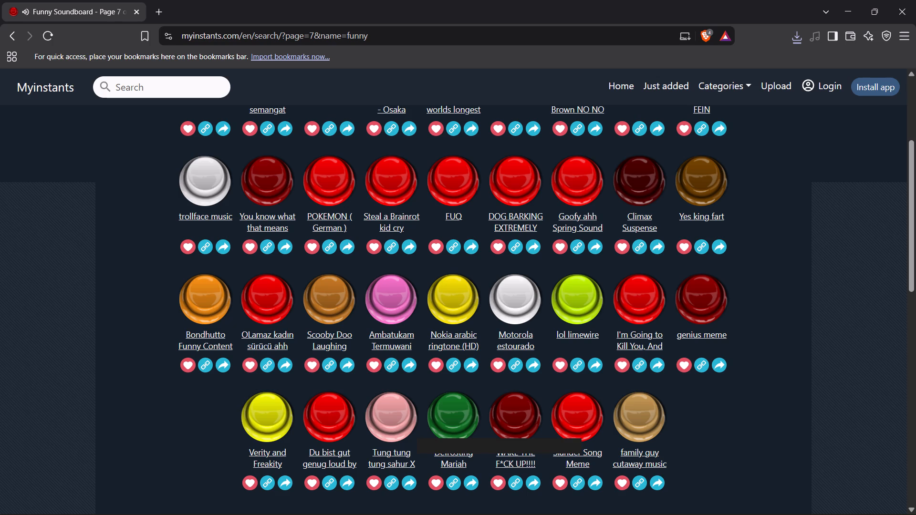
click(390, 425)
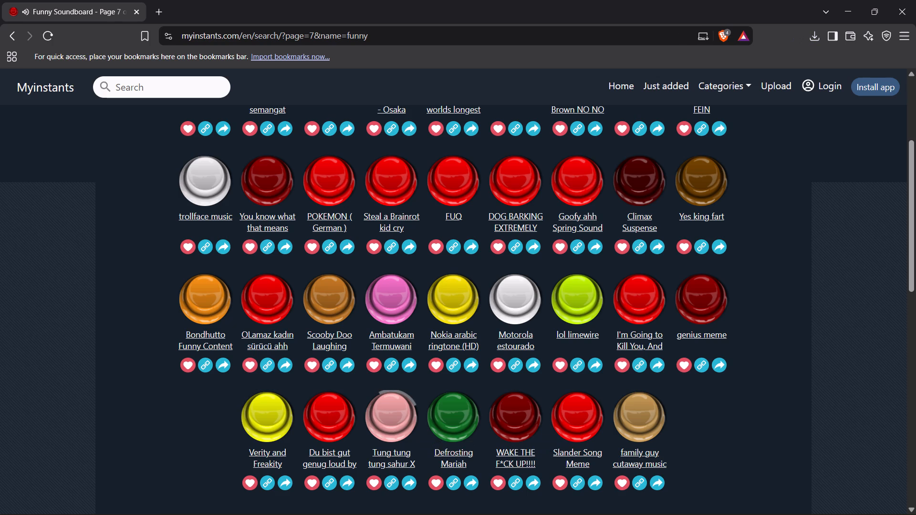
click(508, 415)
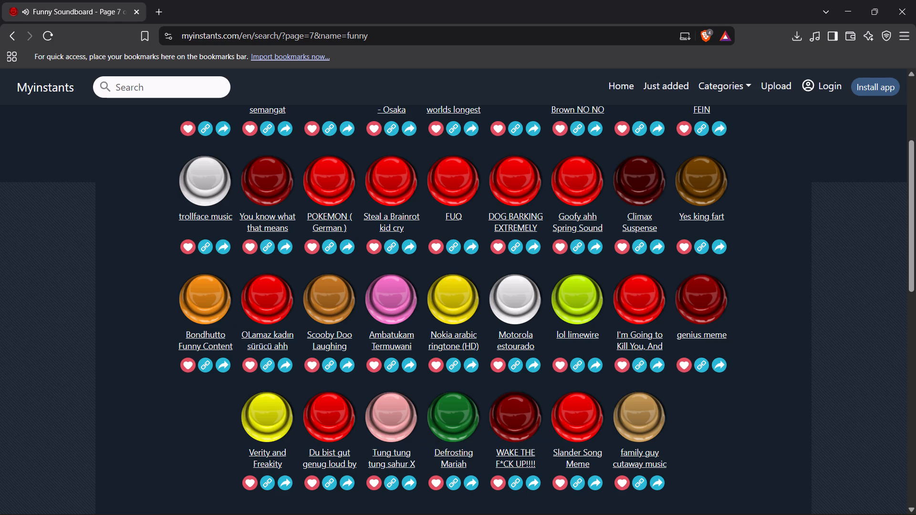
click(466, 419)
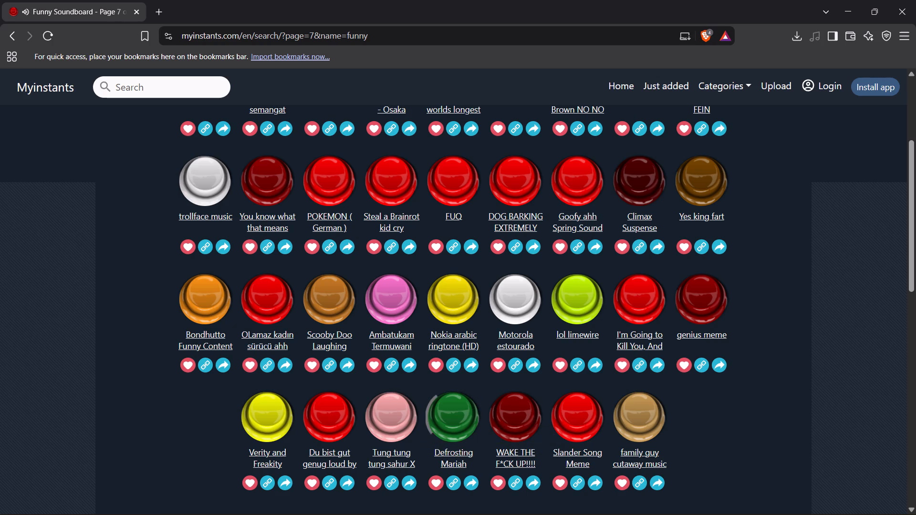
click(583, 419)
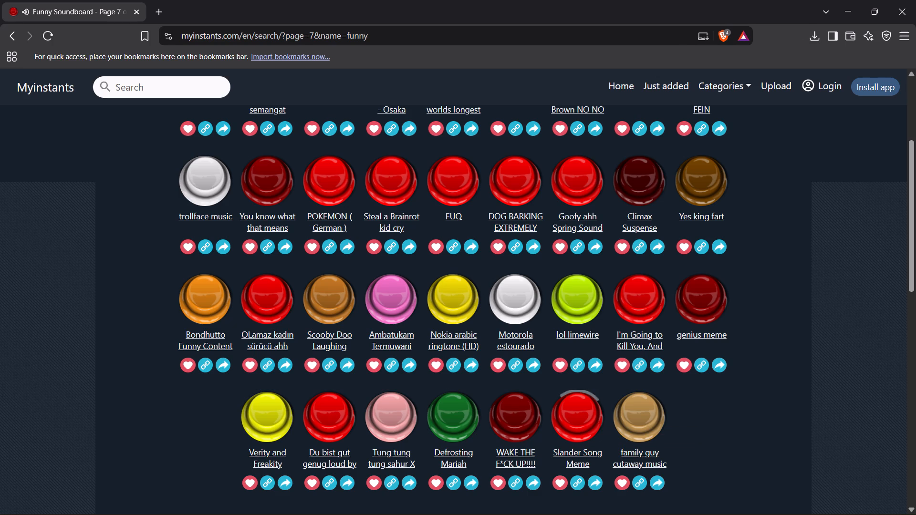
click(638, 409)
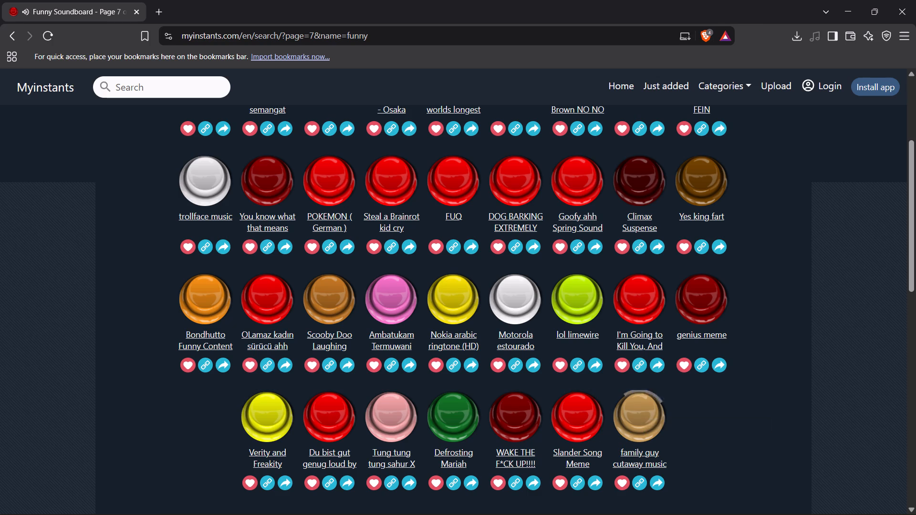
scroll(662, 449, down, 2)
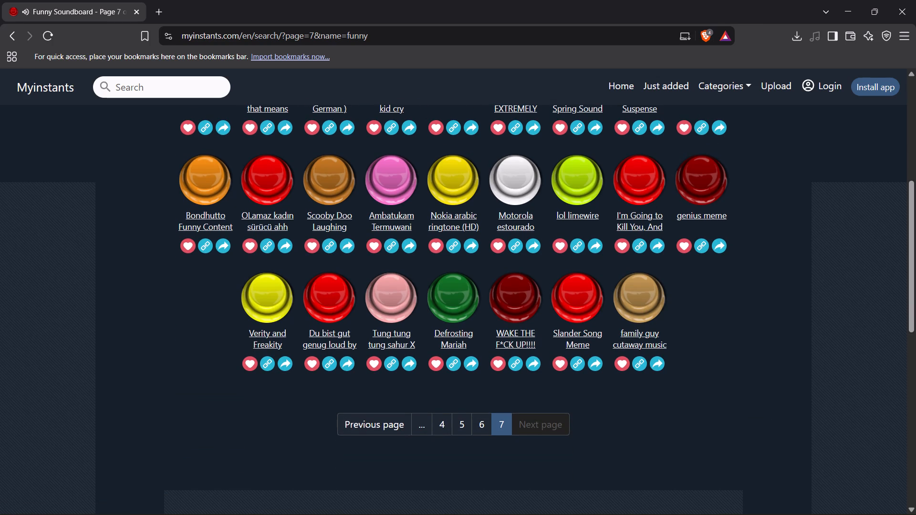
Replay the "FAHHHH loud" sound, download it as an MP3, and return to the page 7 results.
scroll(477, 427, up, 9)
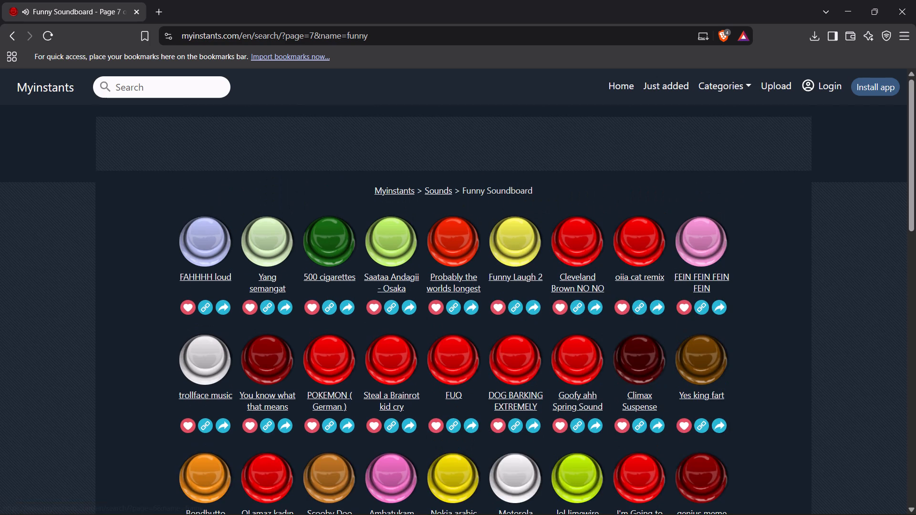
scroll(475, 425, up, 1)
click(202, 249)
click(224, 285)
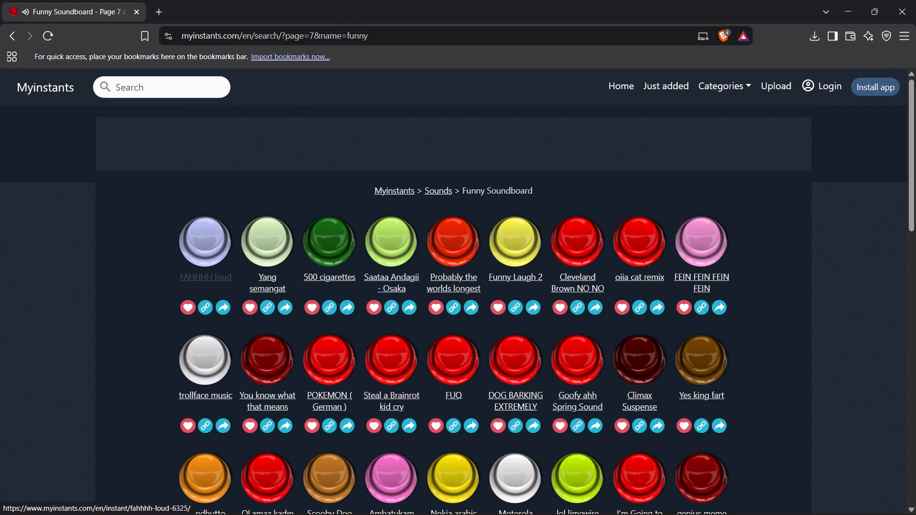
scroll(448, 503, down, 1)
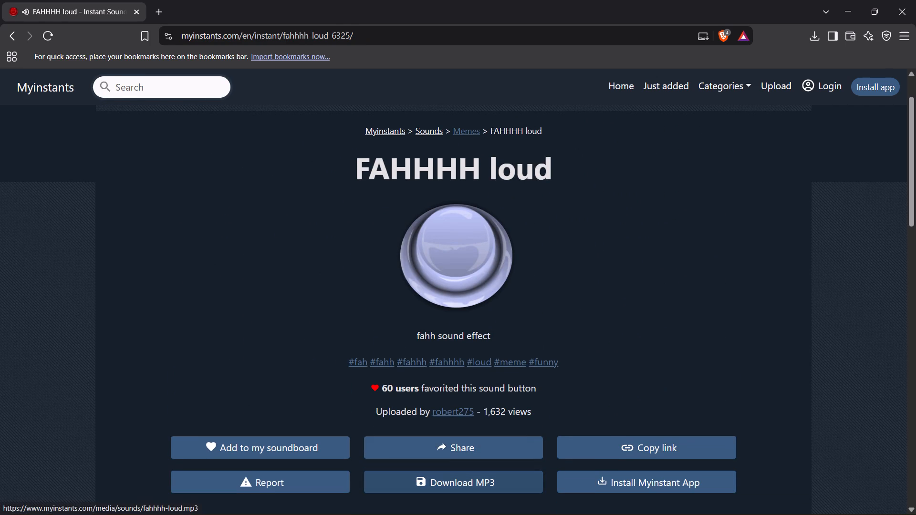
click(447, 492)
click(354, 264)
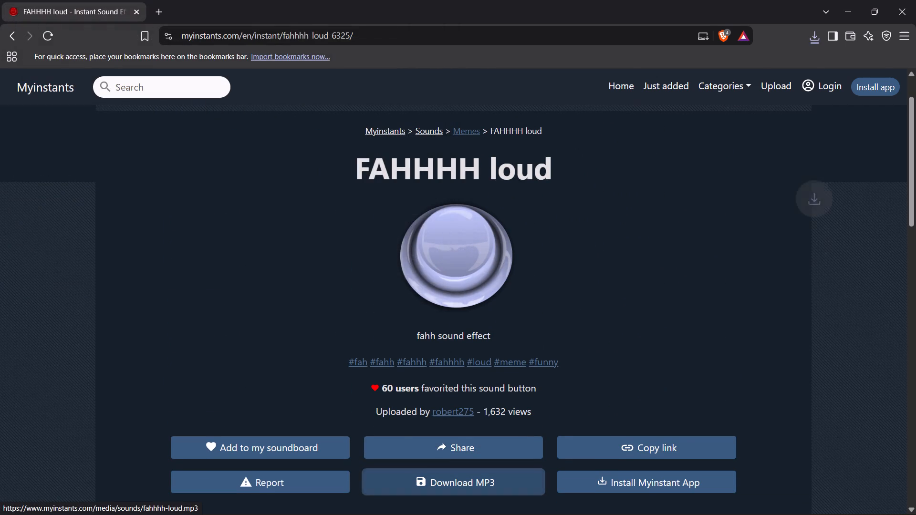
drag(401, 281, 422, 289)
Audition "Probably the worlds longest" again in the first row of page 7.
click(451, 263)
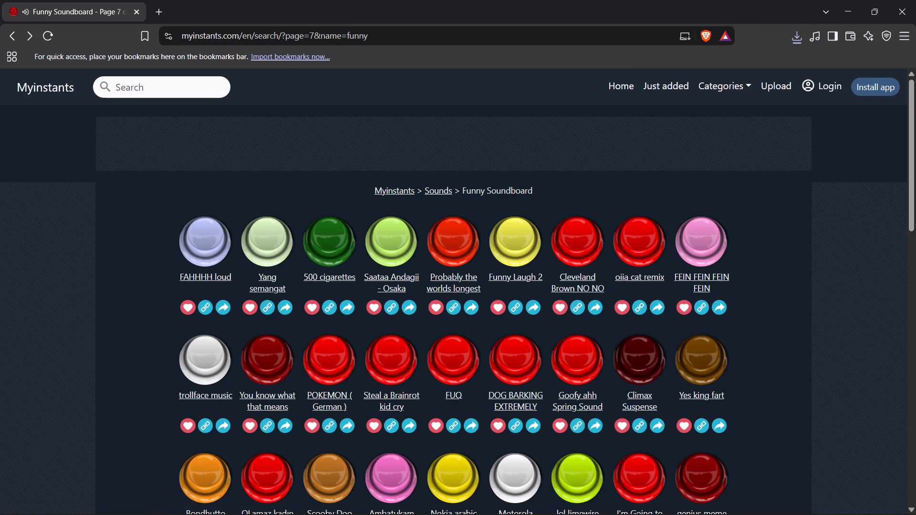
Audition "Nokia arabic ringtone (HD)" in the third row of page 7.
scroll(482, 381, down, 2)
click(438, 373)
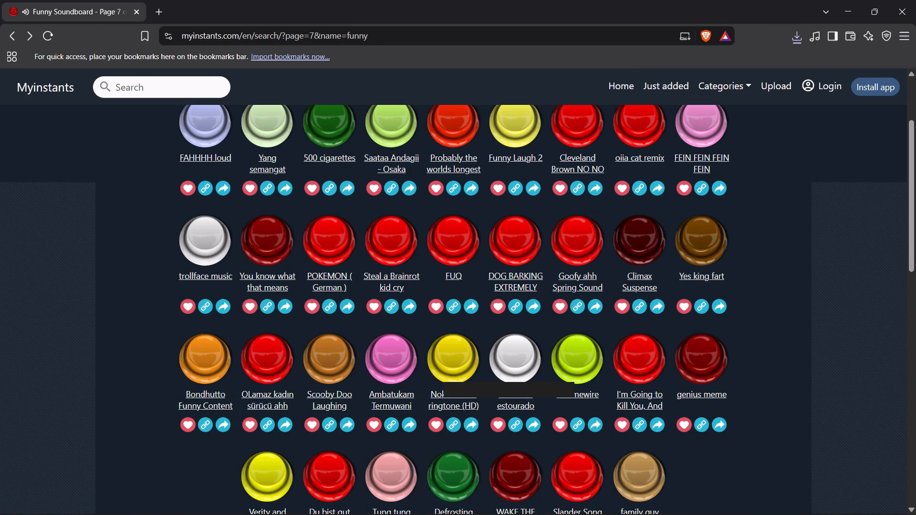
scroll(438, 373, up, 6)
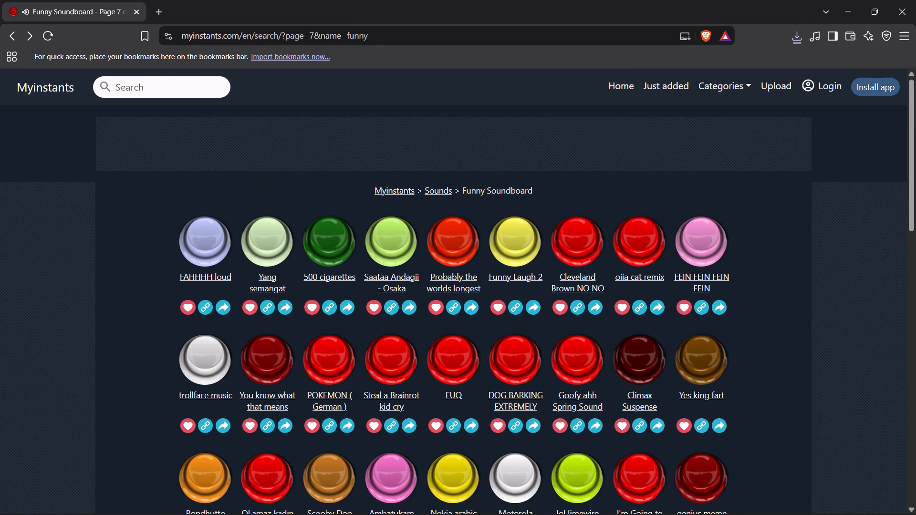
Go to the Myinstants home page of sounds trending in India and audition "FAAAH", "Fahhh" and "Bone Crack".
click(24, 87)
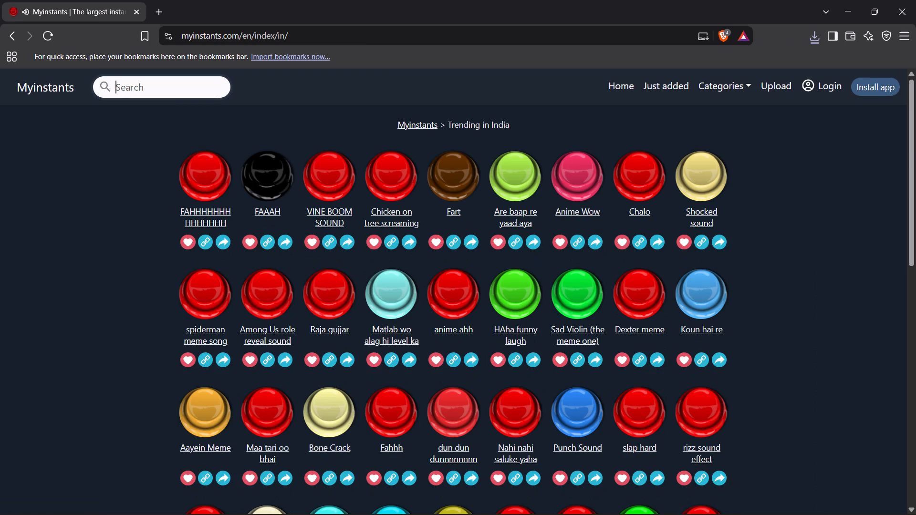
click(264, 244)
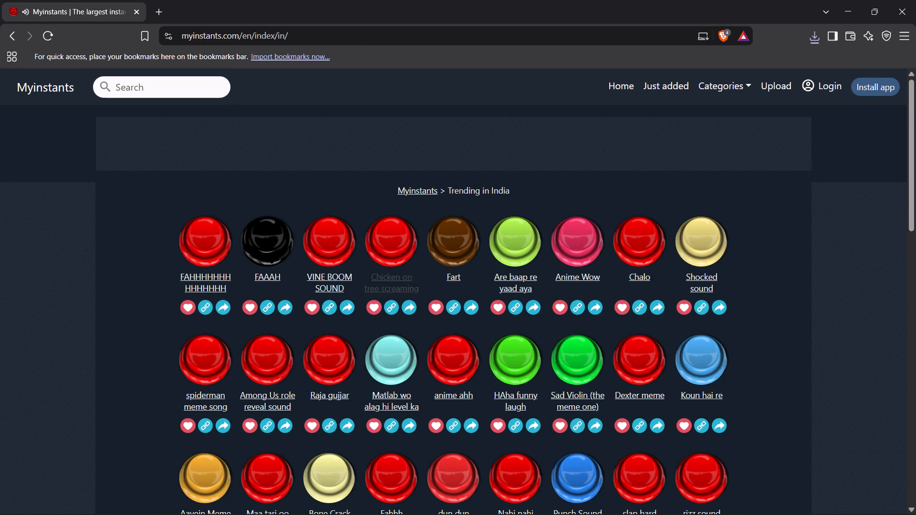
scroll(426, 288, down, 2)
click(386, 350)
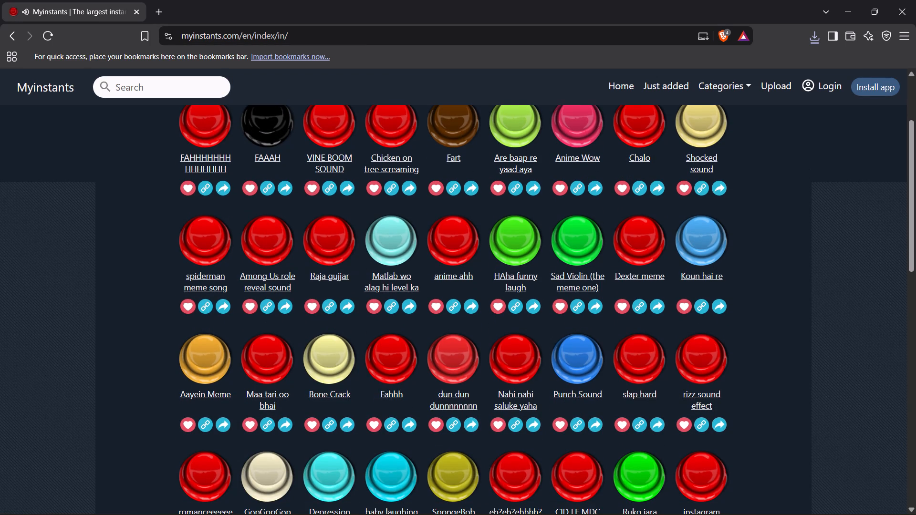
click(340, 357)
Download the "Bone Crack" sound as the MP3 bone-crack to New Volume (D:) and return to the trending sounds.
click(323, 393)
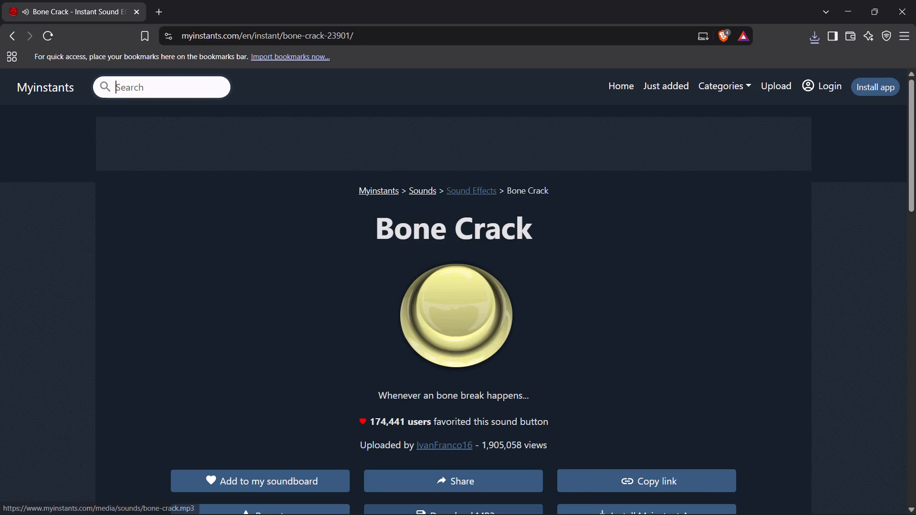
click(455, 513)
drag(444, 415, 450, 391)
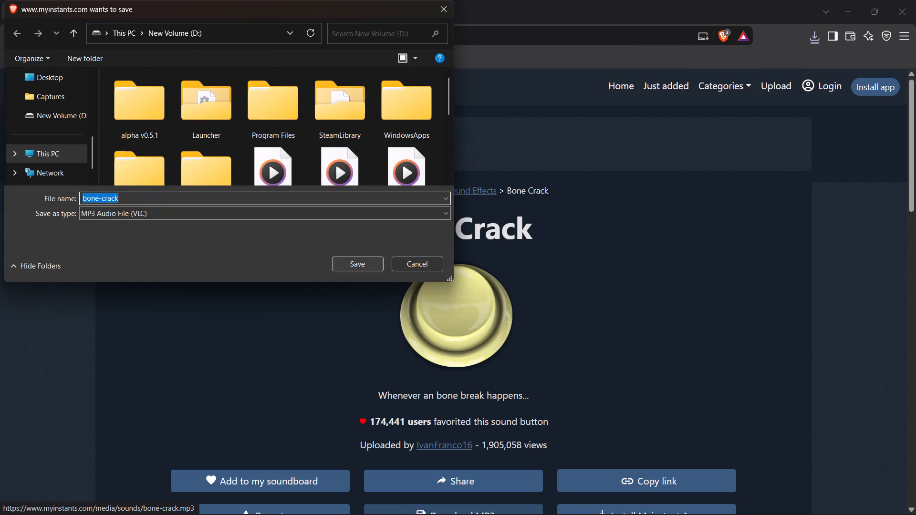
click(363, 268)
drag(507, 318, 525, 327)
Audition "Nahi nahi saluke yaha", "dun dun dunnnnnnnn", "Aayein Meme", "anime ahh", "Dexter meme" and "Koun hai re" among the trending sounds.
click(513, 347)
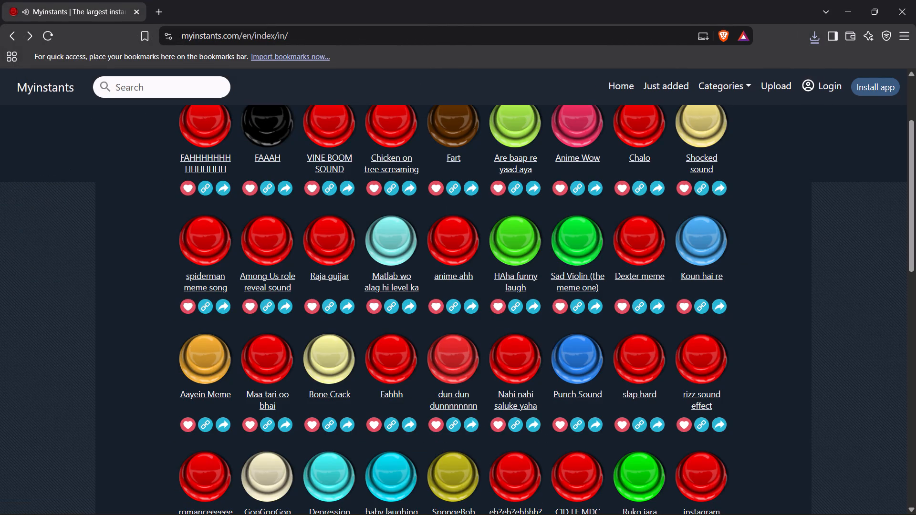
click(470, 348)
click(198, 364)
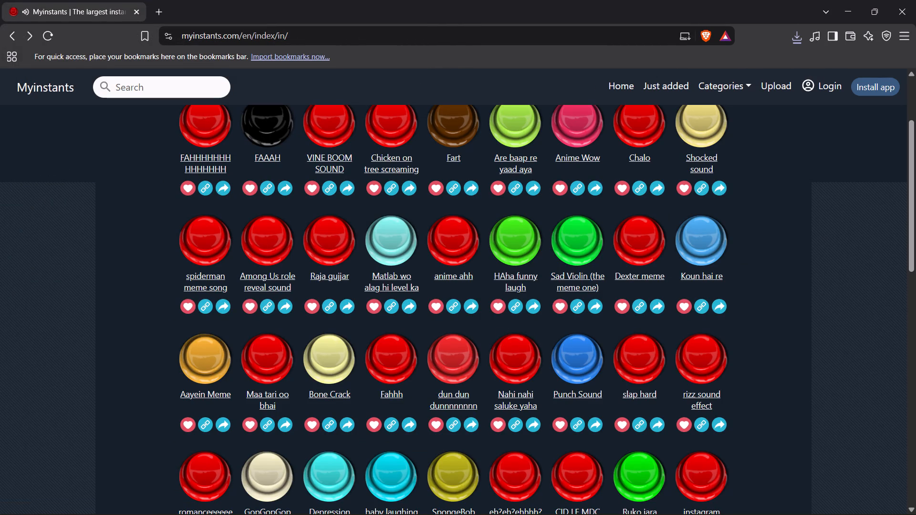
click(456, 252)
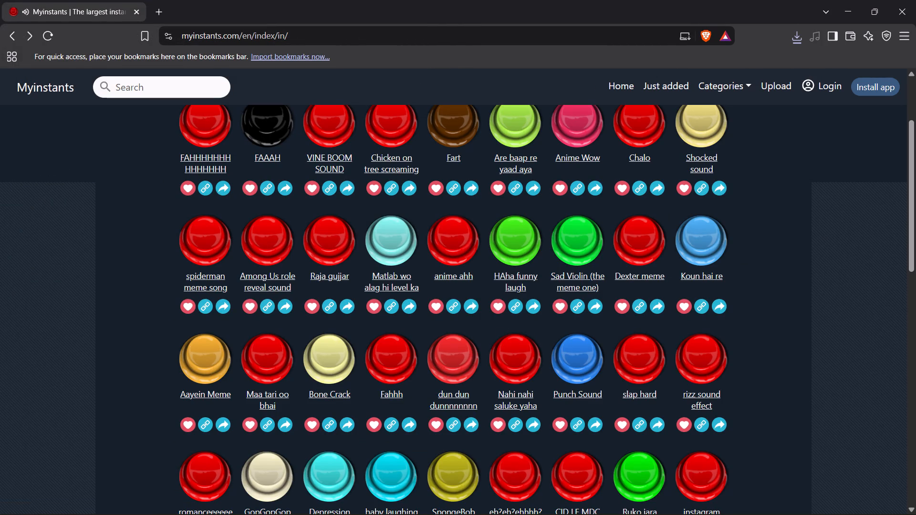
click(629, 240)
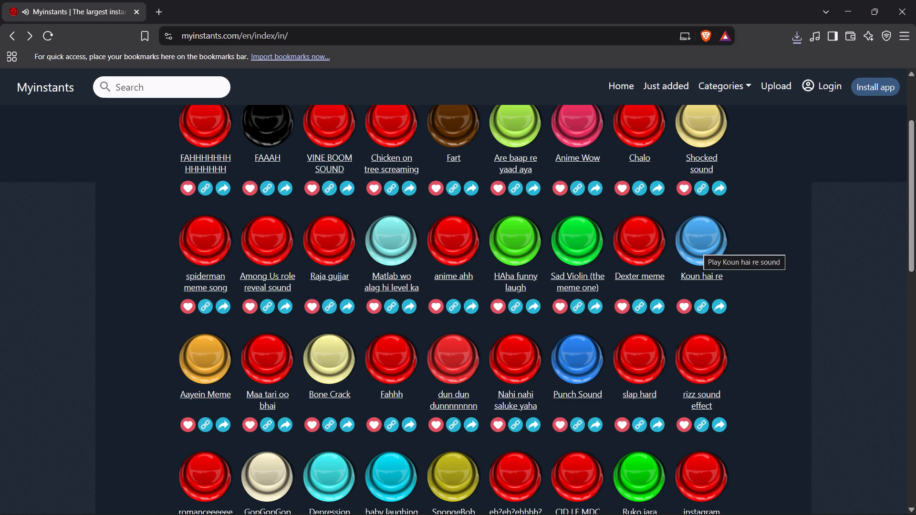
click(697, 246)
Audition "slap hard" and the last-row trending sounds "Ruko jara", "SpongeBob Fail" and "romanceeeeee".
scroll(693, 376, down, 1)
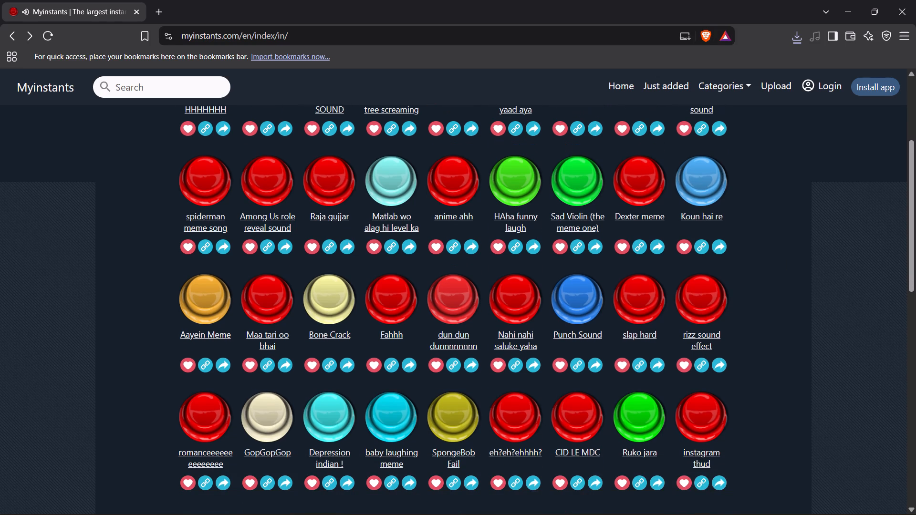
click(628, 306)
scroll(636, 345, down, 1)
click(639, 360)
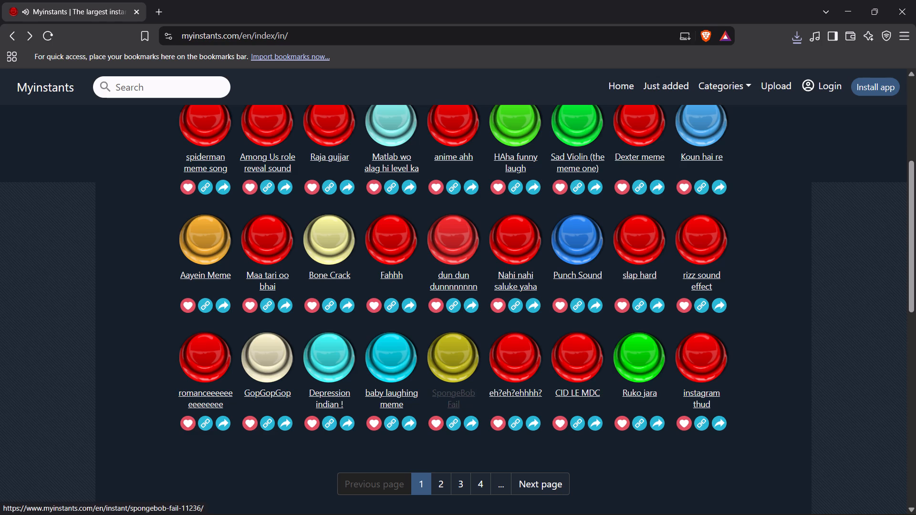
click(457, 359)
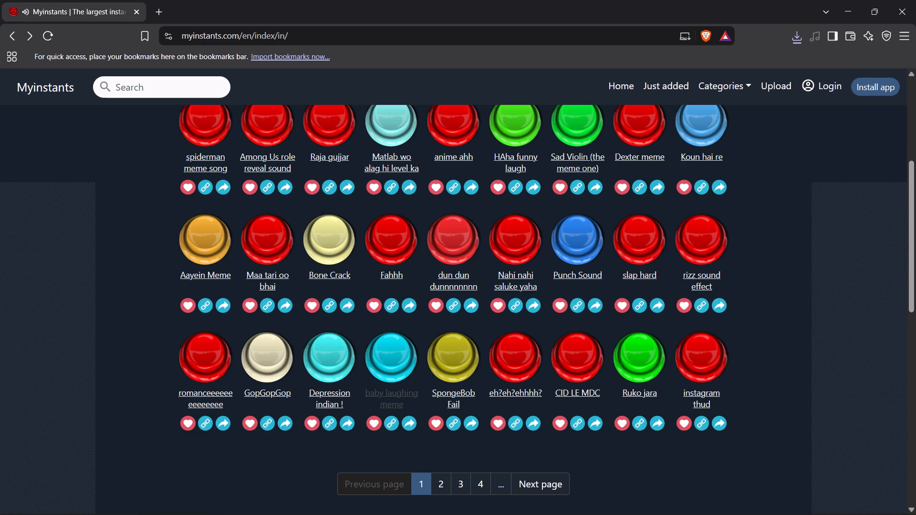
click(201, 376)
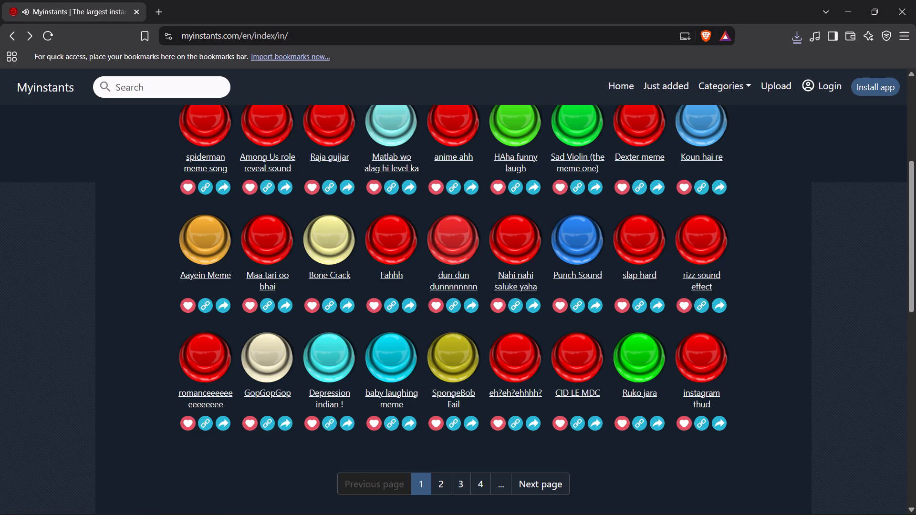
Open page 2 of the trending sounds and audition "instagram thud", "ding sound effect" and "Mac Quack" in its first row.
click(445, 484)
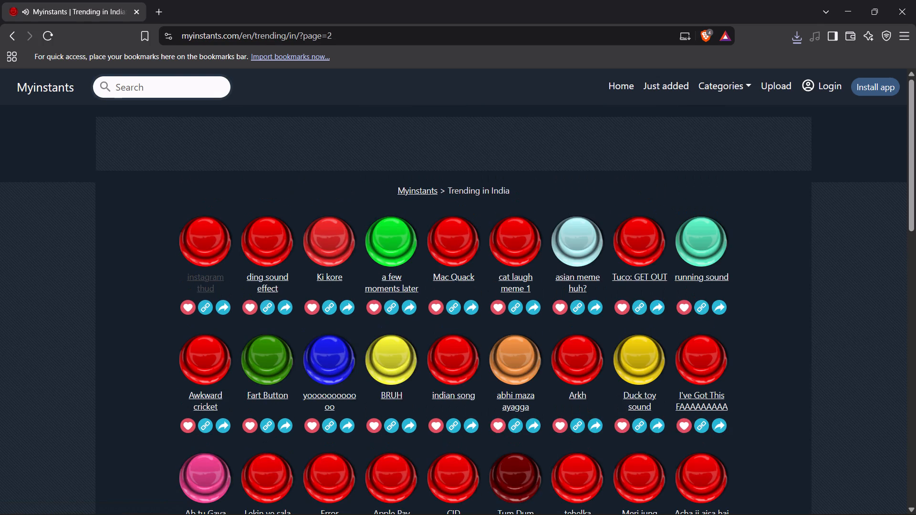
click(210, 231)
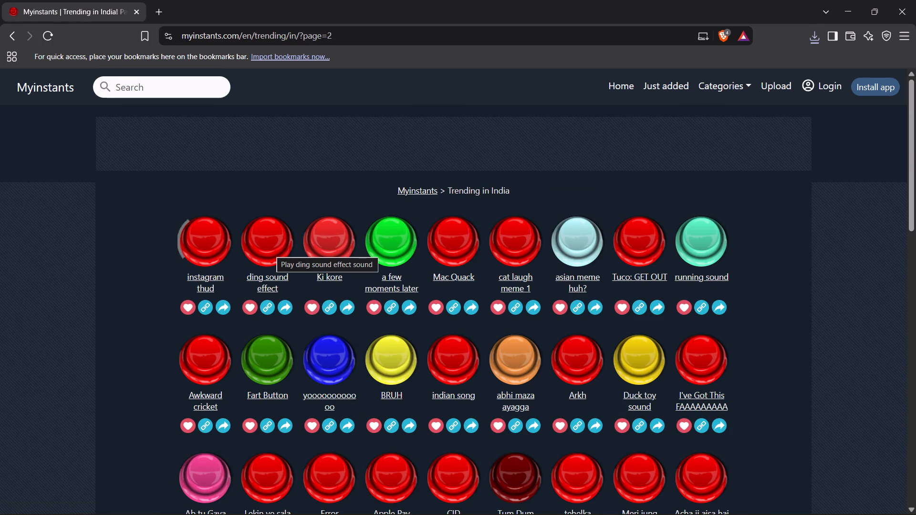
click(271, 248)
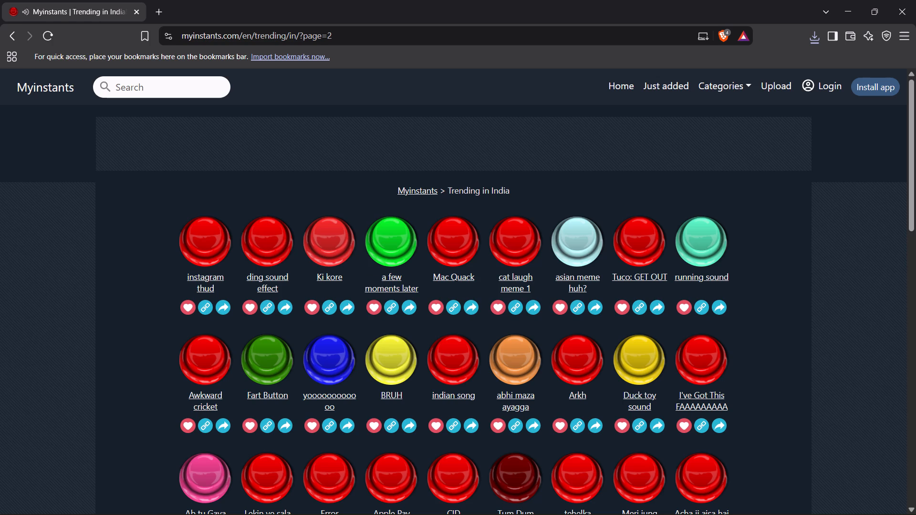
drag(426, 237, 437, 237)
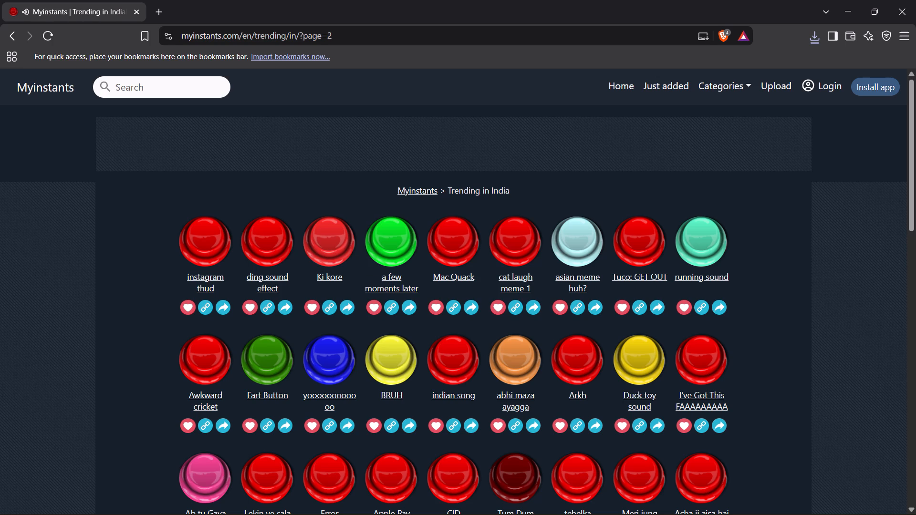
Audition "yoooooooooooo", "indian song", "Arkh" and "I've Got This FAAAAAAAAA" in the second row of trending page 2.
click(319, 384)
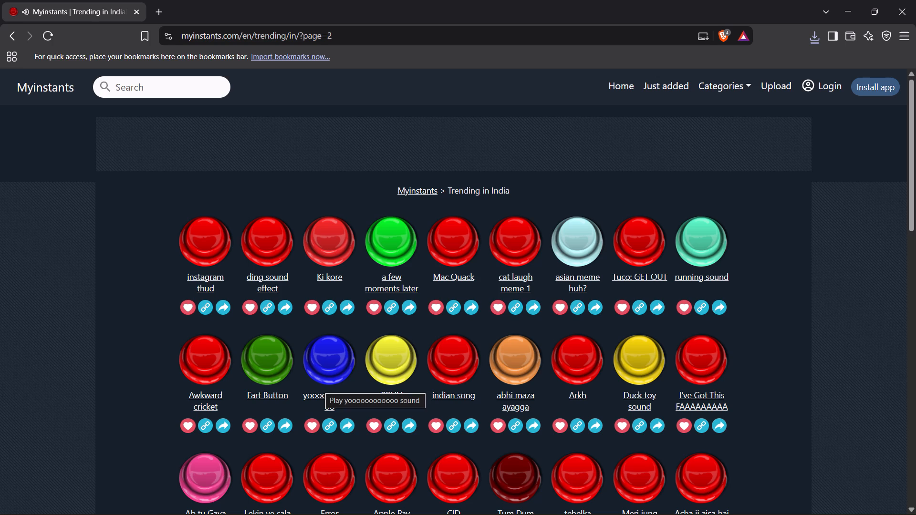
click(450, 355)
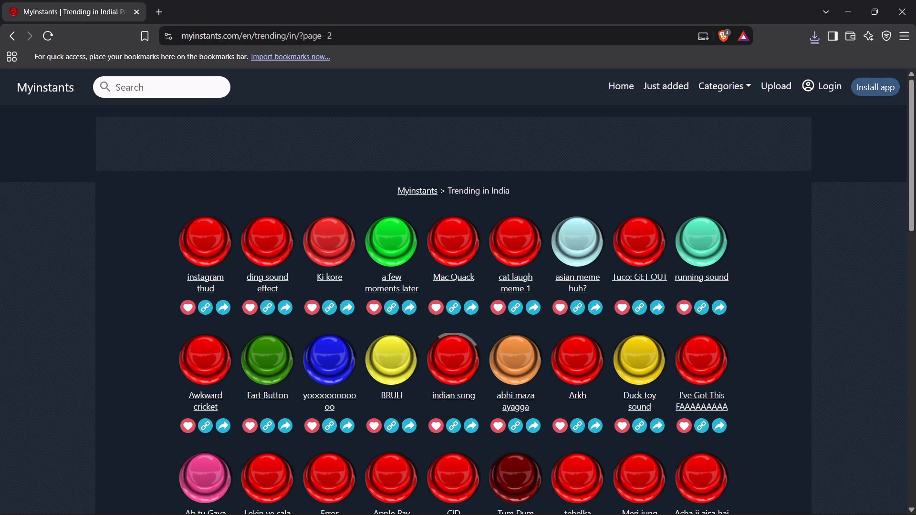
click(578, 351)
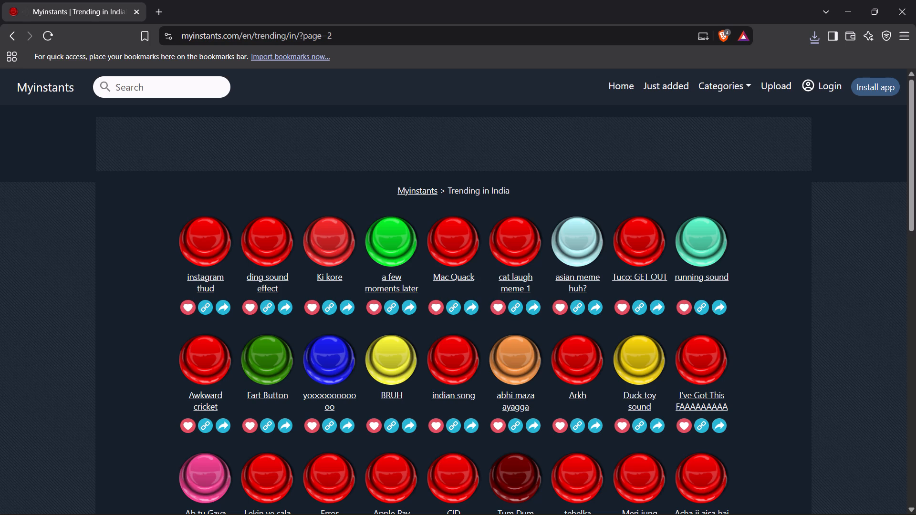
click(578, 358)
click(696, 367)
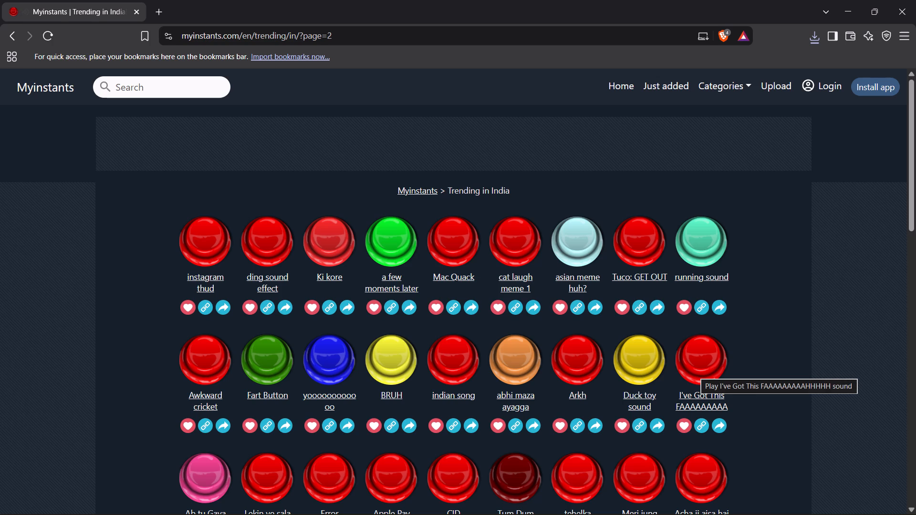
Download "I've Got This FAAAAAAAAAAHHHHH" as an MP3 to New Volume (D:) and return to trending page 2.
click(702, 406)
scroll(462, 466, down, 2)
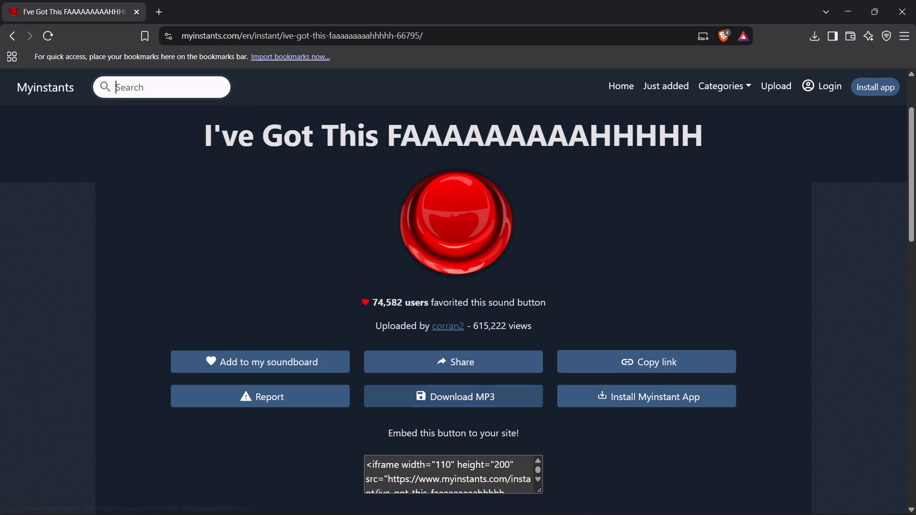
click(479, 373)
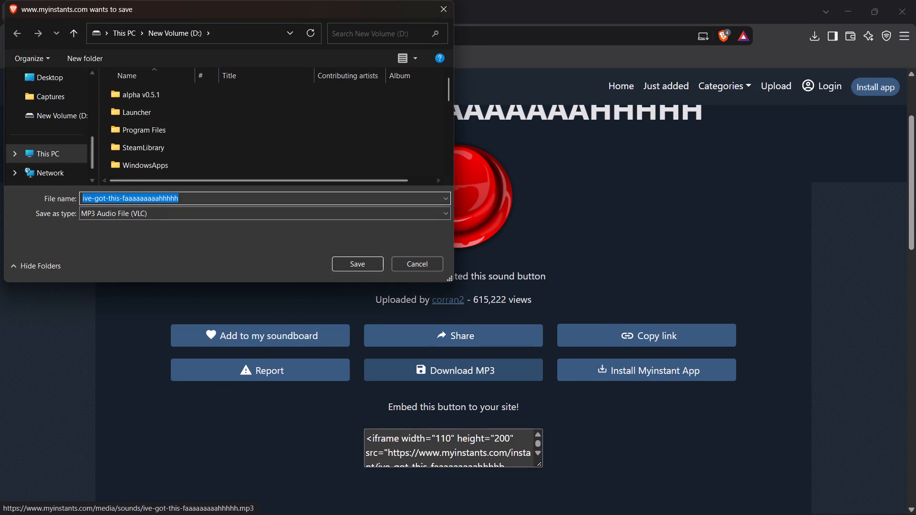
click(67, 114)
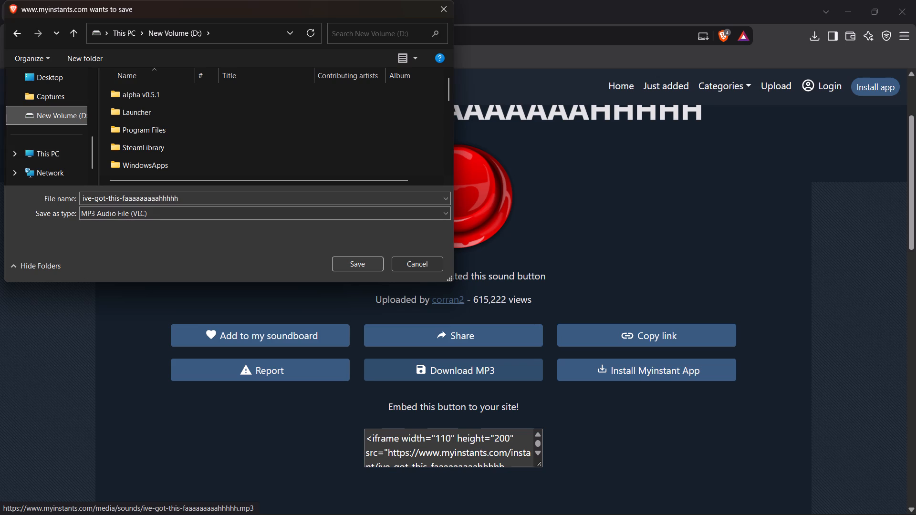
double_click(45, 114)
scroll(252, 147, down, 3)
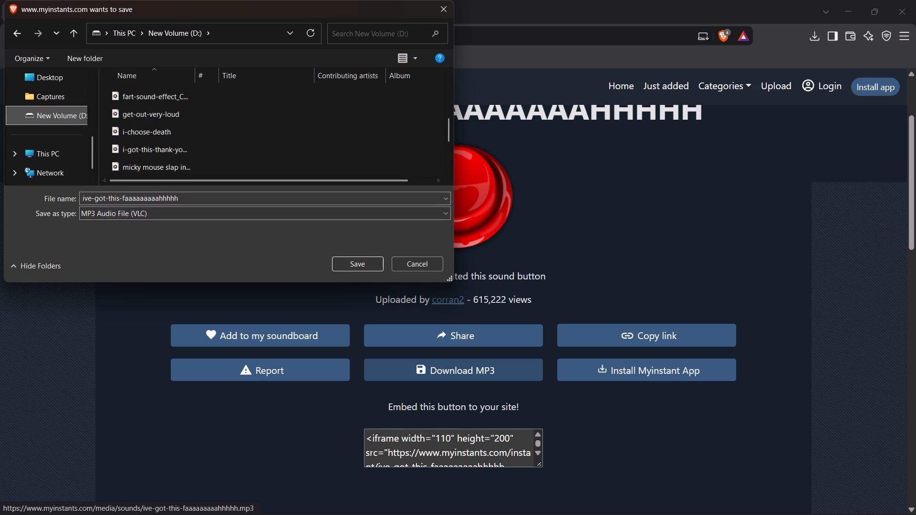
click(344, 269)
drag(393, 259, 413, 258)
Audition "Meri jung Emotional", "CID", "Apple Pay", "Rizzbot laugh" and "The Undertaker" in the last two rows of trending page 2.
scroll(636, 412, down, 2)
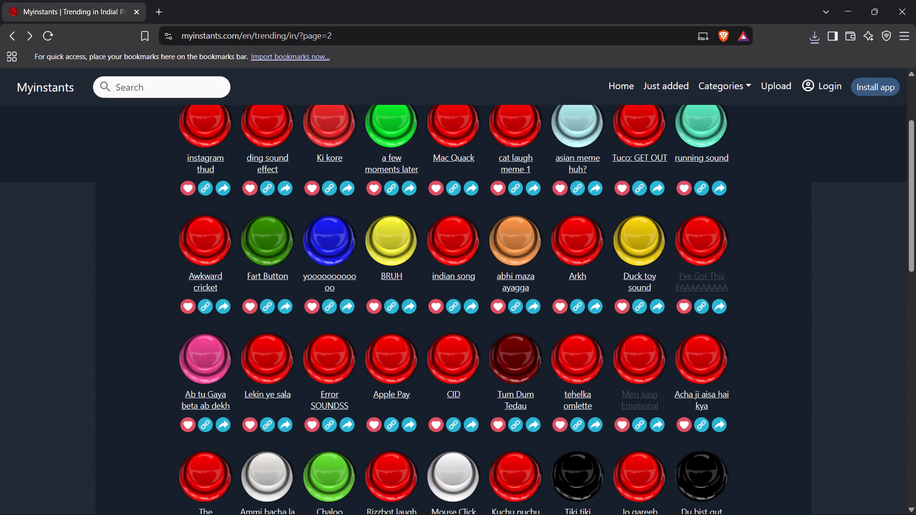
click(626, 369)
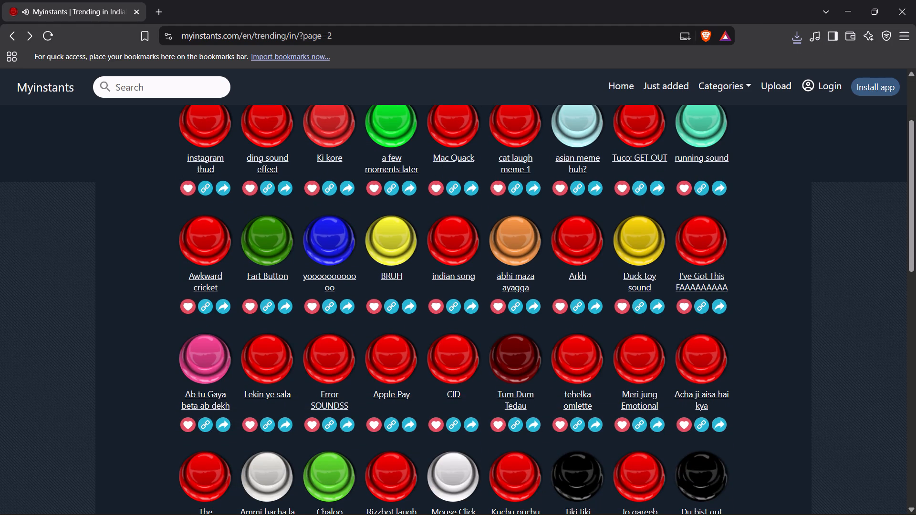
click(450, 366)
click(386, 363)
scroll(387, 375, down, 1)
click(390, 398)
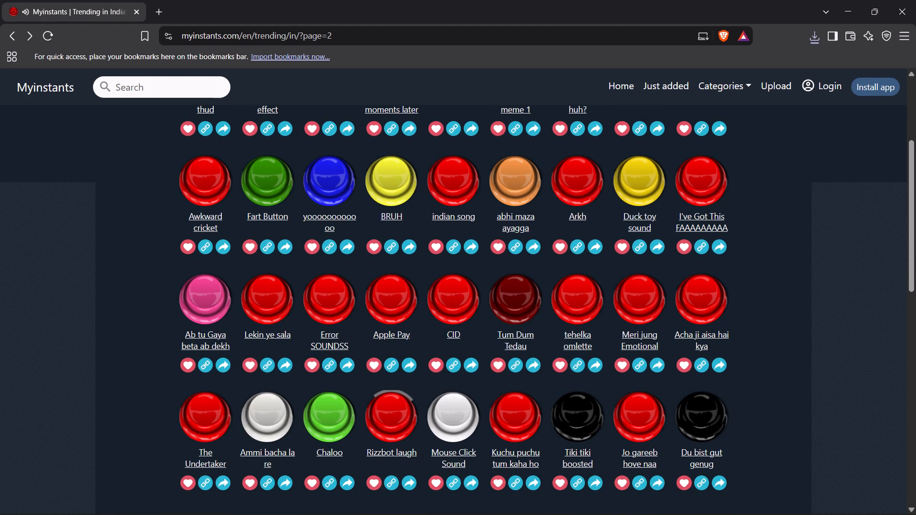
click(201, 415)
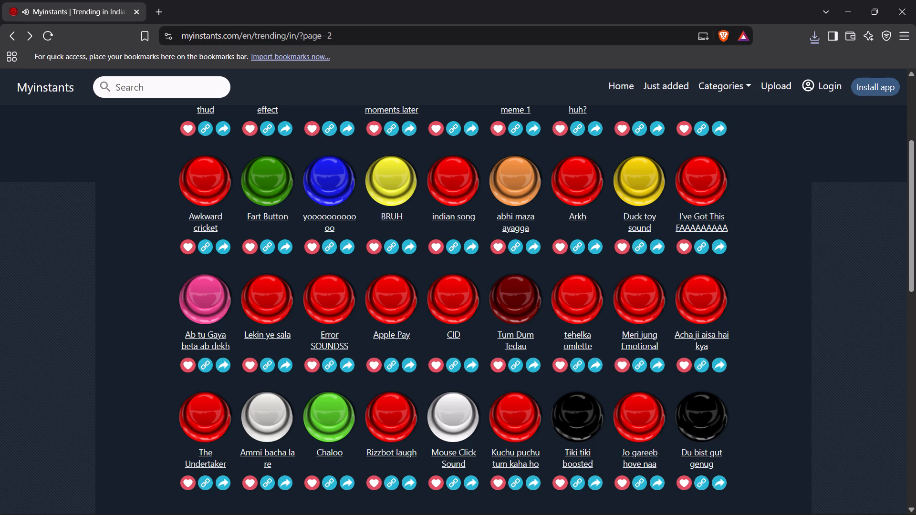
Audition "Chaloo", "Ammi bacha la re", "Jo gareeb hove naa" and "Du bist gut genug" in the last row of trending page 2.
click(318, 404)
click(264, 418)
click(643, 413)
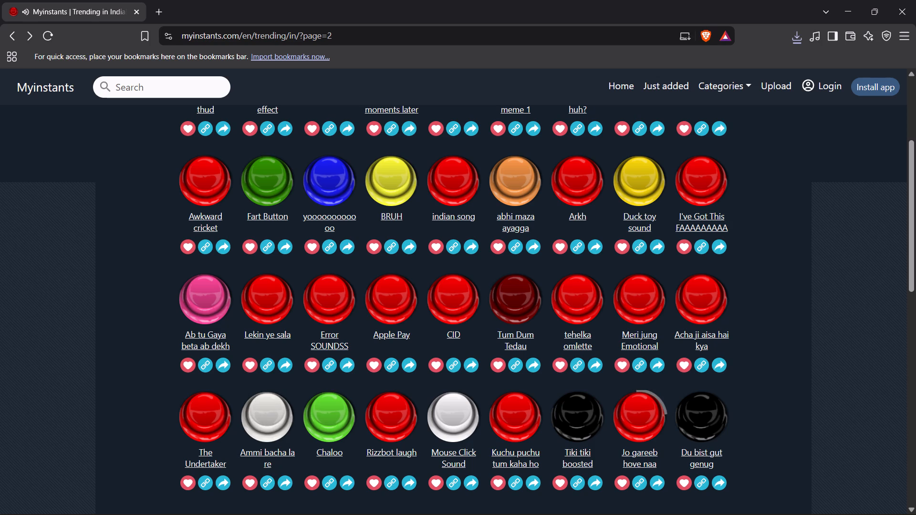
click(692, 417)
Open trending page 3 and audition "Du bist gut genug", "oh no no no laugh", "Kyu re madarchod cid" and "ACK" in its first row.
scroll(666, 423, down, 2)
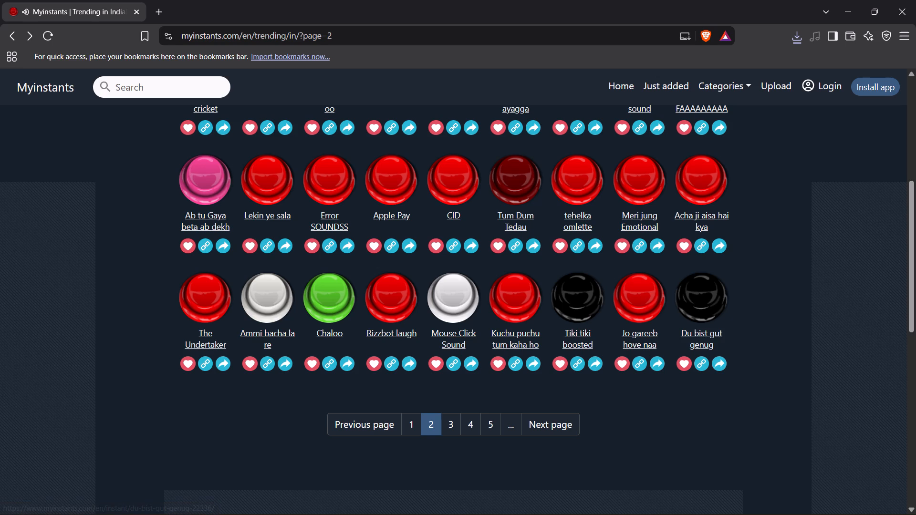
click(448, 426)
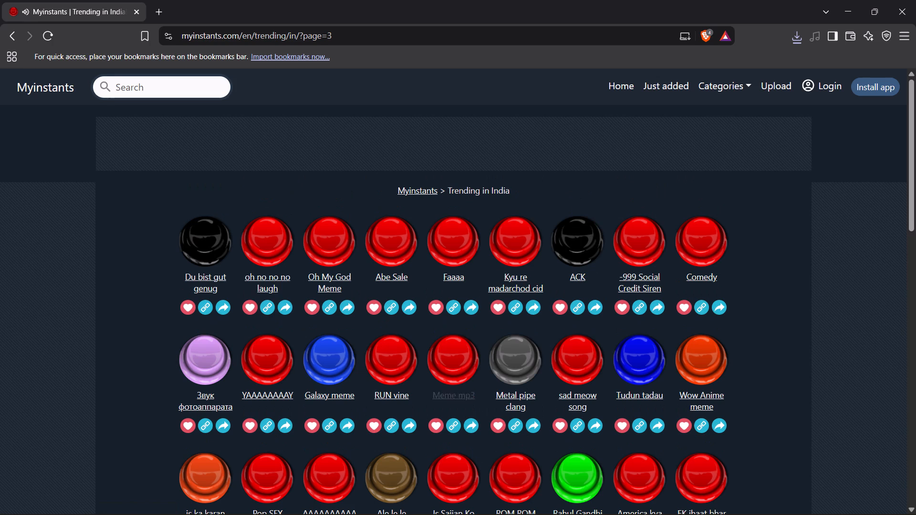
click(200, 246)
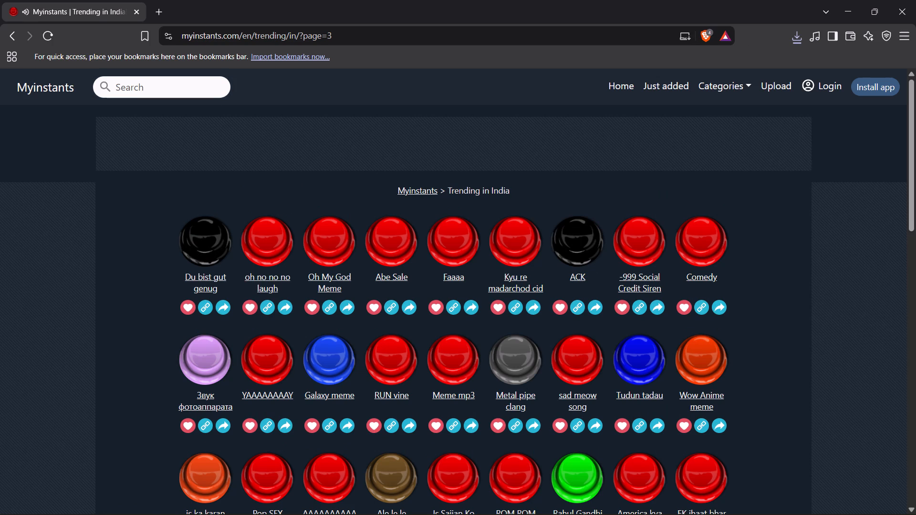
click(264, 247)
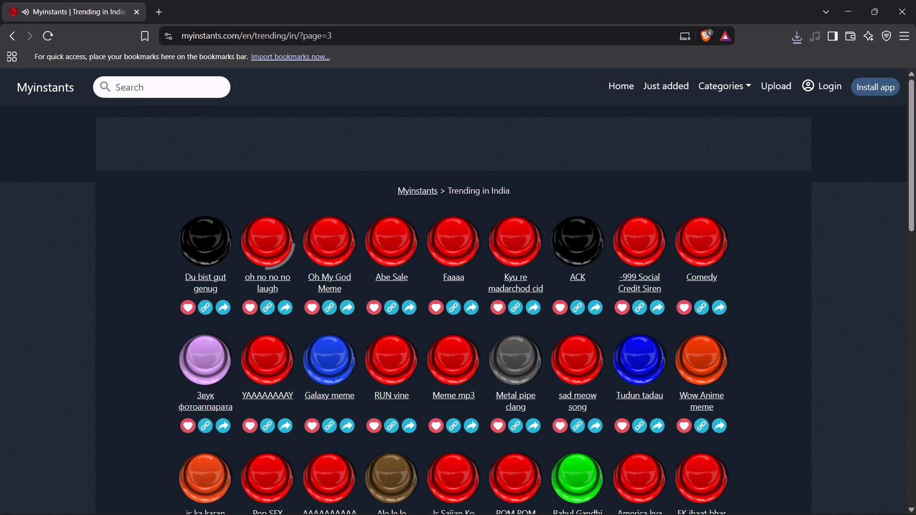
click(531, 239)
click(552, 238)
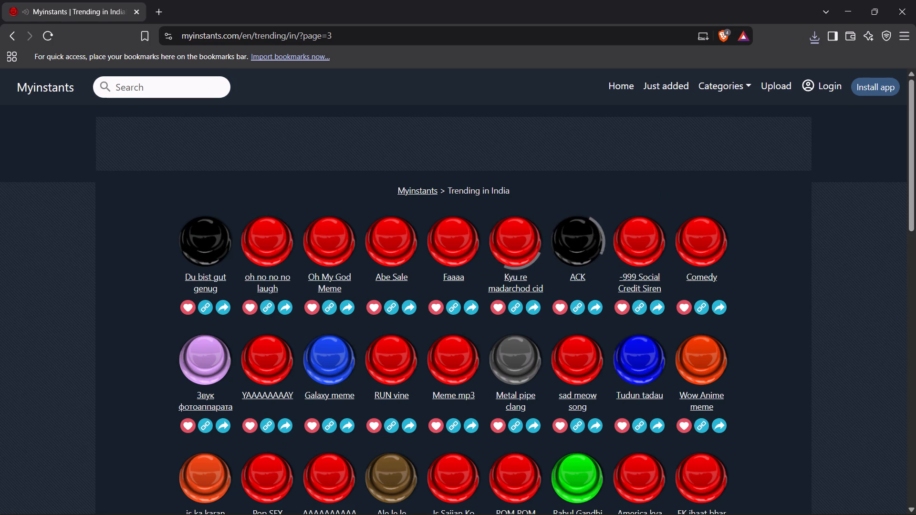
Audition "YAAAAAAAAY", "sad meow song" and "Wow Anime meme" in the second row of page 3 and the "AAAAAAAAAA" sound in the third.
click(272, 363)
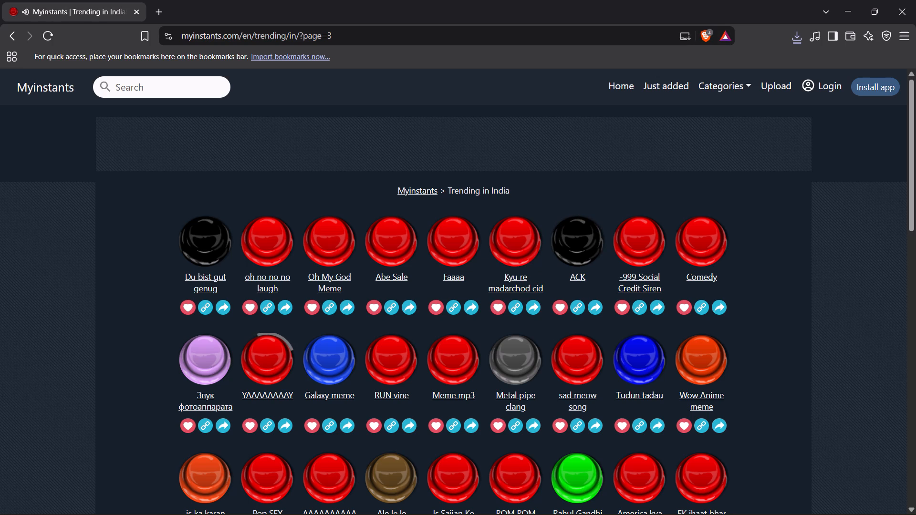
click(556, 353)
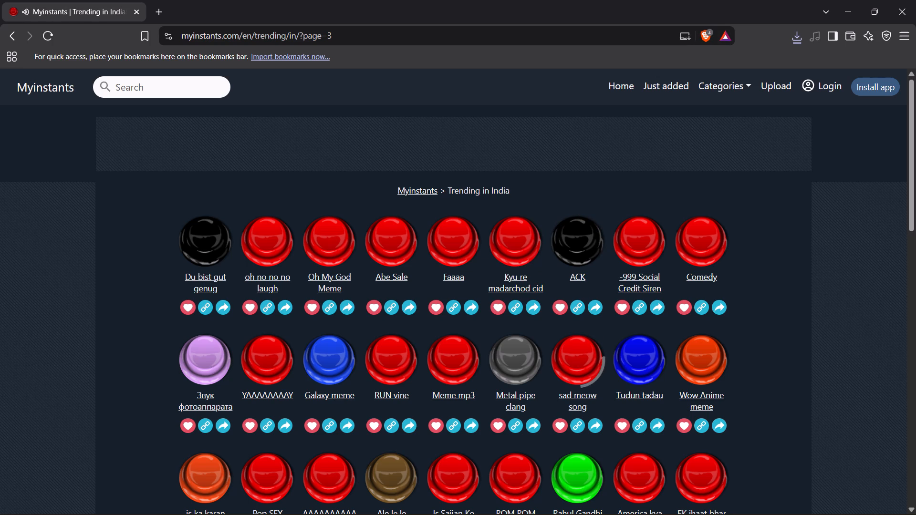
click(695, 354)
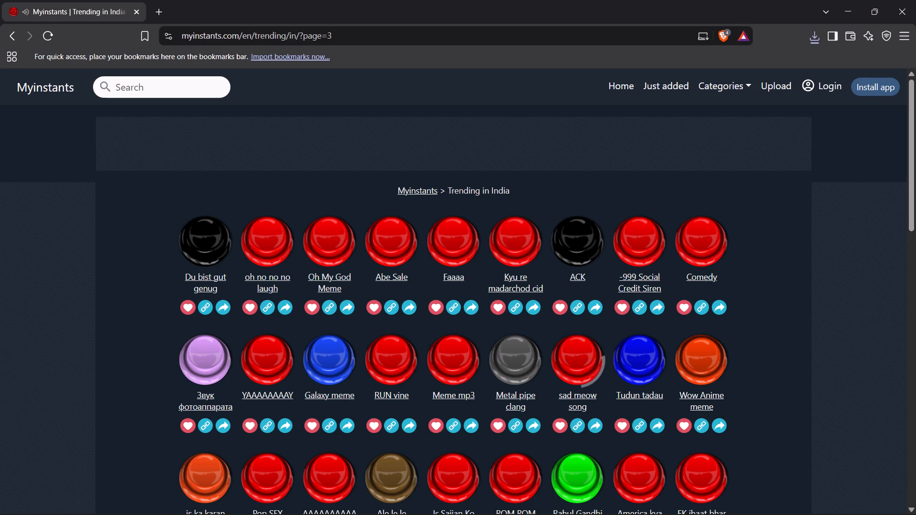
scroll(681, 406, down, 2)
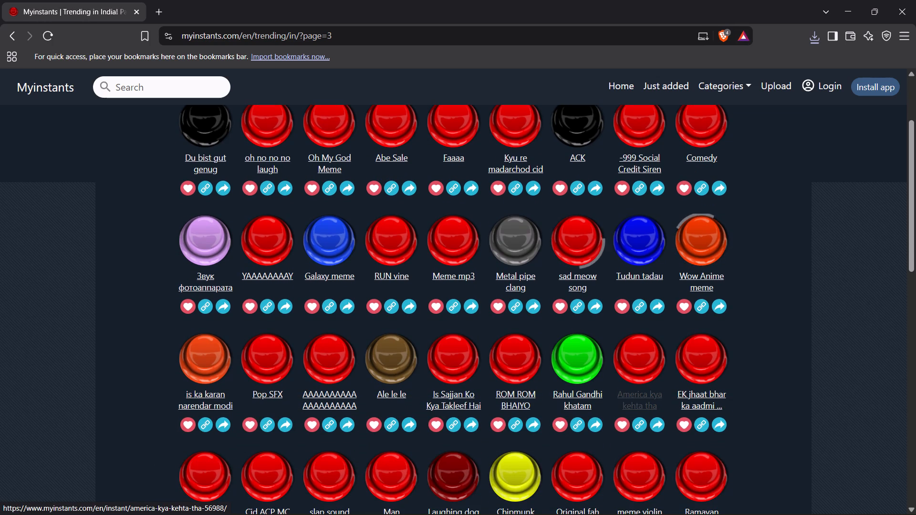
click(343, 360)
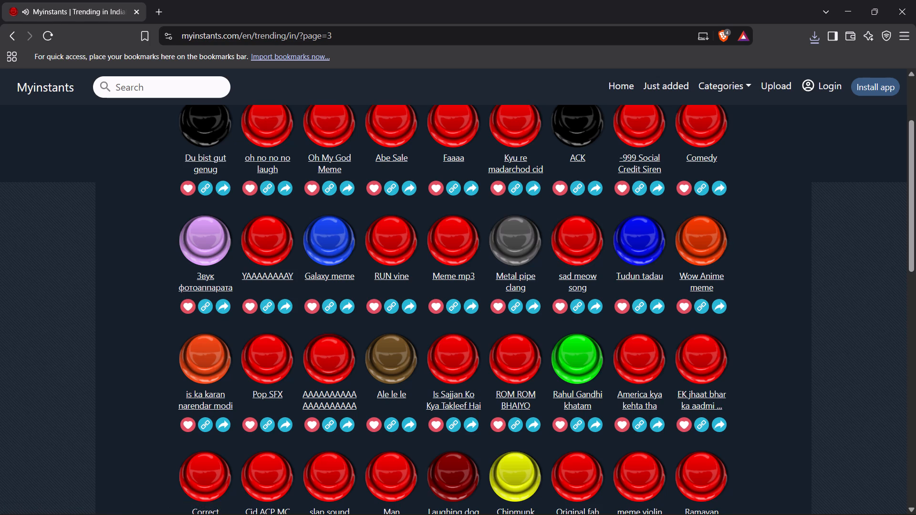
Replay "Du bist gut genug" and download it as an MP3 to New Volume (D:).
scroll(343, 360, up, 2)
click(200, 235)
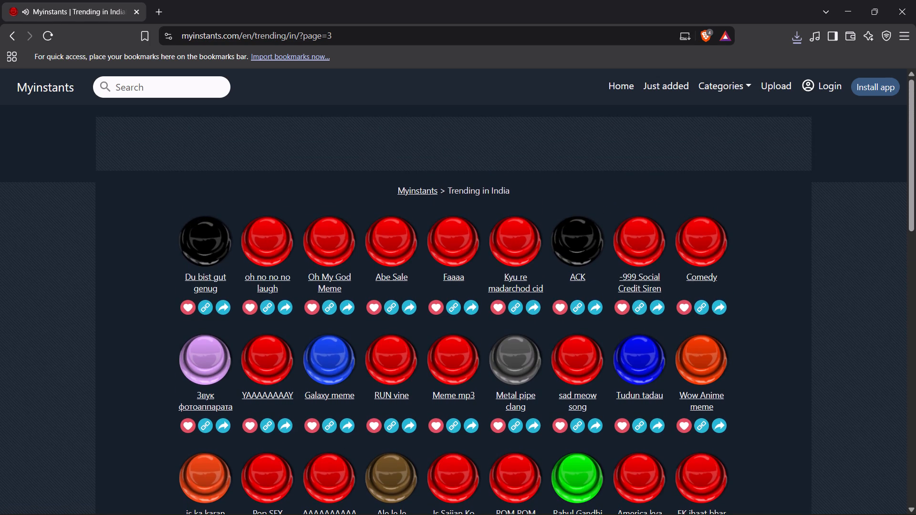
click(210, 278)
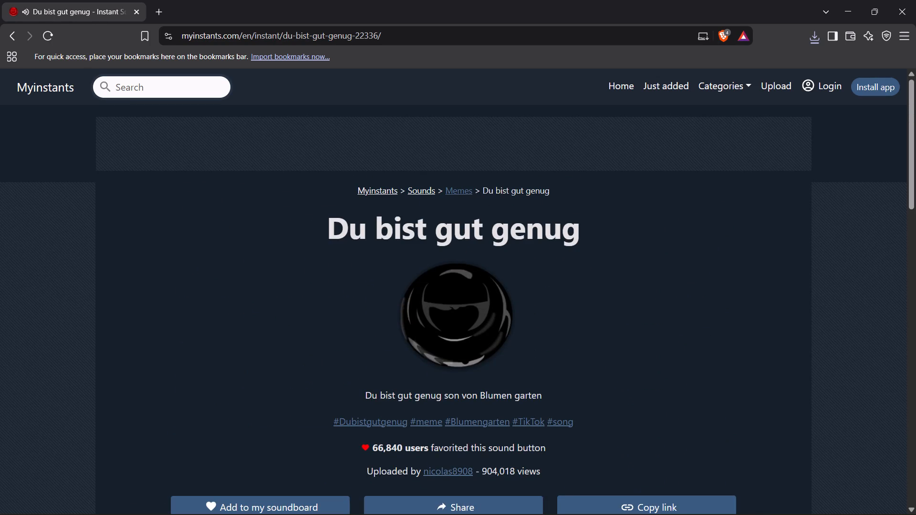
scroll(470, 477, down, 1)
click(474, 483)
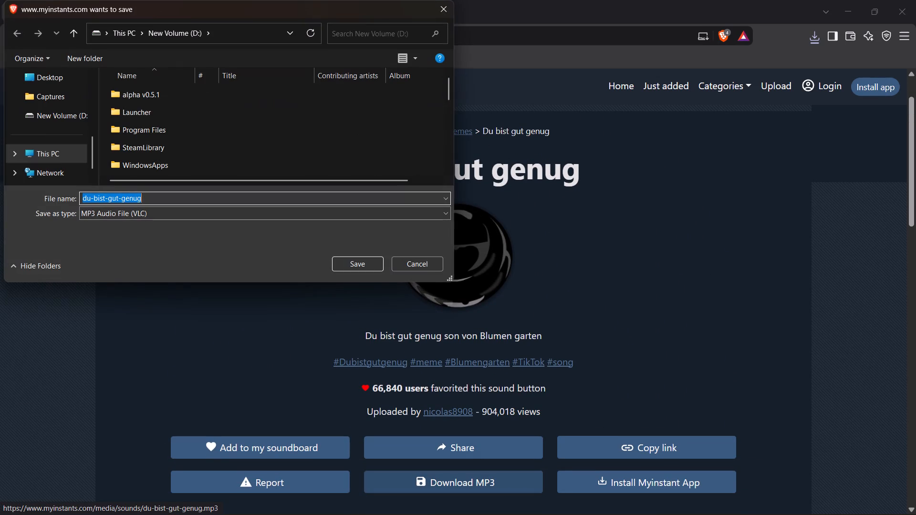
click(366, 262)
Switch to CapCut, import du-bist-gut-genug from New Volume (D:) and place it on the upper audio track at 00:00:16:17.
click(854, 0)
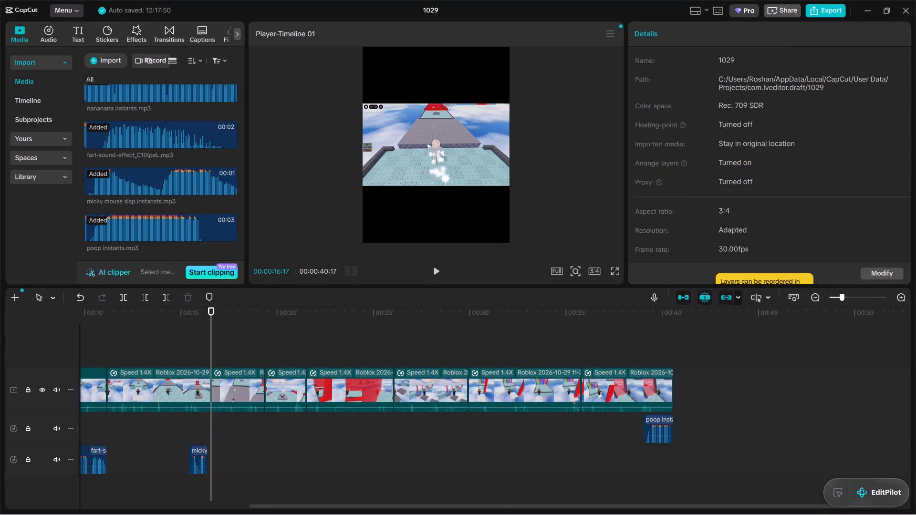
click(111, 58)
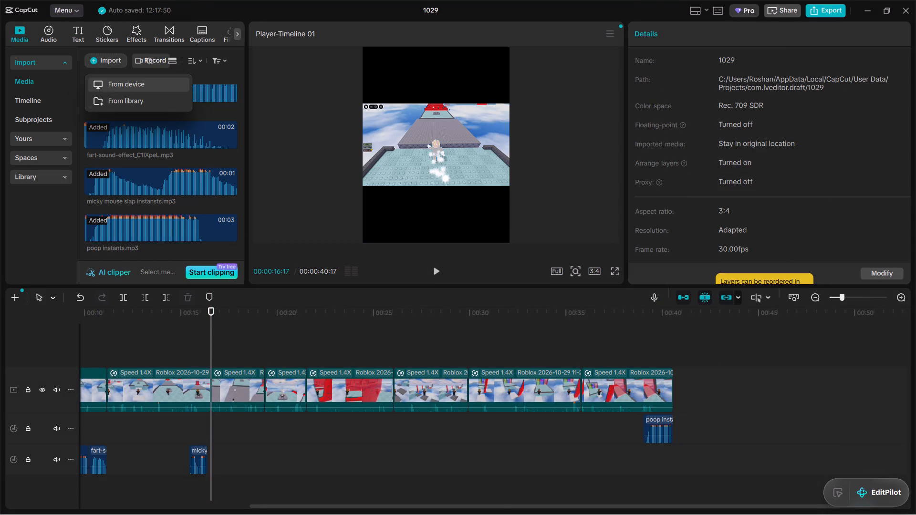
click(133, 86)
scroll(242, 213, down, 1)
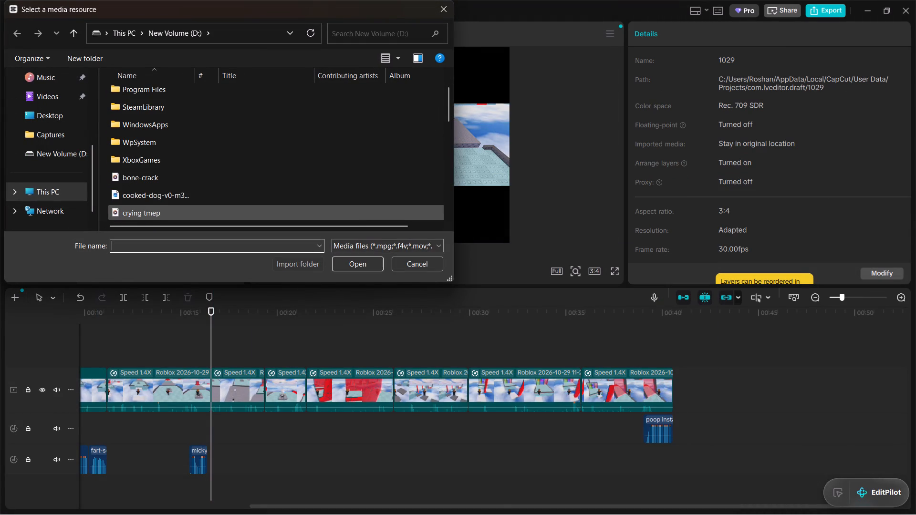
scroll(197, 186, down, 1)
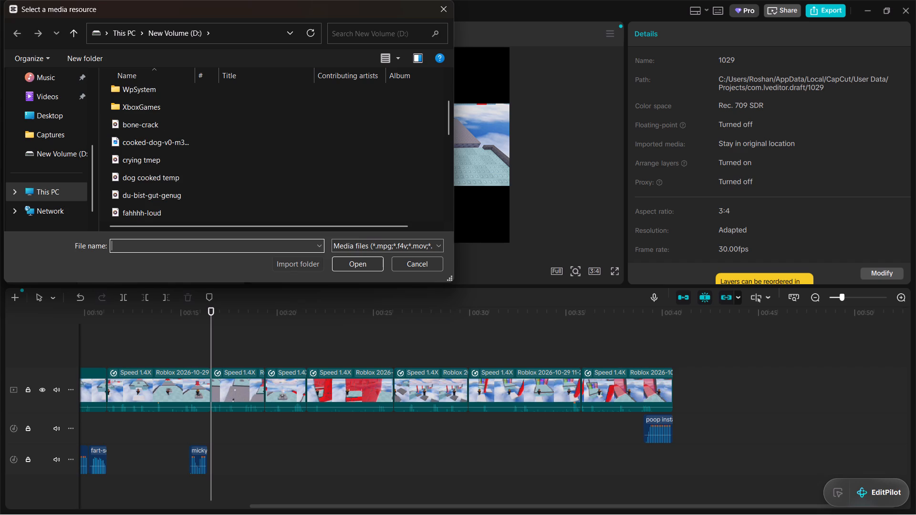
click(192, 189)
click(356, 266)
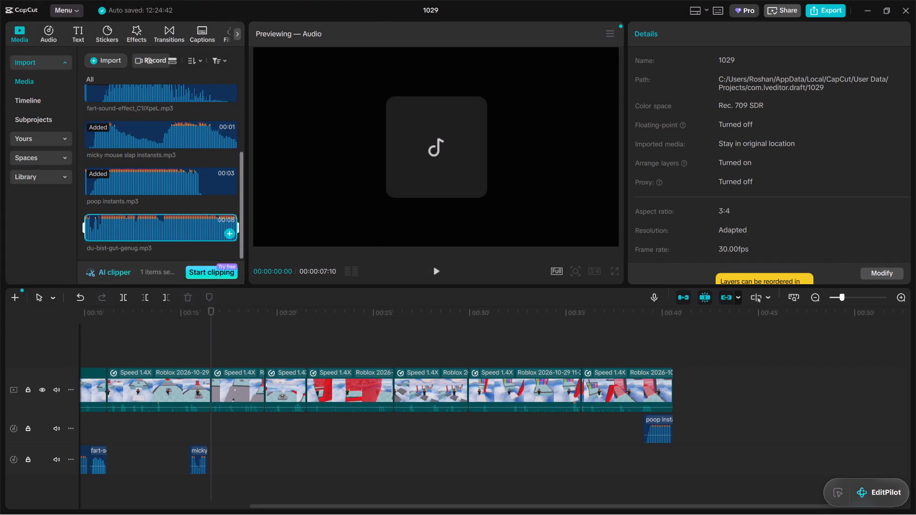
drag(177, 222, 211, 430)
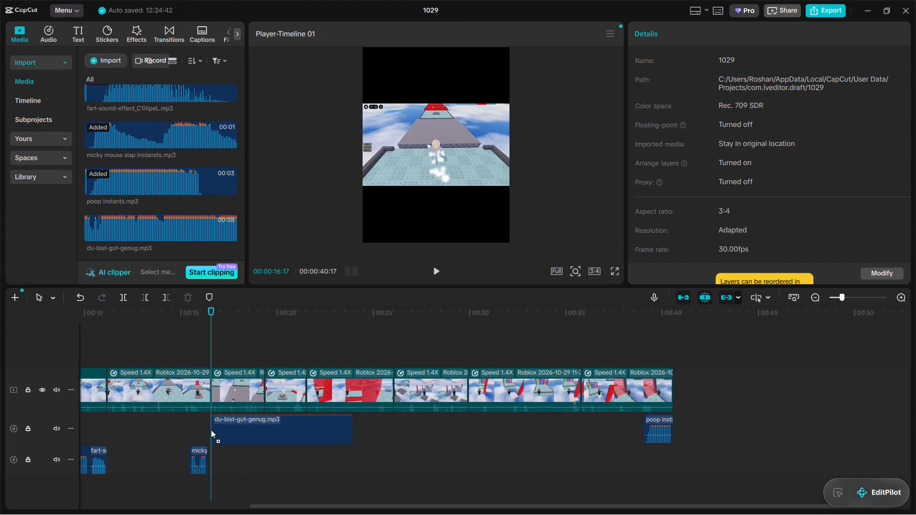
drag(211, 430, 210, 430)
Find the end point in playback and trim the end of the du-bist-gut-genug clip to 00:00:20:29.
click(438, 269)
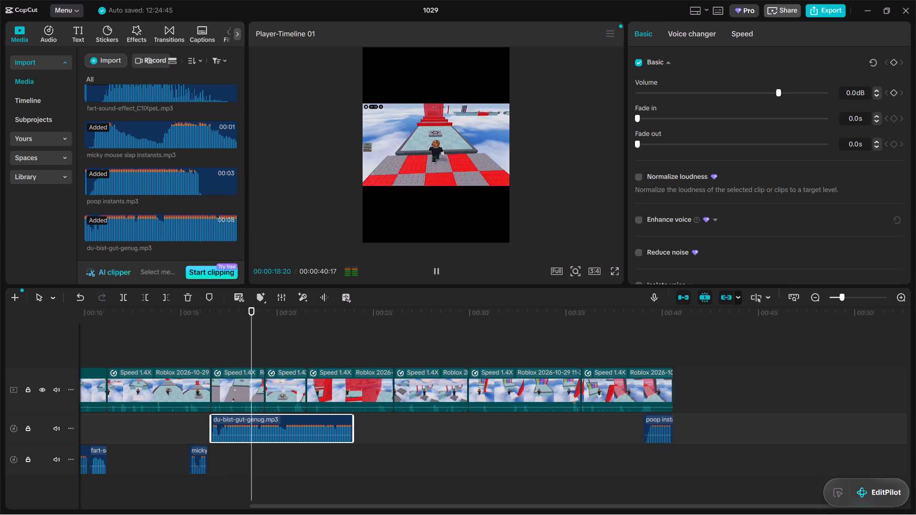
click(438, 269)
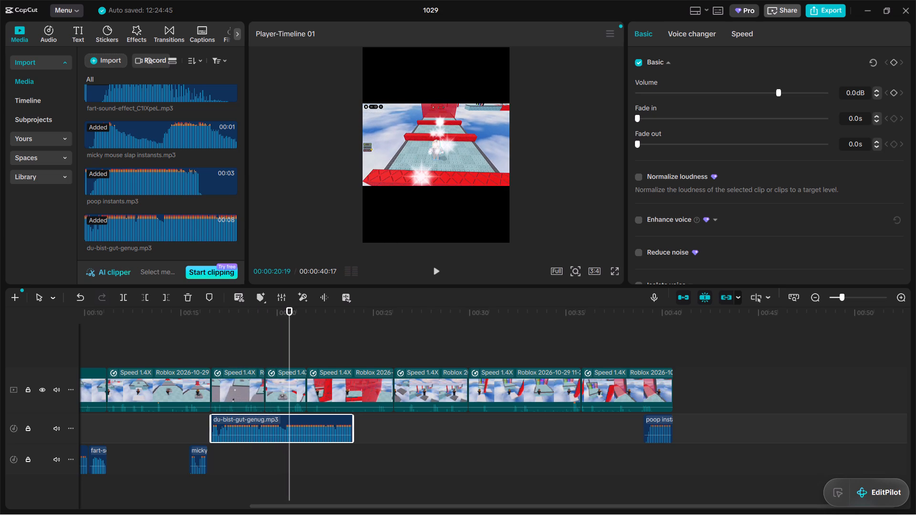
key(space)
key(space)
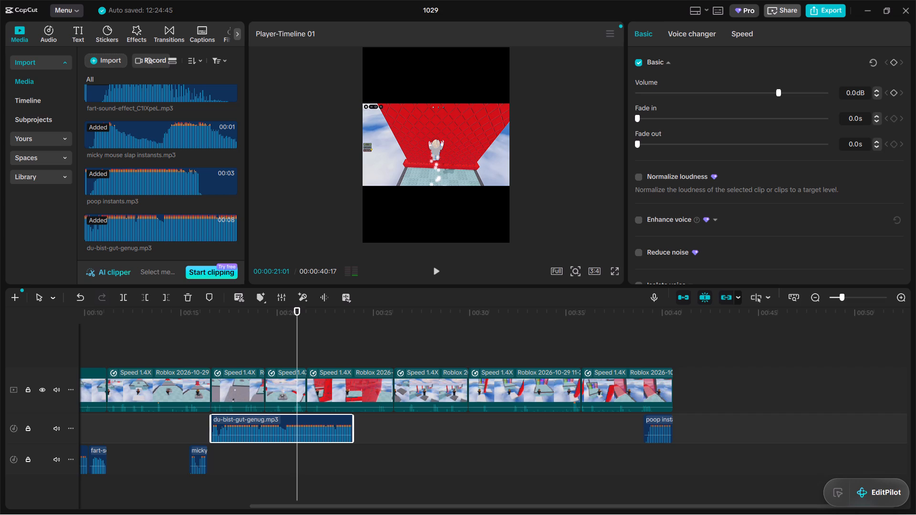
key(Left)
key(Left)
key(Left)
key(Left)
key(Left)
key(Left)
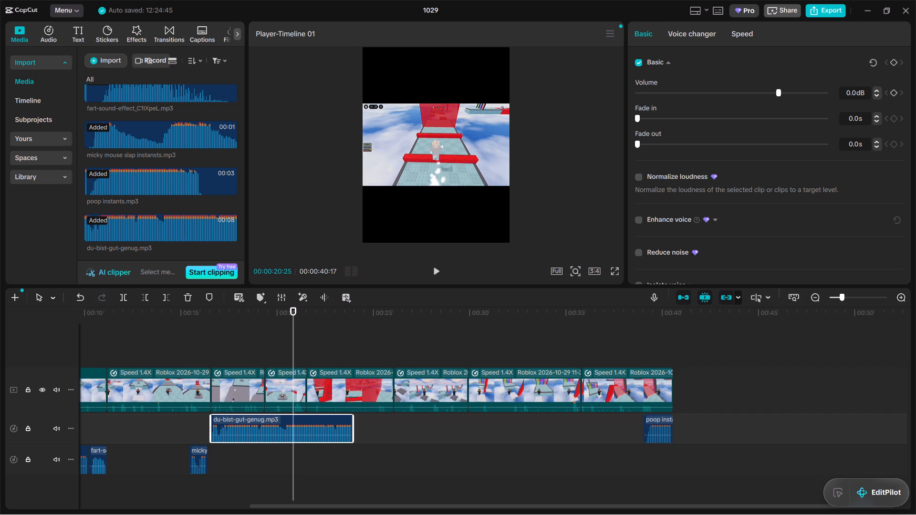
key(Left)
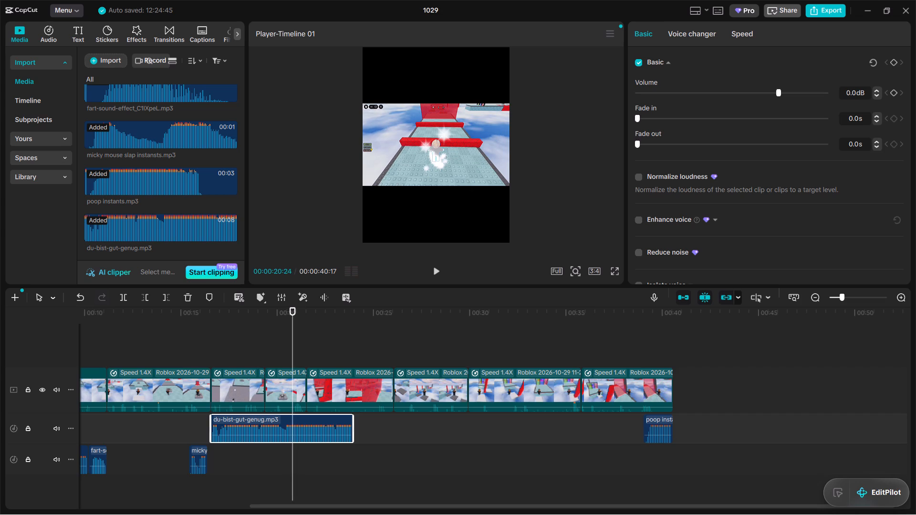
key(Right)
key(Right)
key(Right)
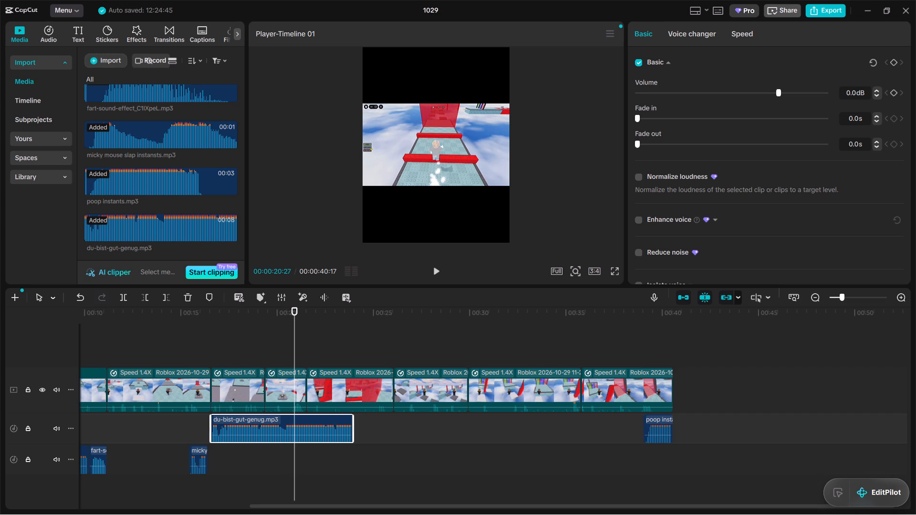
key(Right)
key(Right)
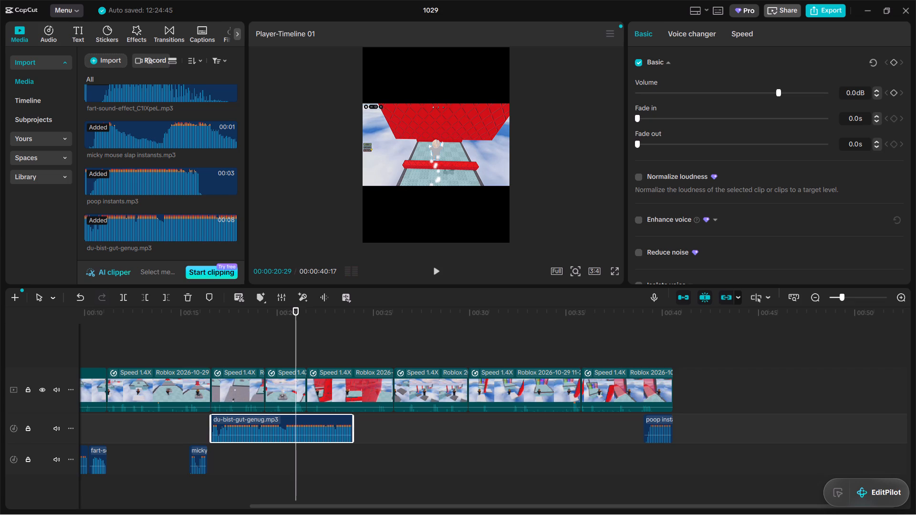
click(162, 293)
Import bone-crack from New Volume (D:) and place it on the lower audio track at 00:00:20:29.
click(112, 62)
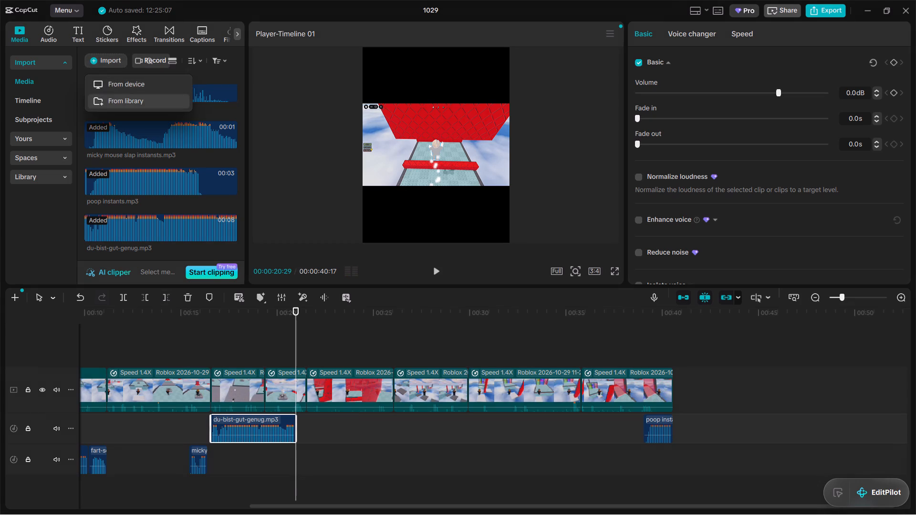
click(158, 90)
scroll(190, 206, down, 1)
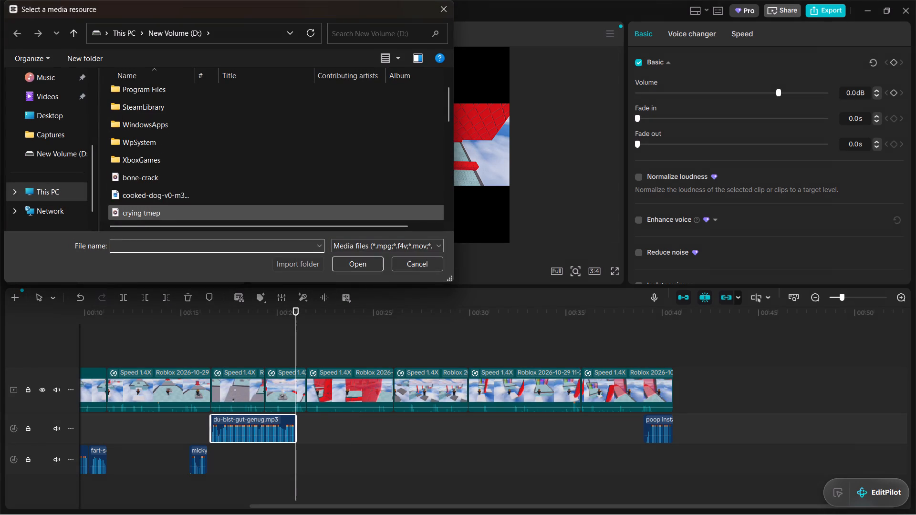
click(183, 171)
click(351, 266)
drag(159, 228, 293, 427)
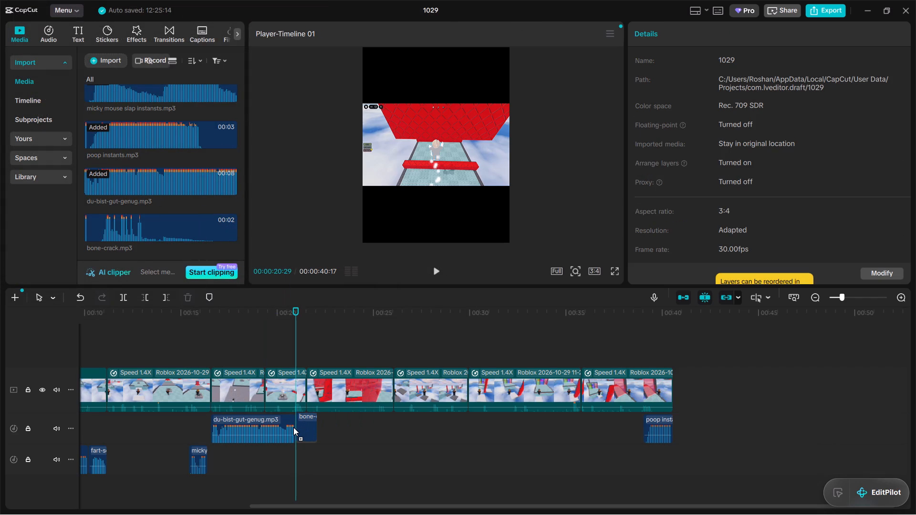
drag(293, 427, 295, 459)
Play the timeline through to 00:00:25:18 and choose the next sound effect to import from New Volume (D:).
click(281, 326)
key(space)
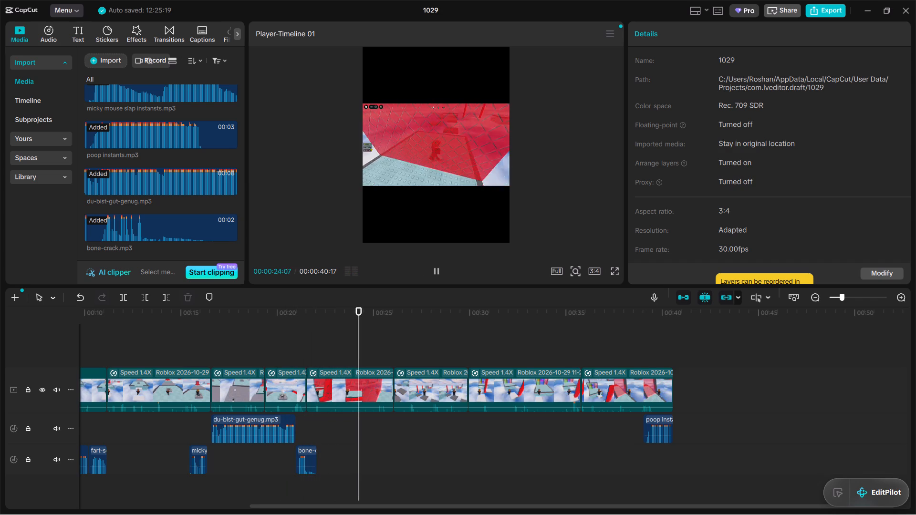
key(space)
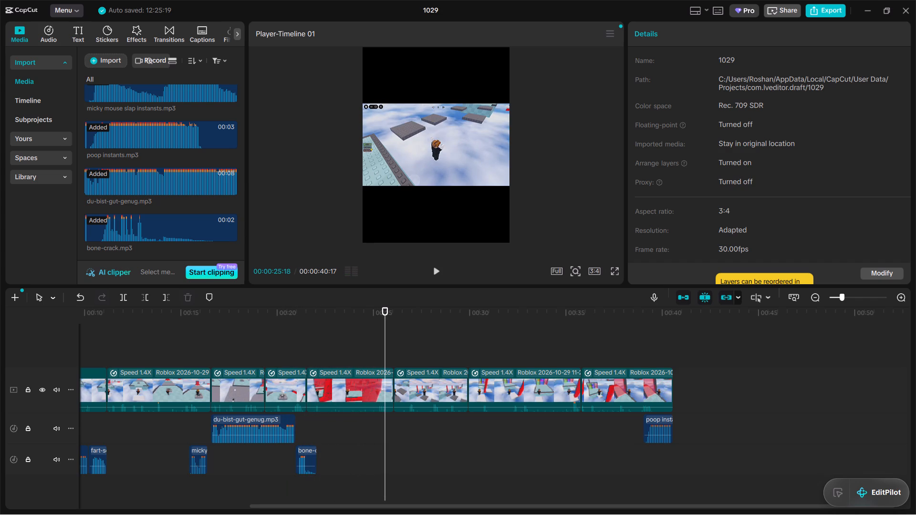
click(115, 59)
click(134, 82)
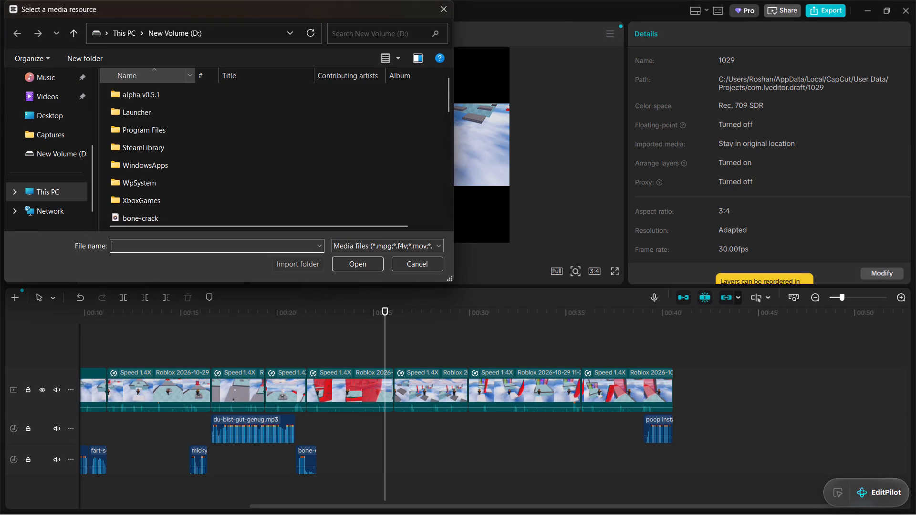
scroll(179, 194, down, 2)
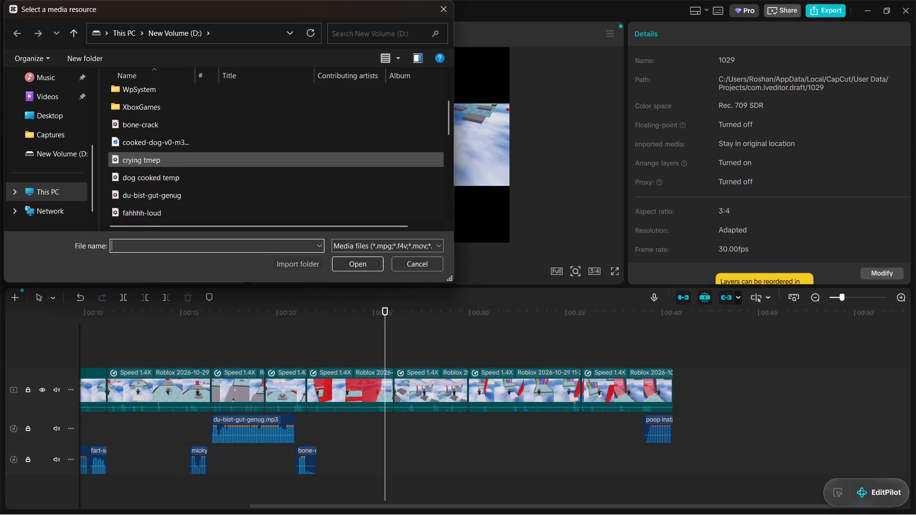
click(164, 161)
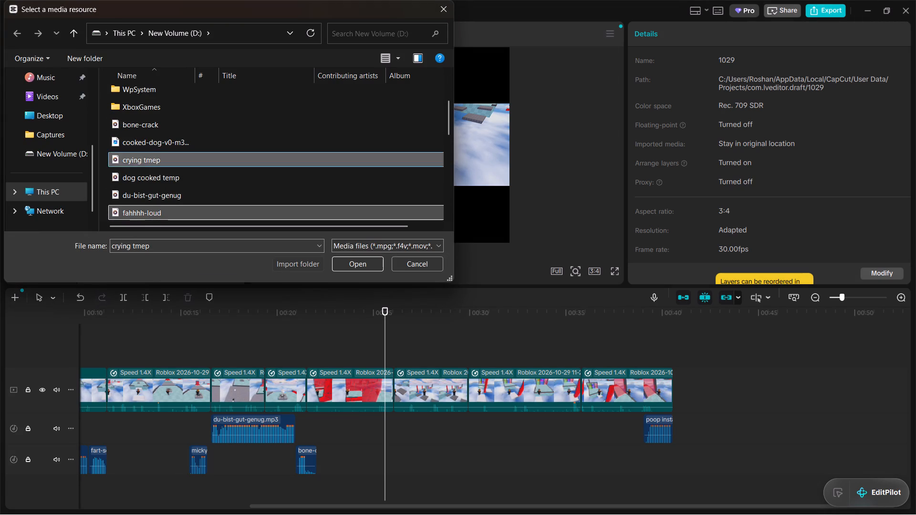
click(162, 209)
scroll(190, 215, down, 1)
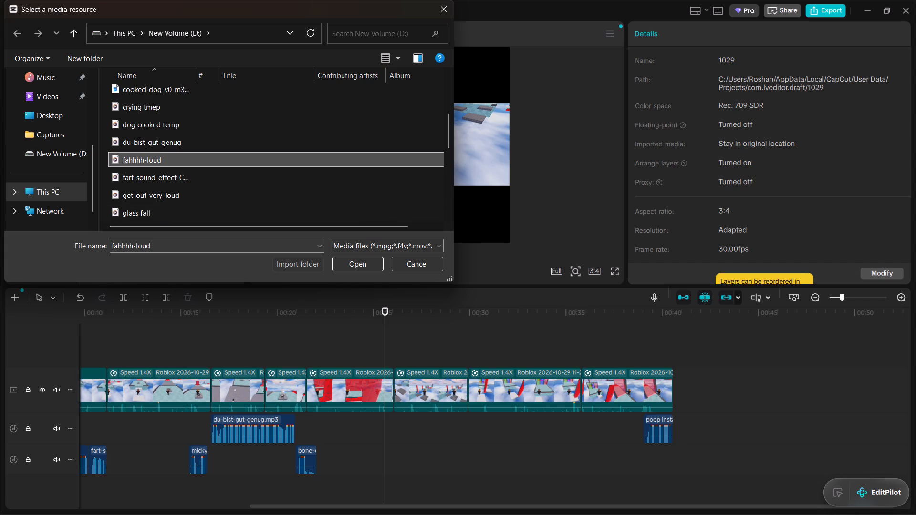
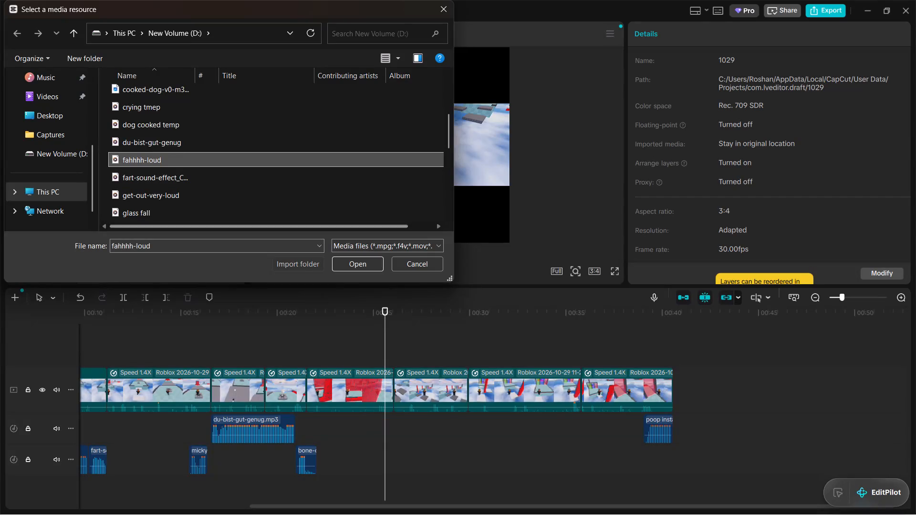
Import fahhhh-loud from New Volume (D:).
click(343, 260)
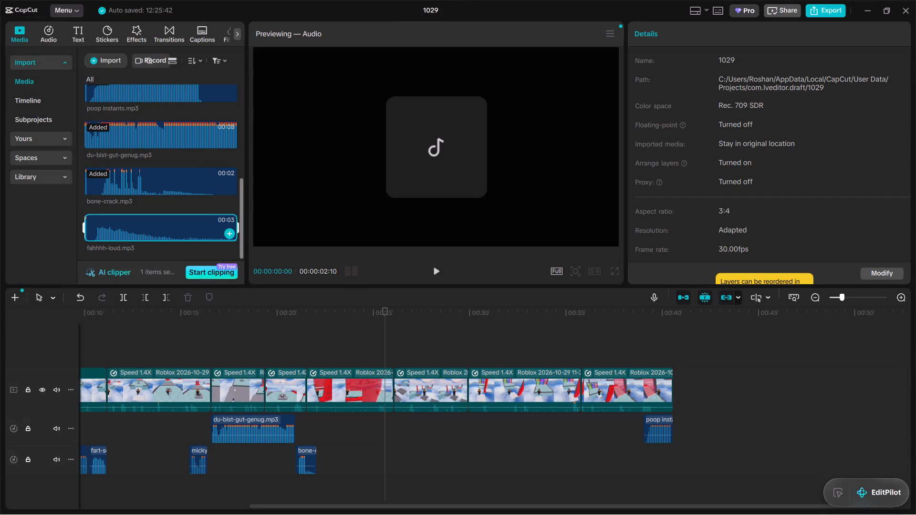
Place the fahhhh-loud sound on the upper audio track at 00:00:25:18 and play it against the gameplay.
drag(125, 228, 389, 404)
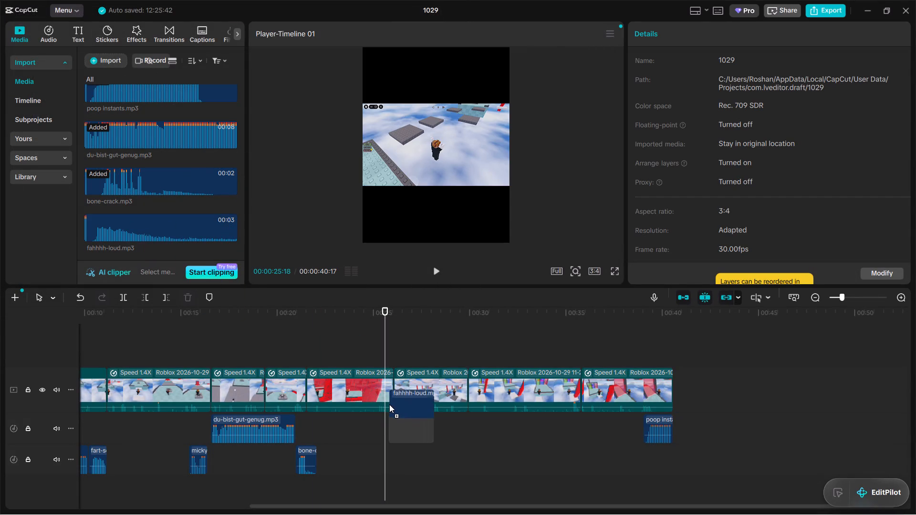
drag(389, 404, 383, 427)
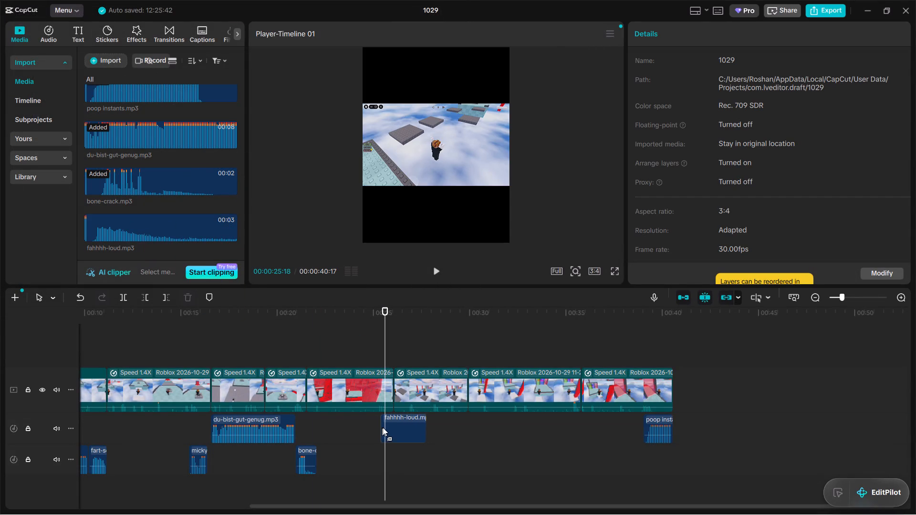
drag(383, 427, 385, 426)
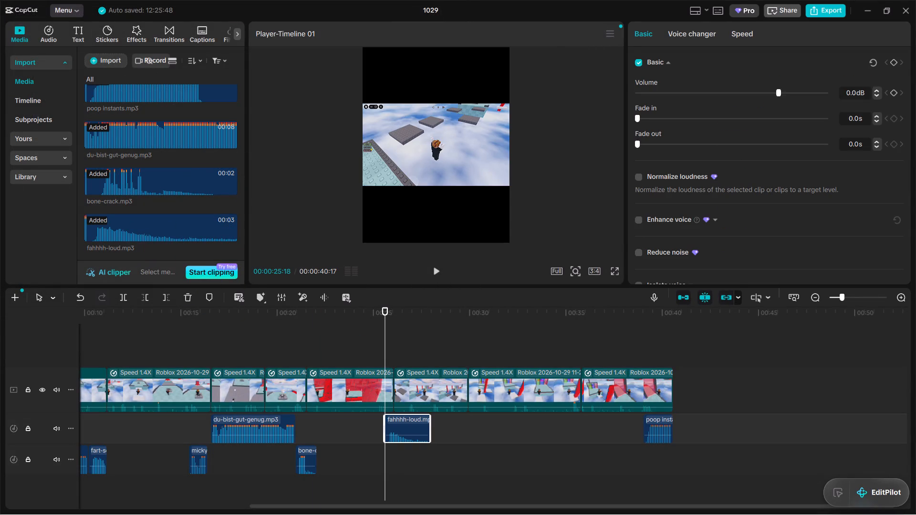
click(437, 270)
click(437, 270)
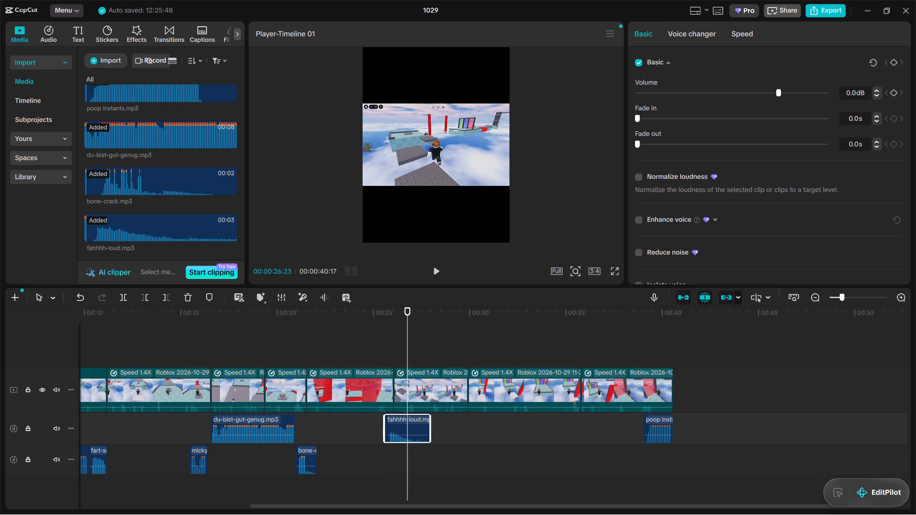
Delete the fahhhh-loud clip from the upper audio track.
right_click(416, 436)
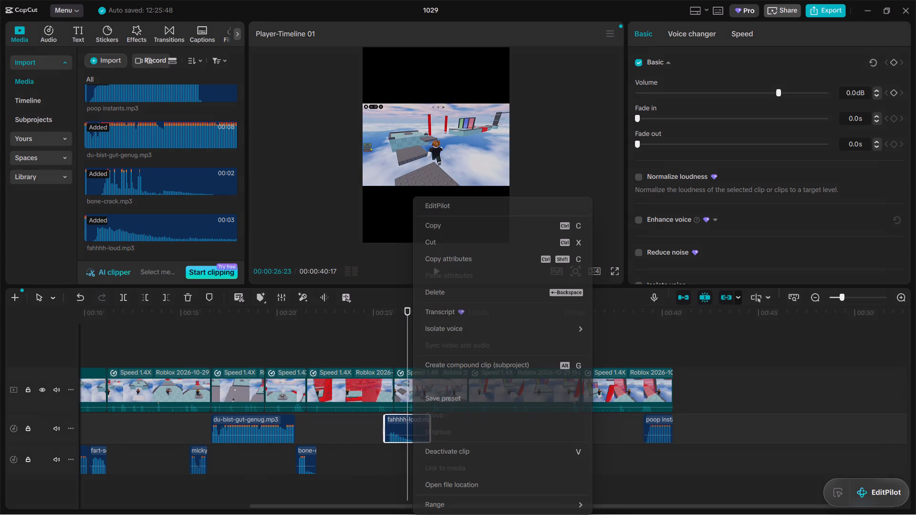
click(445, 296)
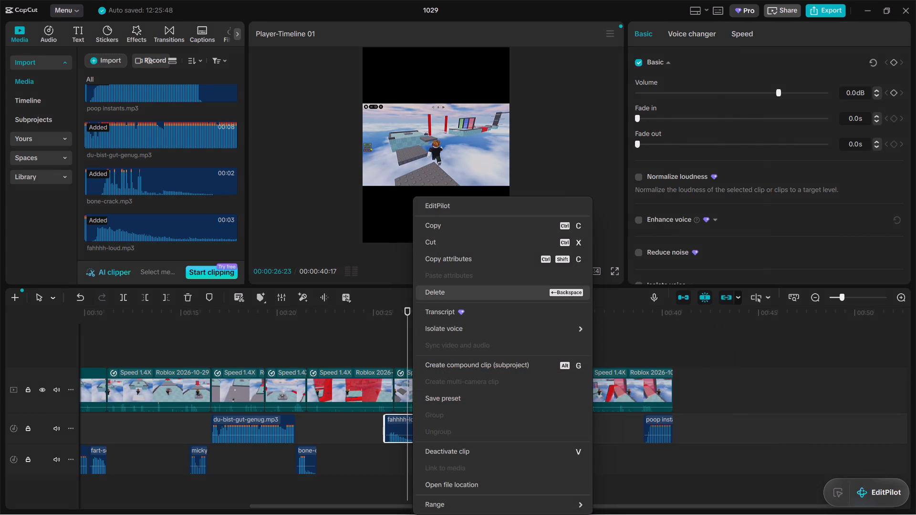
Import i-got-this-thank-you-fah from New Volume (D:), preview it, and place it on the lower audio track at about 00:00:24:18.
click(366, 360)
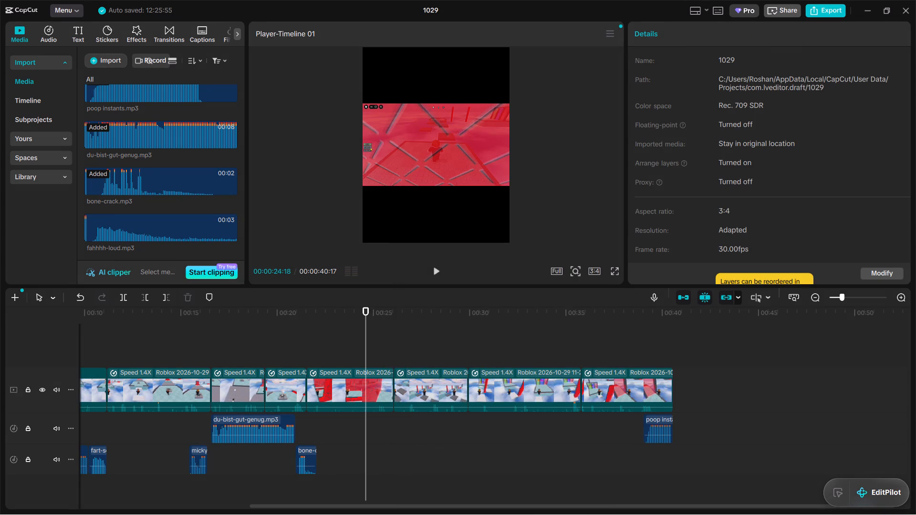
click(103, 61)
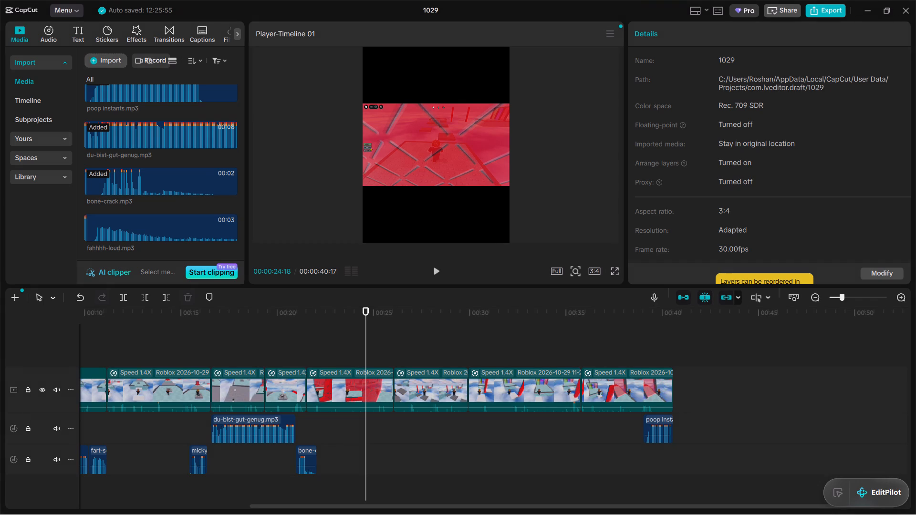
click(115, 86)
scroll(212, 181, down, 1)
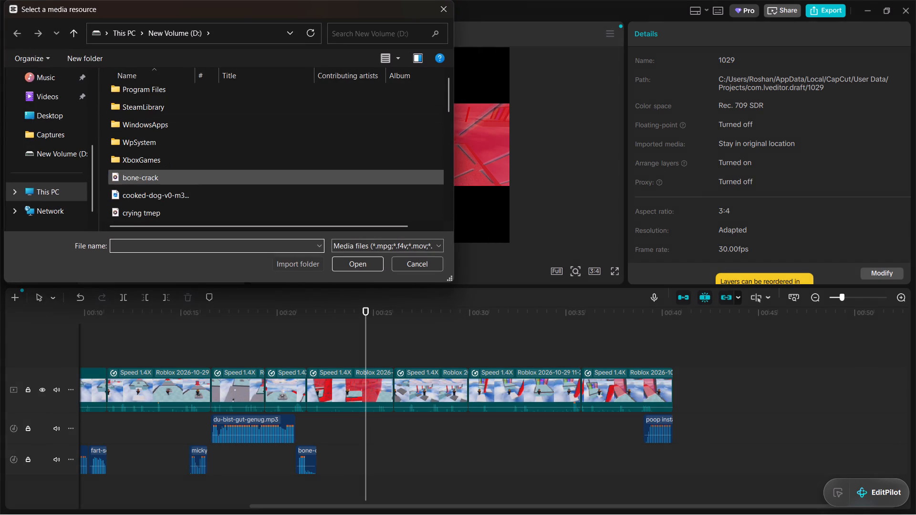
scroll(189, 192, down, 2)
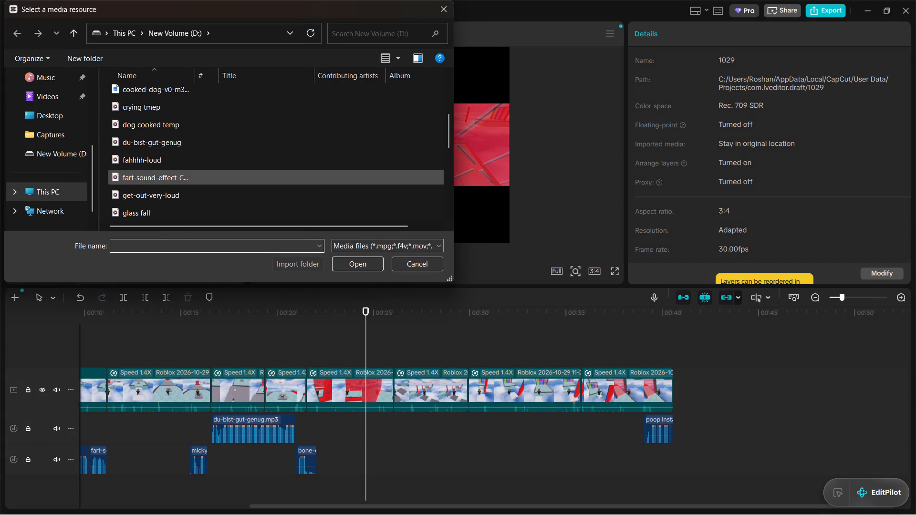
scroll(185, 191, down, 3)
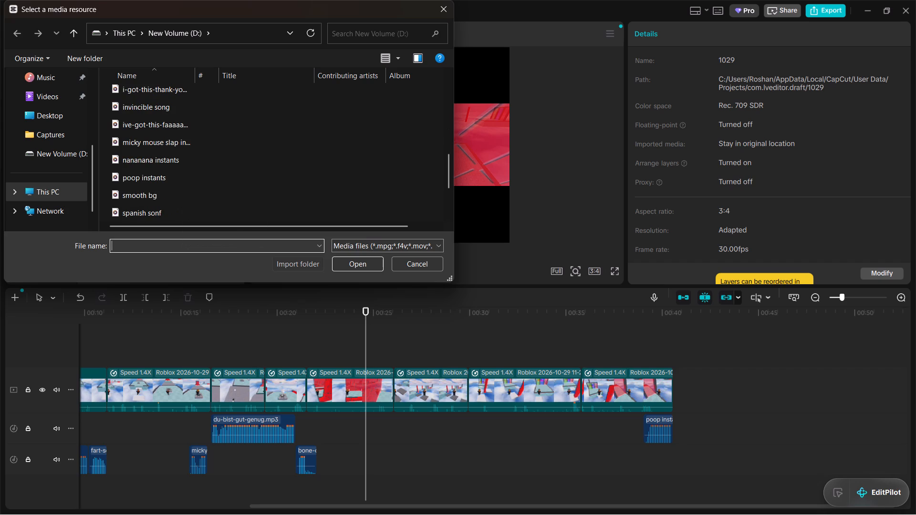
click(161, 91)
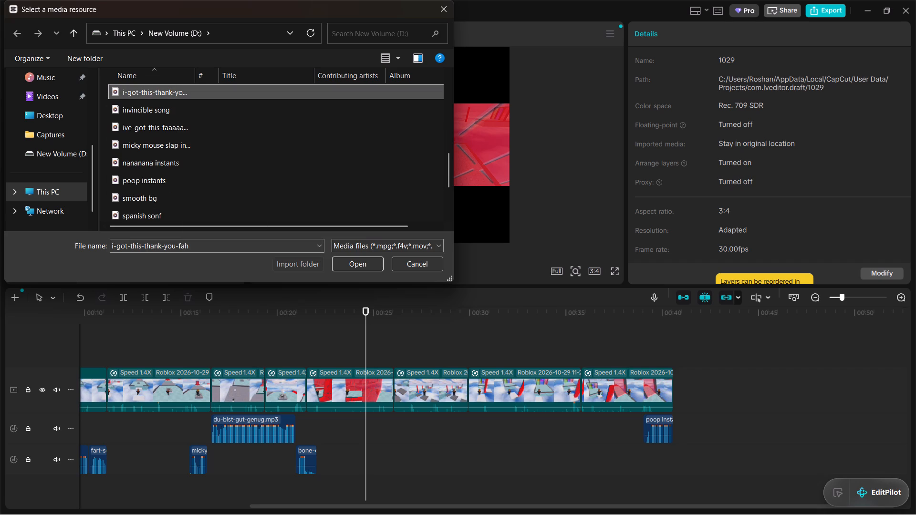
click(348, 263)
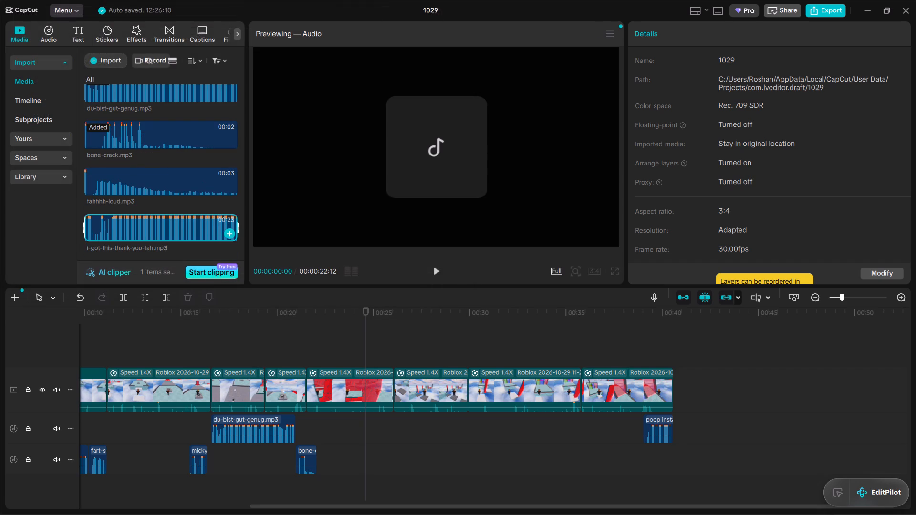
click(434, 269)
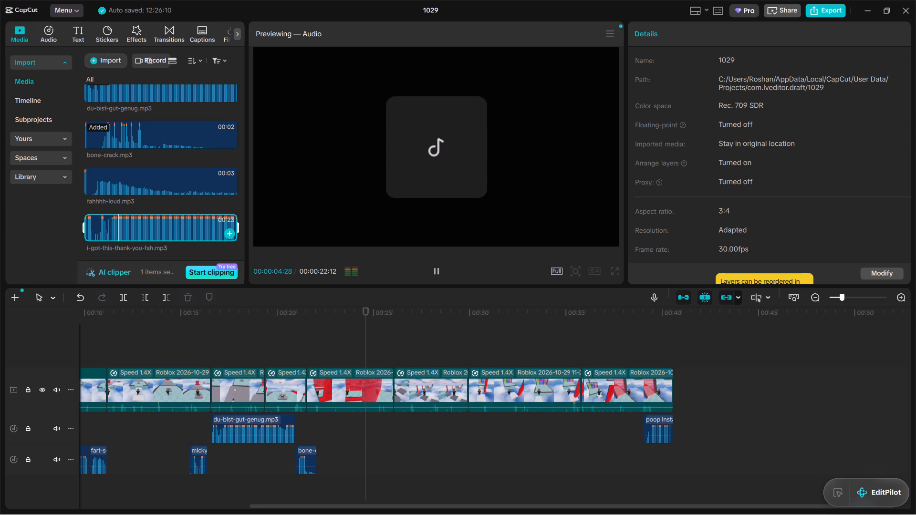
drag(134, 229, 375, 430)
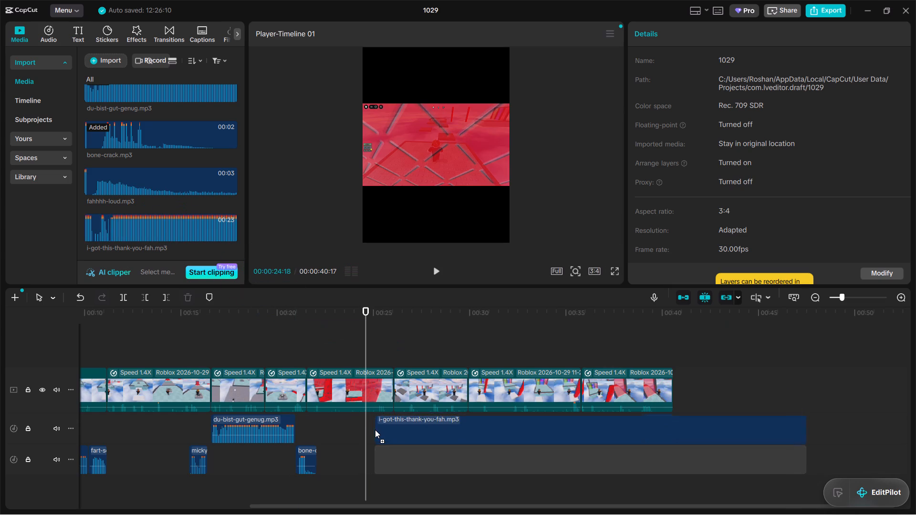
drag(375, 430, 363, 428)
Play the gameplay to find the right moment and move the i-got-this-thank-you-fah clip to start at 00:00:33:02 on the lower audio track.
click(346, 328)
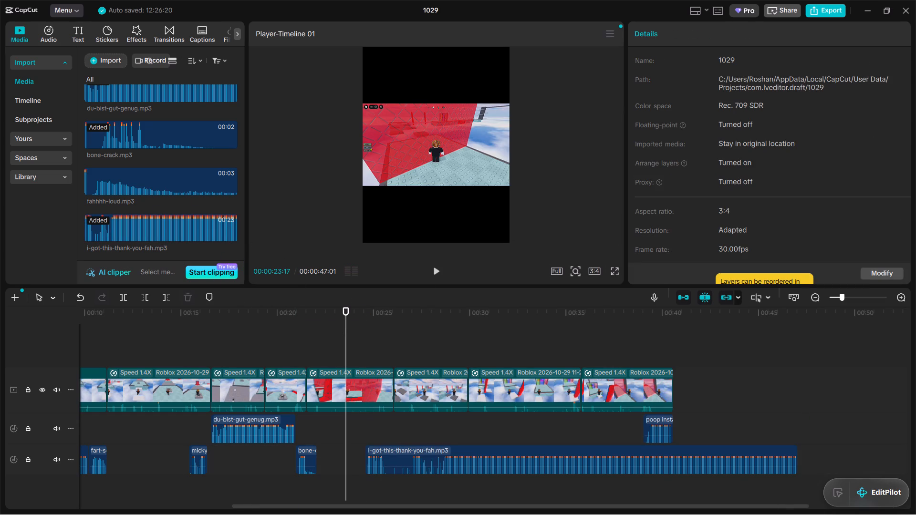
click(435, 269)
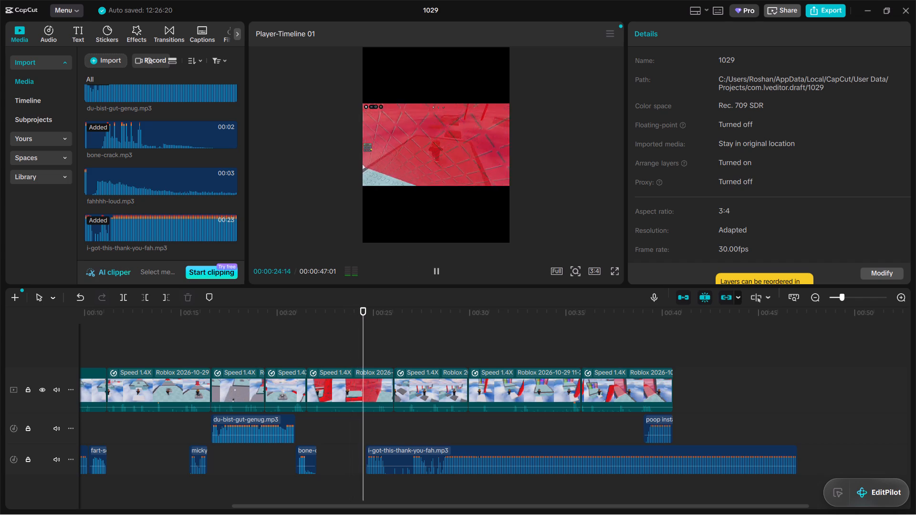
click(435, 269)
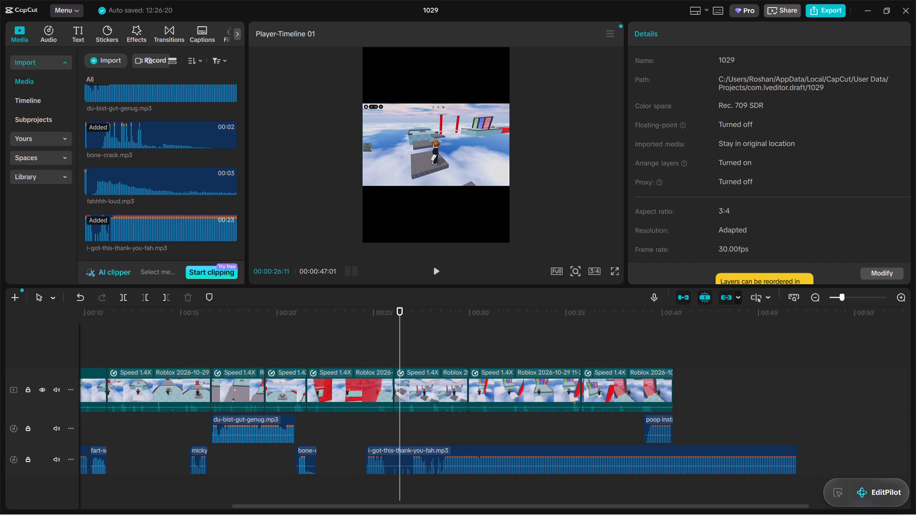
click(433, 271)
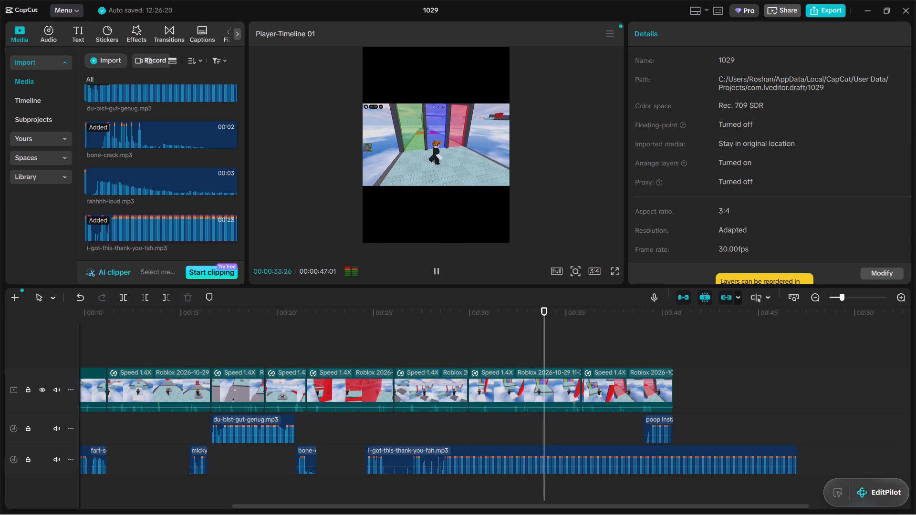
click(433, 271)
drag(448, 452, 583, 440)
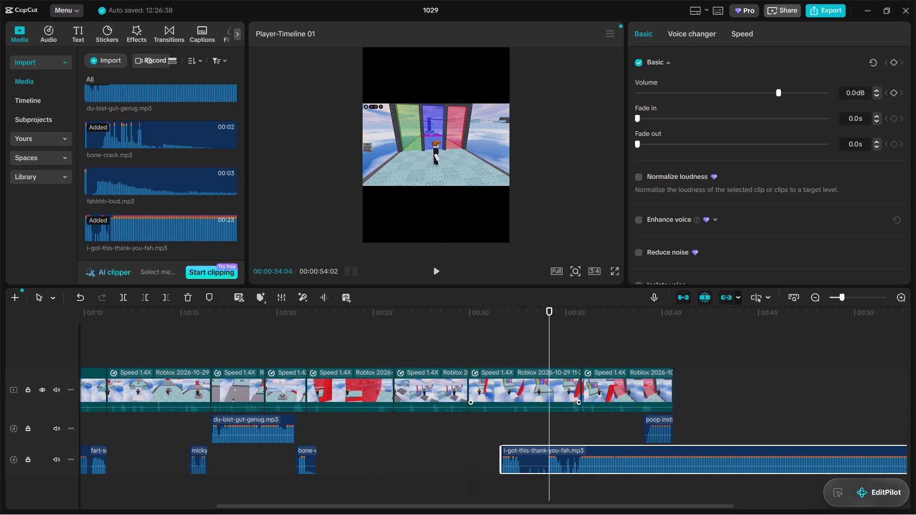
click(467, 345)
key(space)
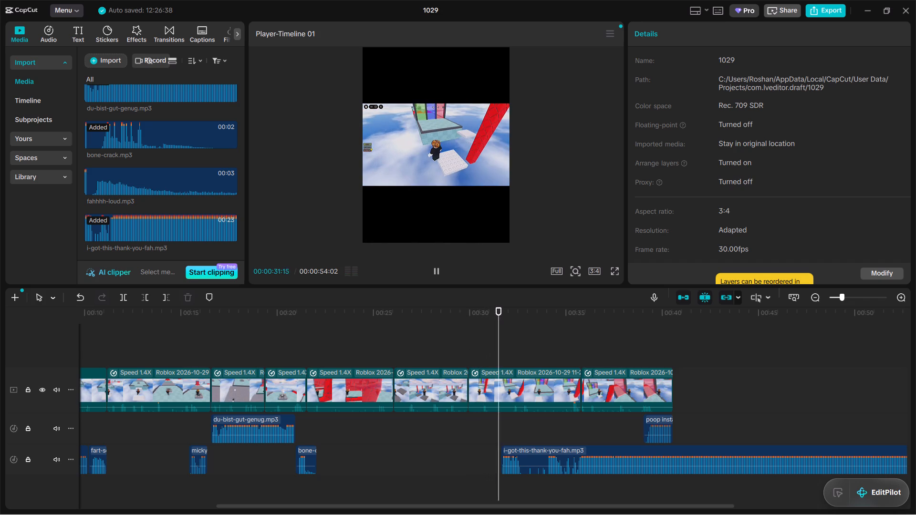
key(space)
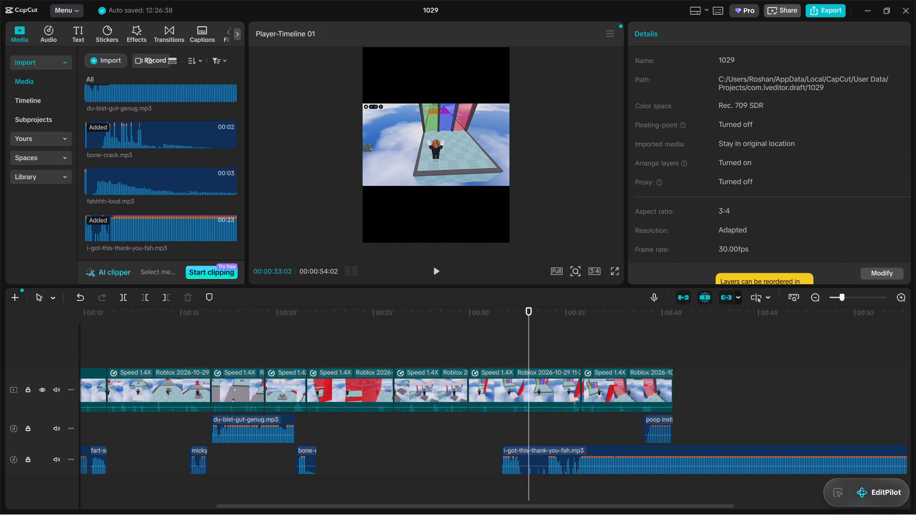
drag(554, 456, 558, 455)
drag(558, 455, 581, 457)
Find the cut point in playback and trim the end of the i-got-this-thank-you-fah clip to 00:00:35:10.
key(space)
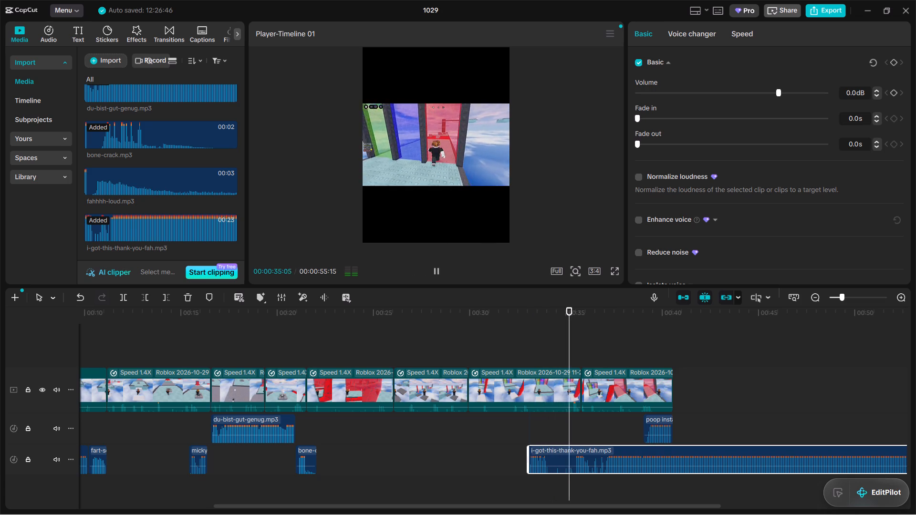
key(space)
key(Left)
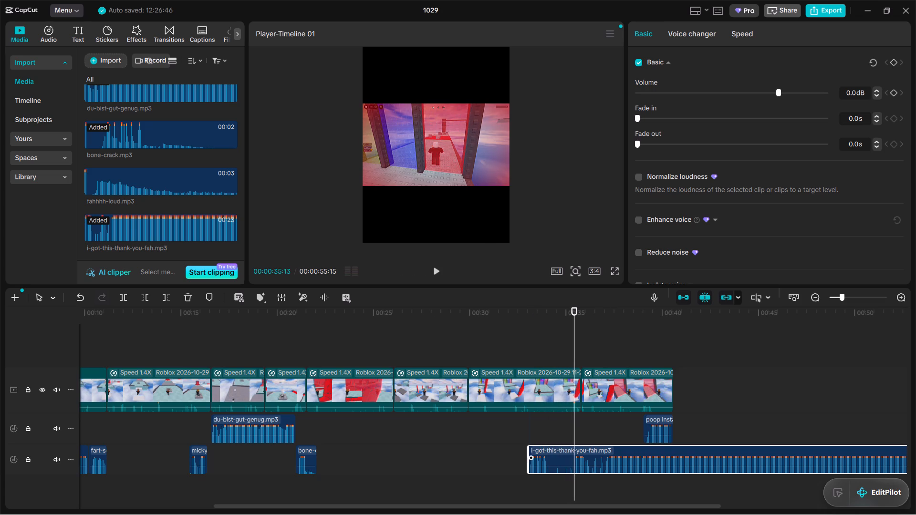
key(Left)
key(Left)
key(Left)
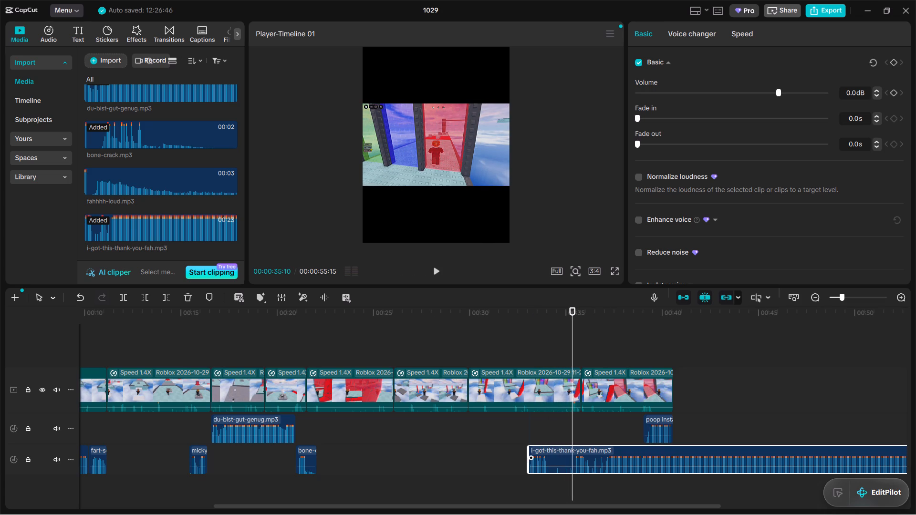
click(170, 299)
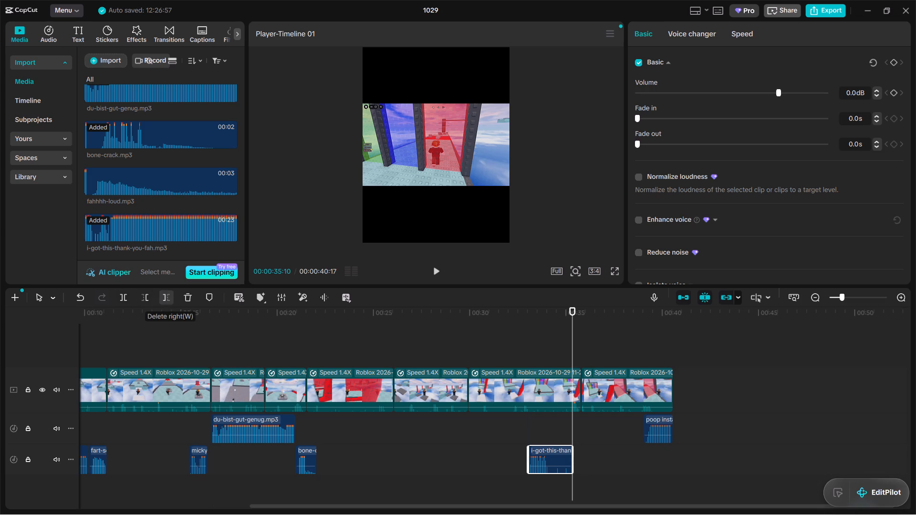
Place fahhhh-loud on the lower audio track at 00:00:35:10, directly after the i-got-this-thank-you-fah clip.
drag(136, 196, 251, 240)
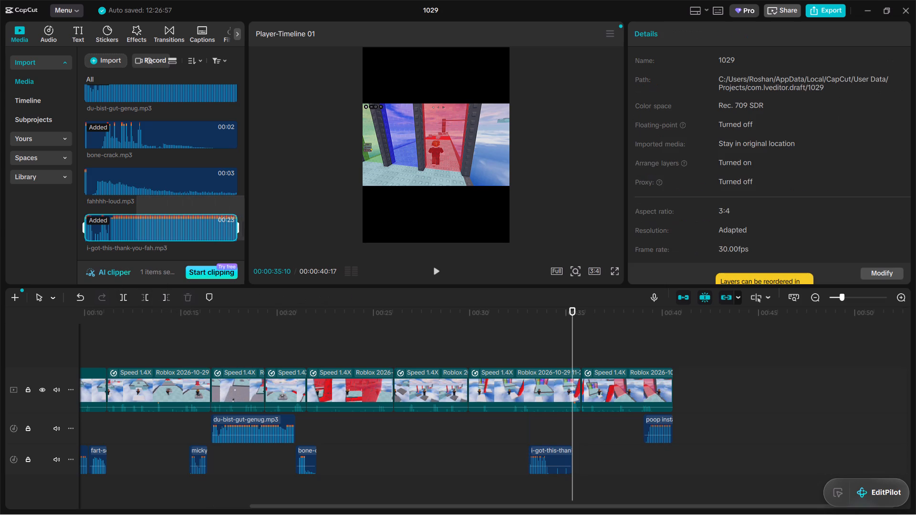
drag(251, 240, 246, 225)
click(161, 185)
drag(161, 185, 565, 431)
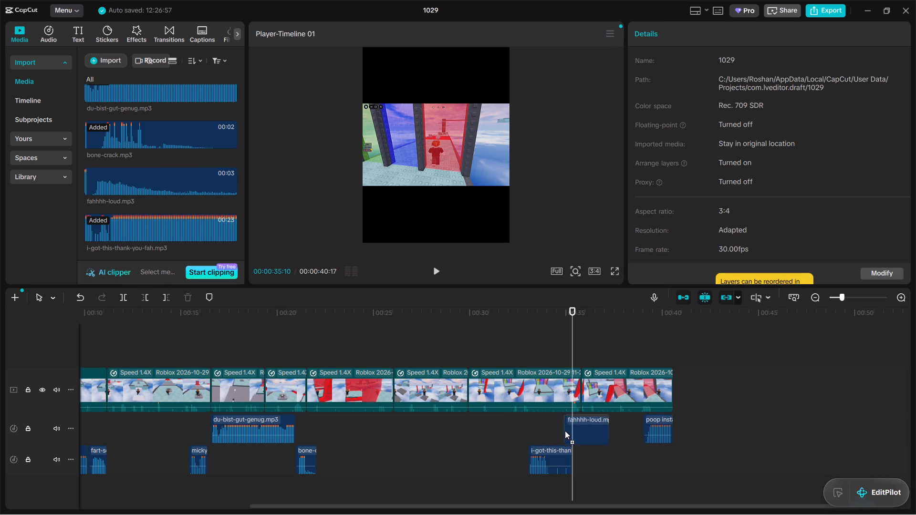
drag(565, 431, 573, 462)
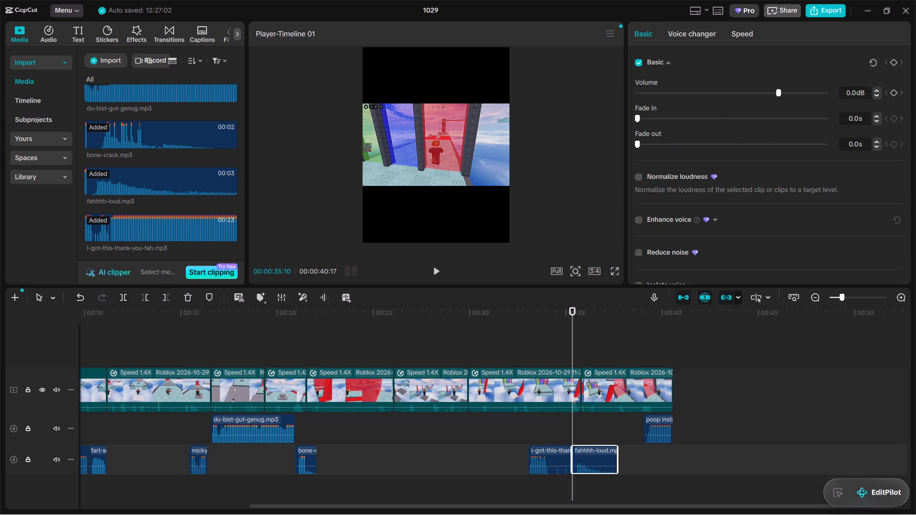
Play back both effects and move the fahhhh-loud clip to a new third audio track, starting at about 00:00:35:17.
click(511, 440)
key(space)
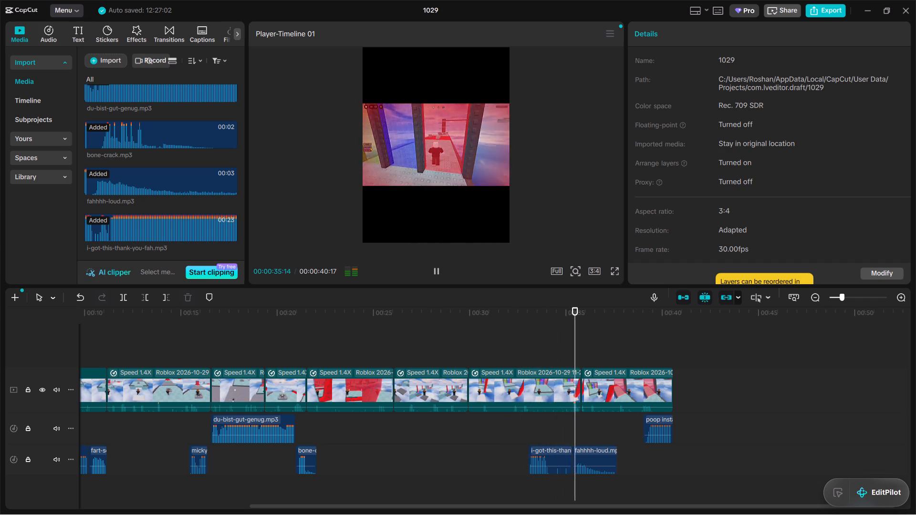
key(space)
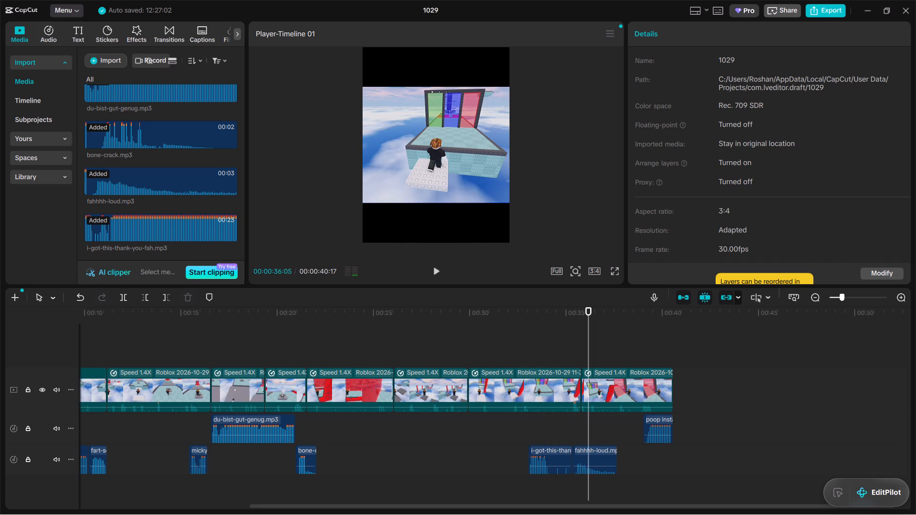
drag(590, 451, 593, 477)
Shift the i-got-this-thank-you-fah clip later so that it ends at the video cut just before 00:00:36.
click(567, 443)
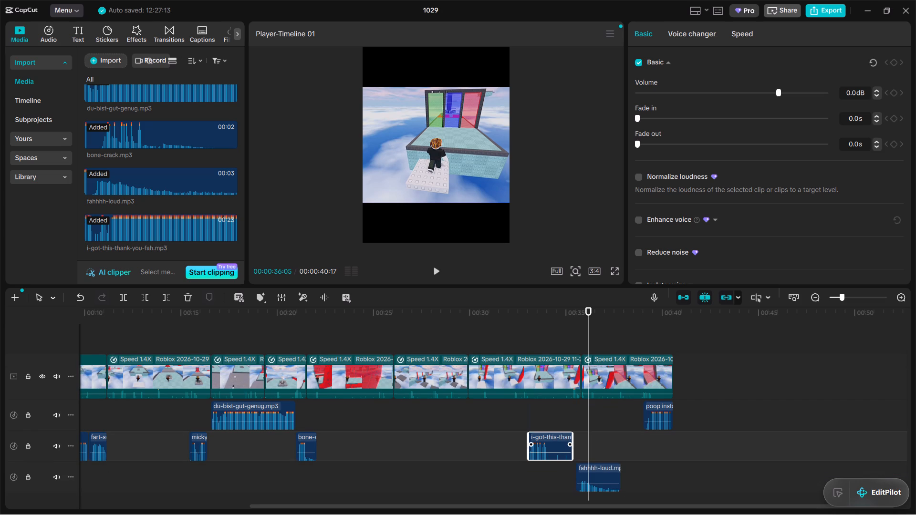
drag(554, 443, 561, 443)
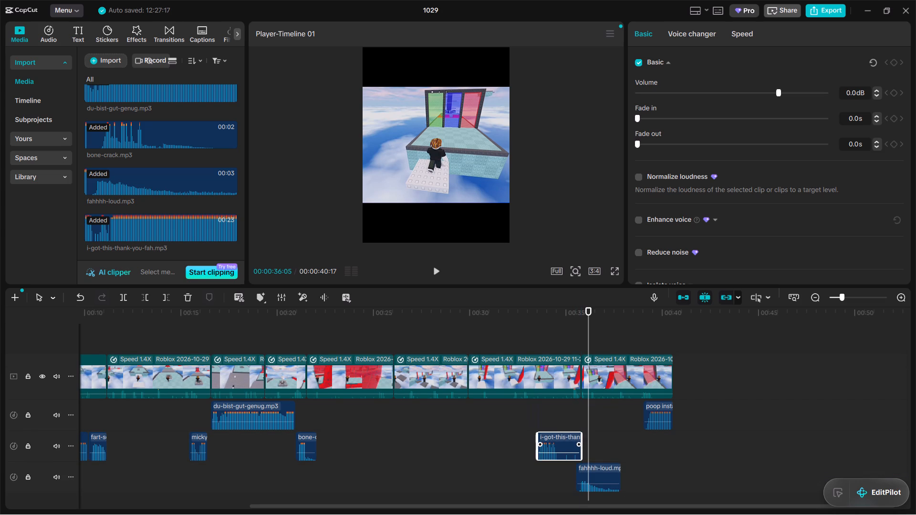
Trim the end of the i-got-this-thank-you-fah clip back to about 00:00:35:15, where fahhhh-loud begins, and play back the transition.
drag(579, 433, 575, 441)
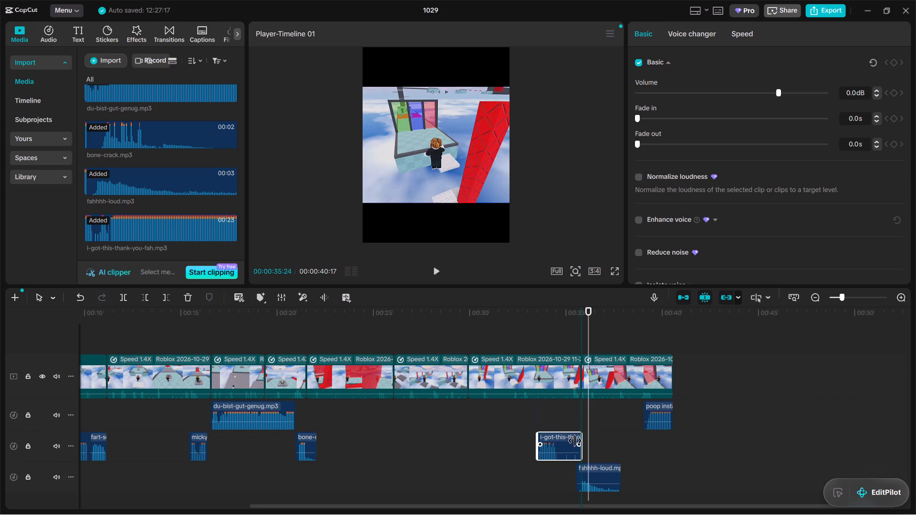
drag(575, 441, 574, 441)
click(557, 416)
key(space)
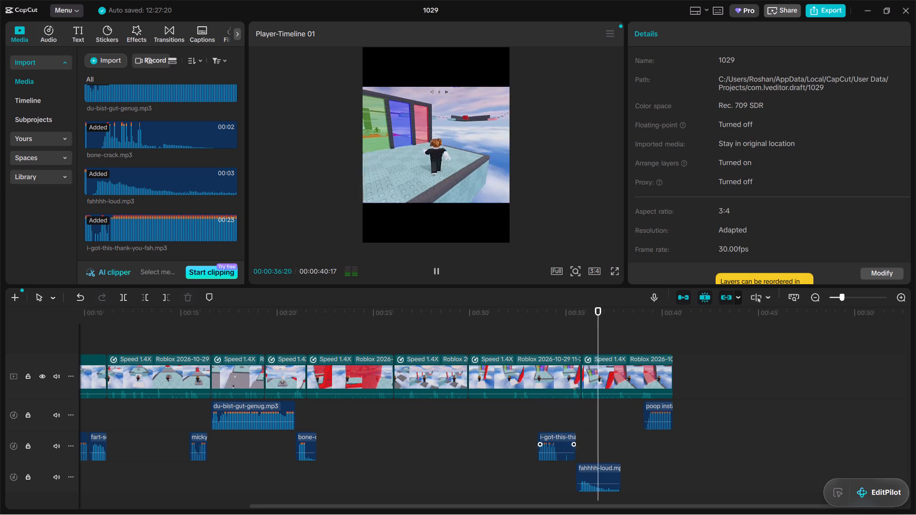
click(548, 422)
key(space)
key(space)
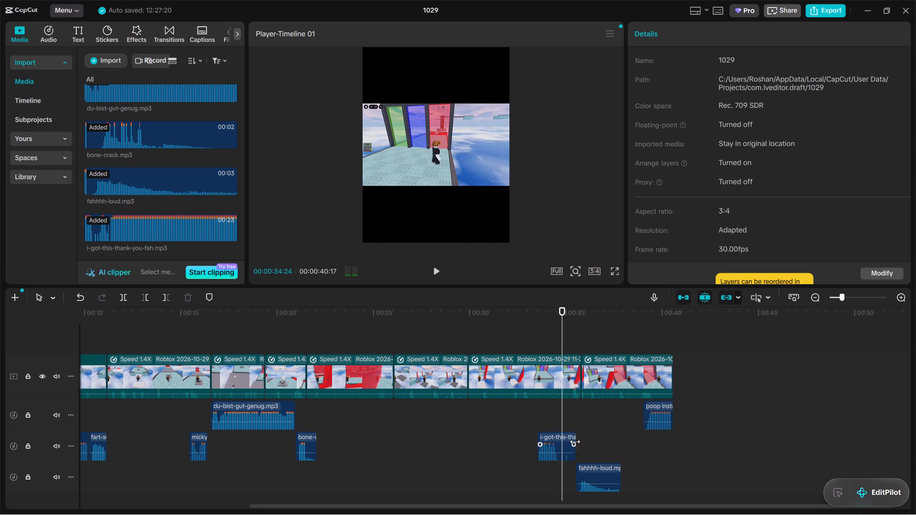
Shift the fahhhh-loud clip earlier on the third audio track to start at about 00:00:35:08, overlapping the preceding effect, and play it back.
drag(597, 465, 590, 466)
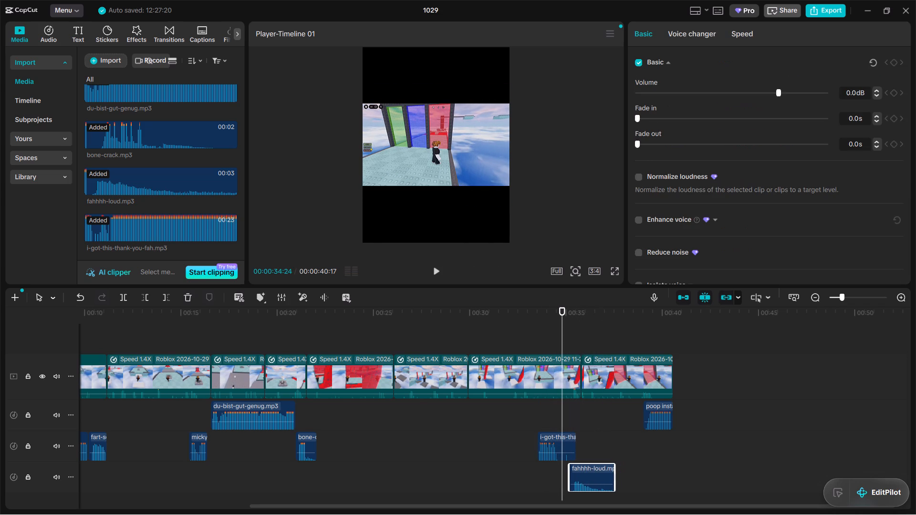
click(548, 420)
key(space)
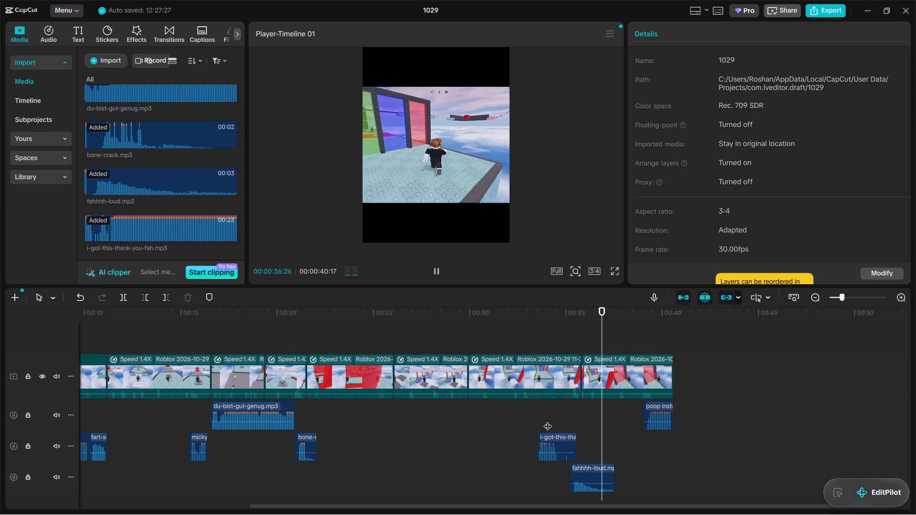
key(space)
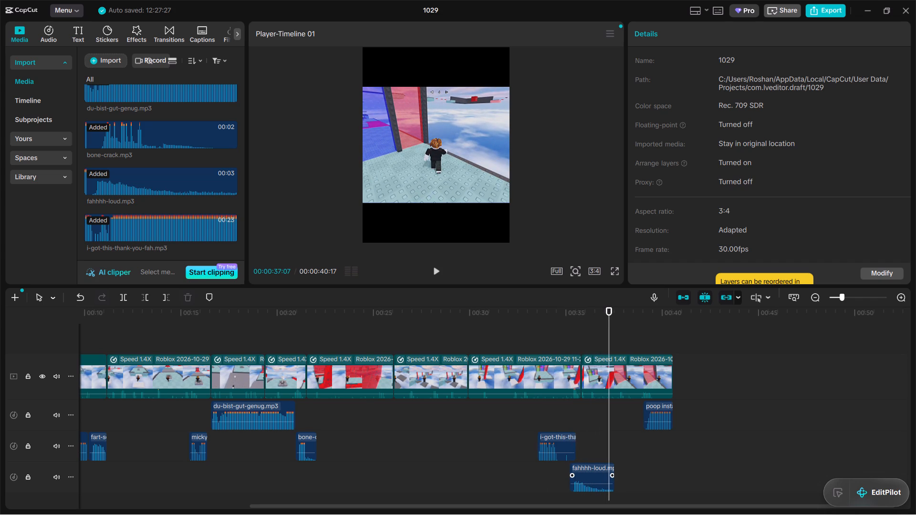
Raise the volume of the fahhhh-loud clip to 3.9 dB.
click(596, 472)
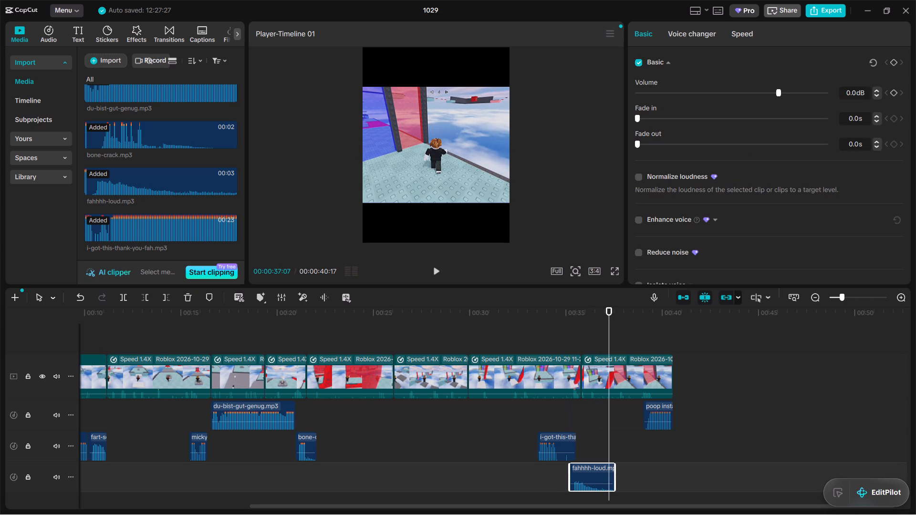
click(782, 92)
click(783, 92)
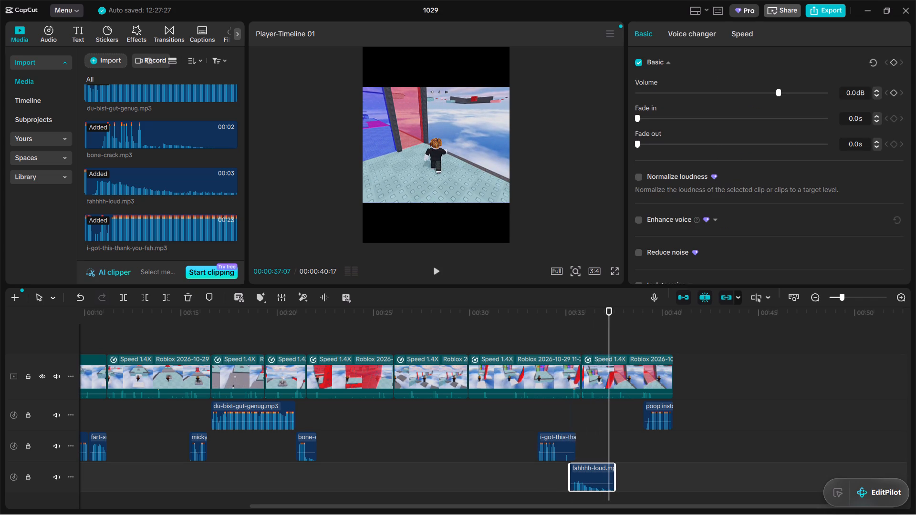
click(783, 92)
Lower the audio volume of the last Roblox video clip to -20.6 dB and play back the section around its start.
click(549, 380)
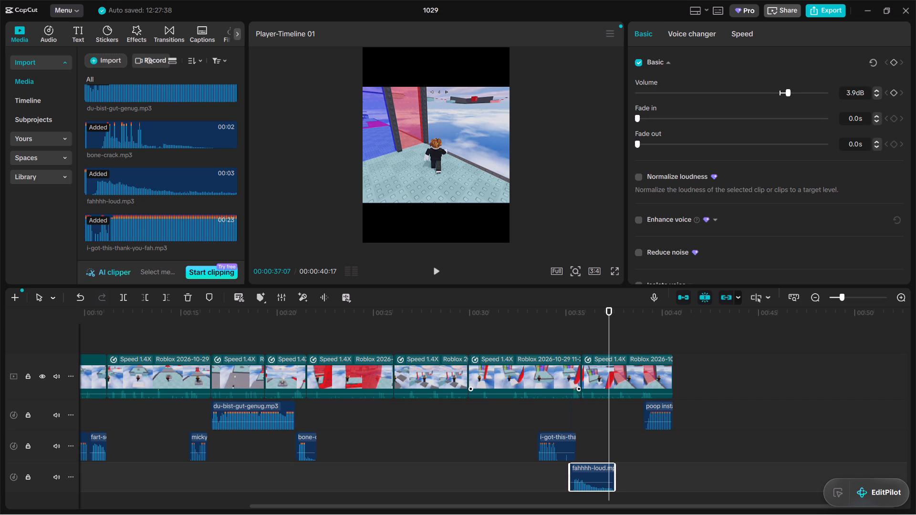
click(598, 362)
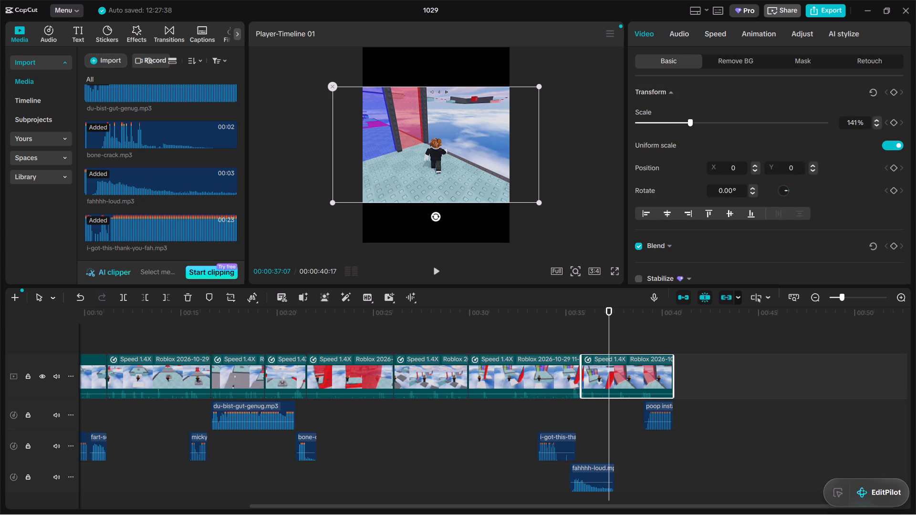
click(708, 33)
click(681, 38)
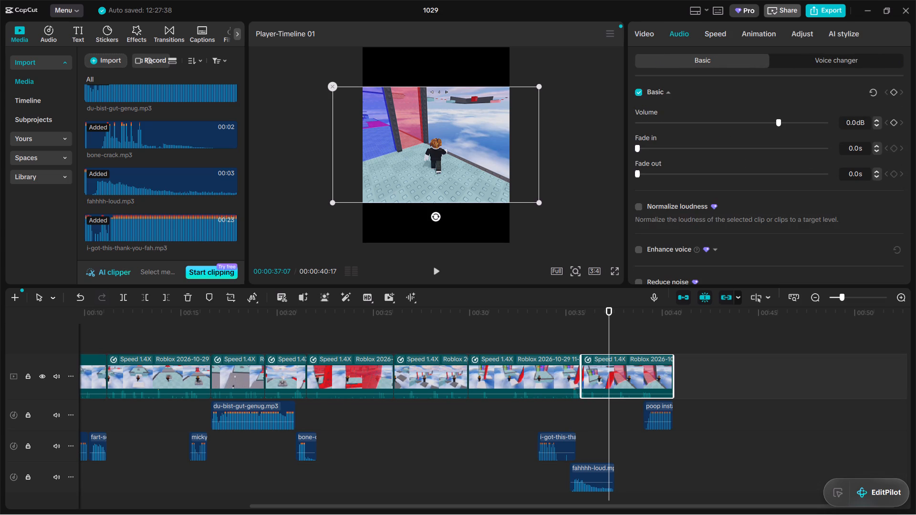
drag(777, 122, 728, 132)
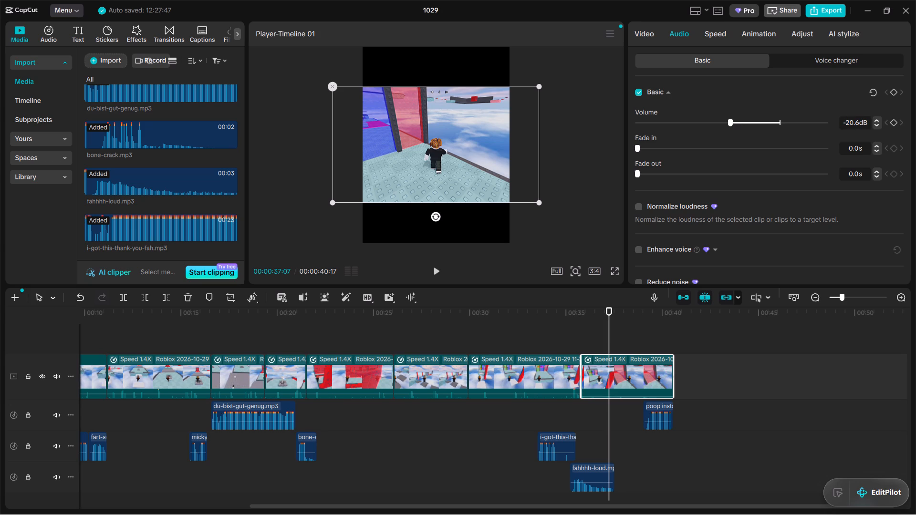
click(563, 337)
key(space)
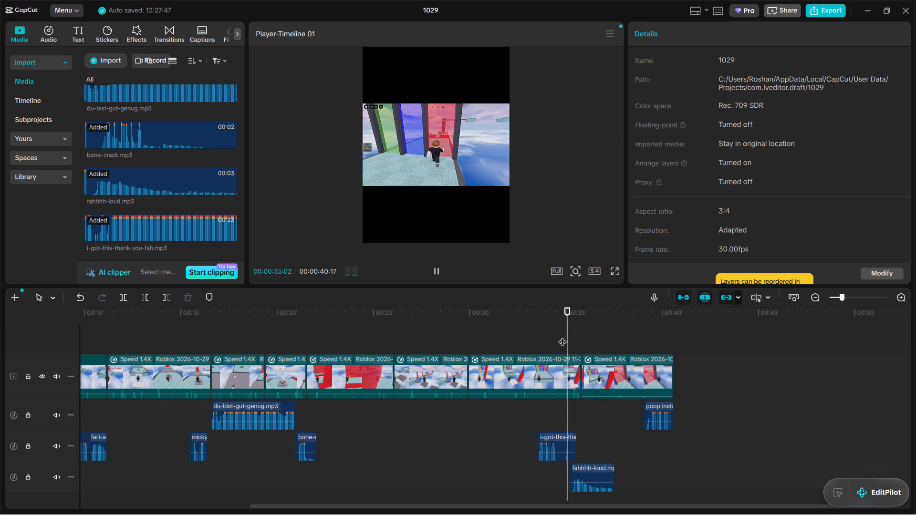
key(space)
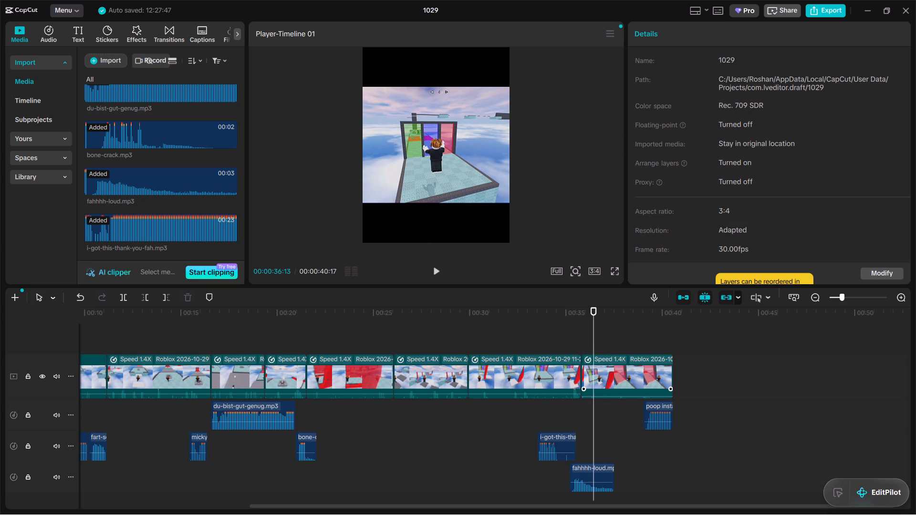
Lower the audio volume of the second-to-last Roblox video clip to -28.5 dB and play back the effects across the cut.
click(602, 375)
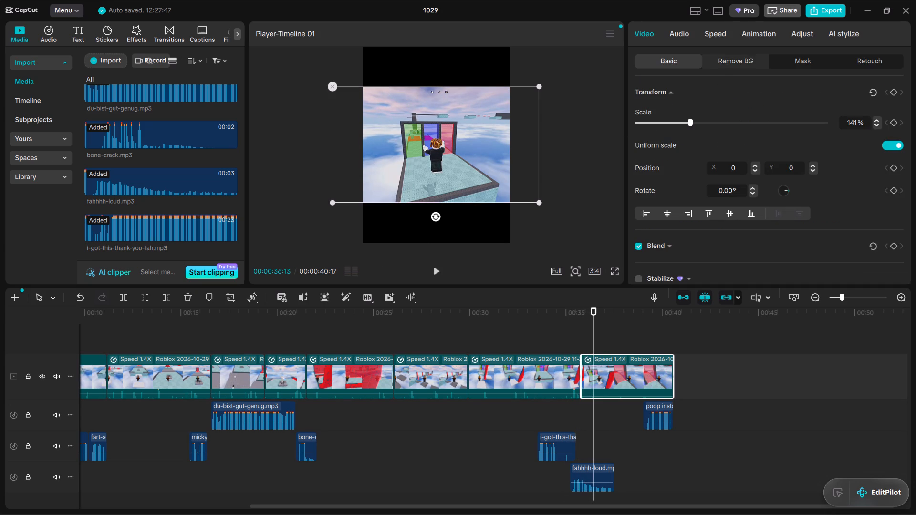
click(681, 32)
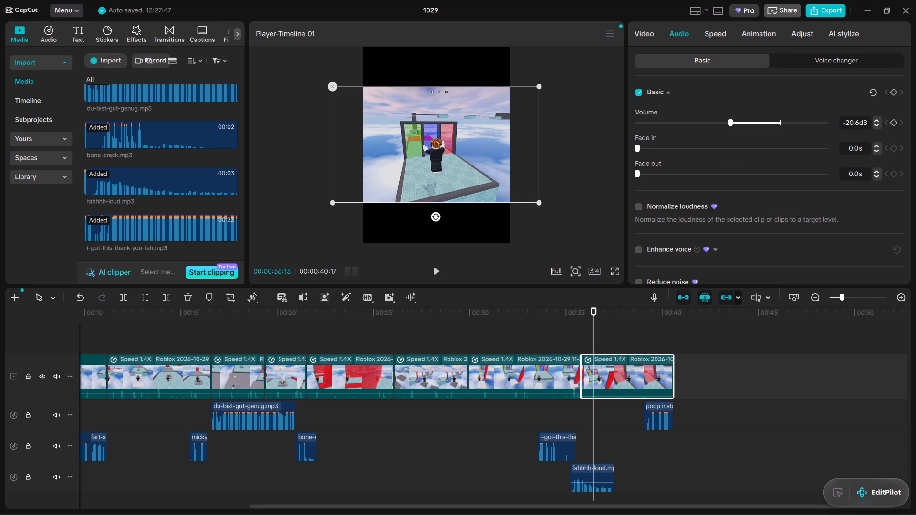
click(540, 386)
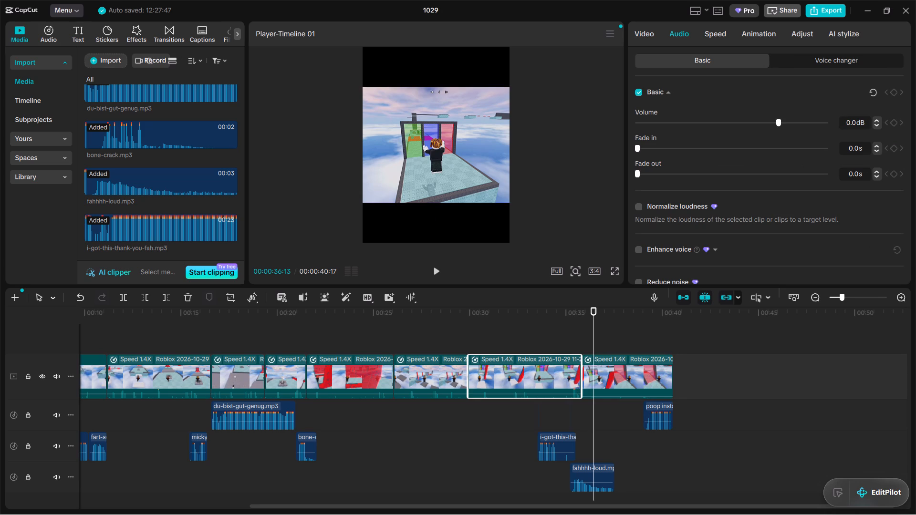
click(709, 125)
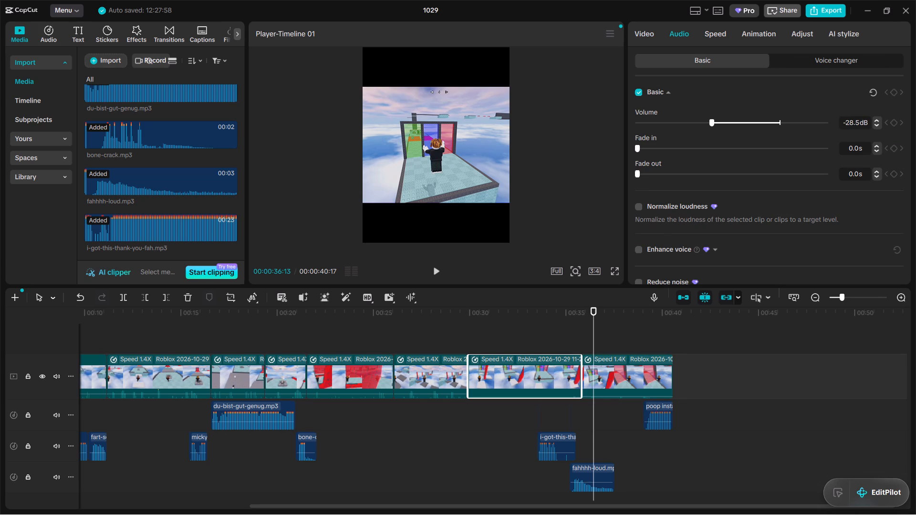
click(496, 326)
key(space)
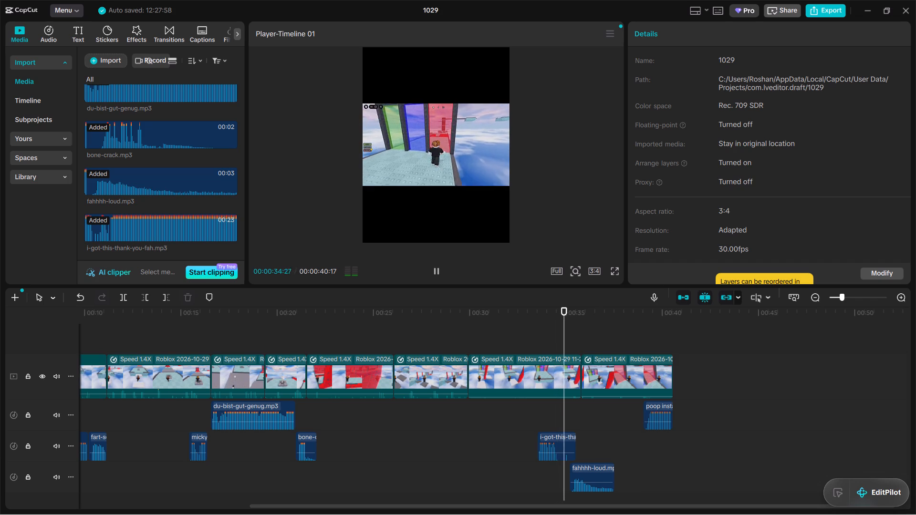
key(space)
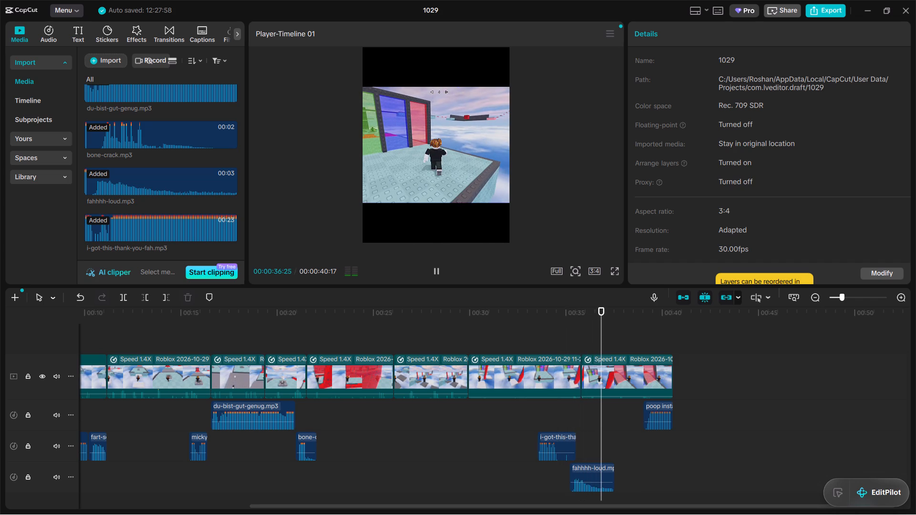
Play back the ending from about 00:00:30, then step back to about 00:00:35 to review the effect timing and audio balance.
click(509, 394)
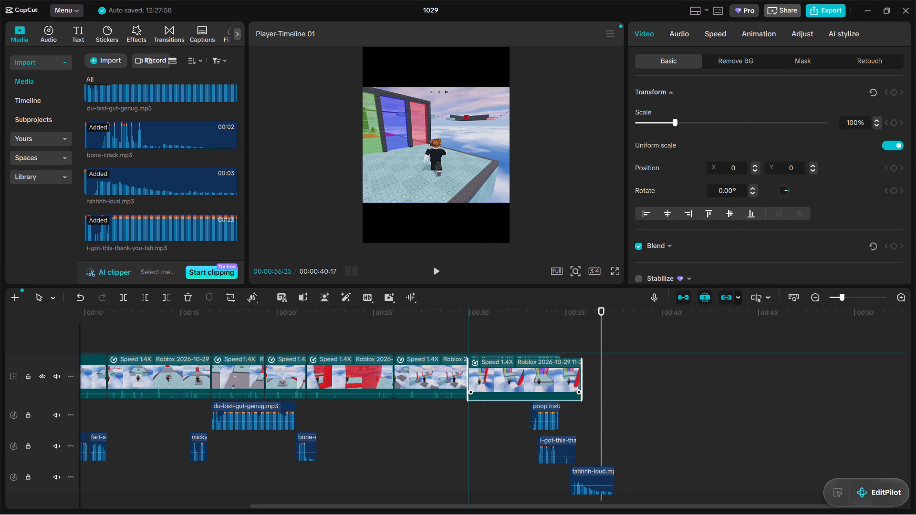
click(484, 310)
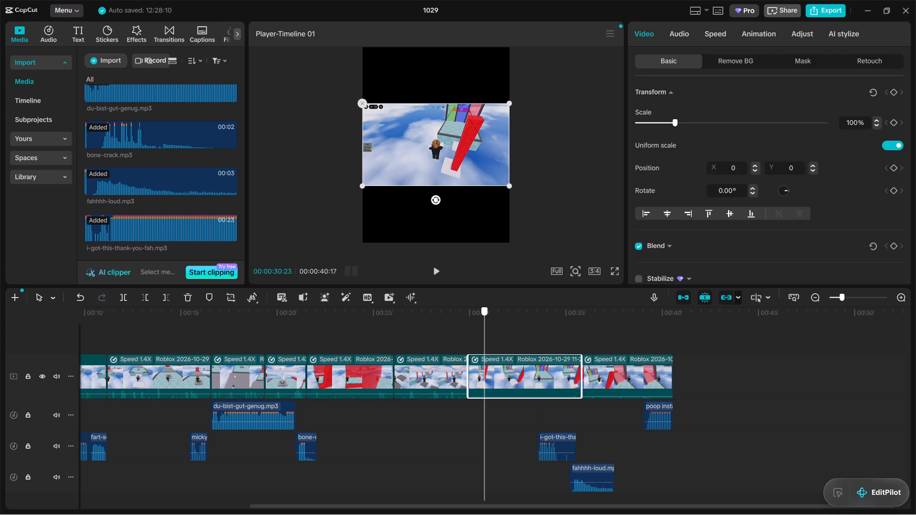
click(458, 332)
key(space)
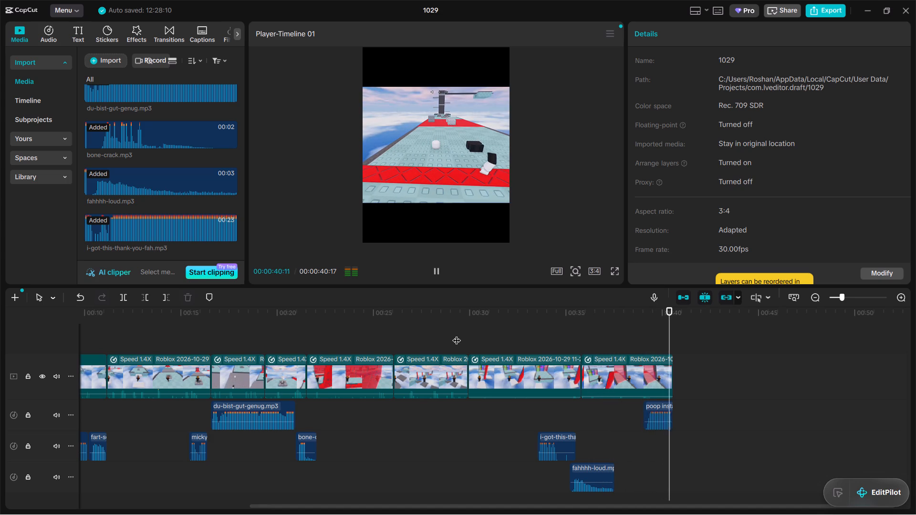
key(Left)
key(Left)
key(Left)
key(Left)
key(Left)
key(Left)
key(Left)
key(Left)
key(Left)
key(Left)
key(Left)
key(Left)
key(Left)
key(Left)
key(Left)
key(Left)
key(Left)
key(Left)
key(Left)
key(Left)
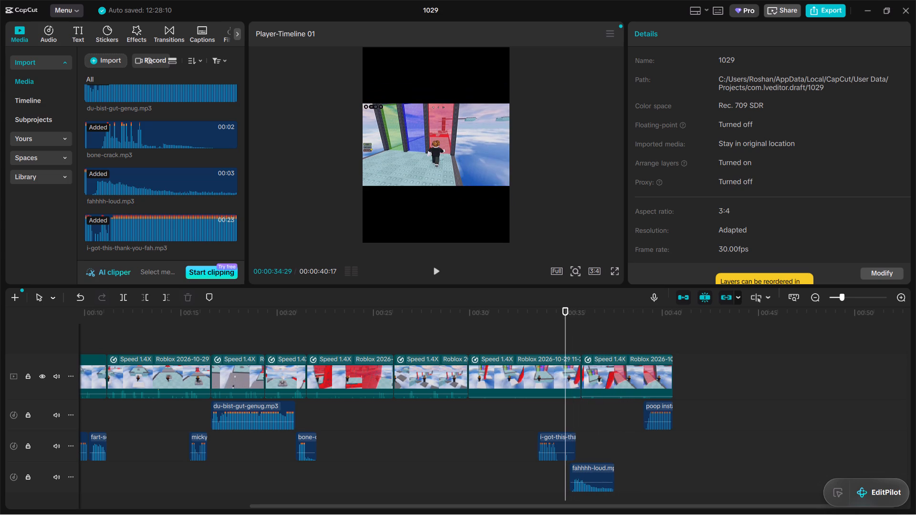
Play back the timeline from the beginning to review all the sound effects, then stop at 00:00:22:08 just after the bone-crack clip.
click(316, 338)
key(space)
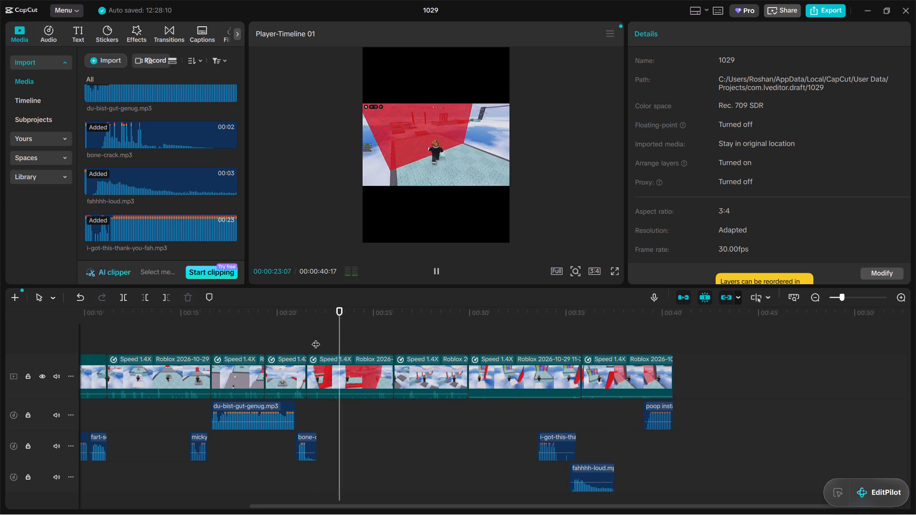
drag(368, 314, 0, 314)
key(space)
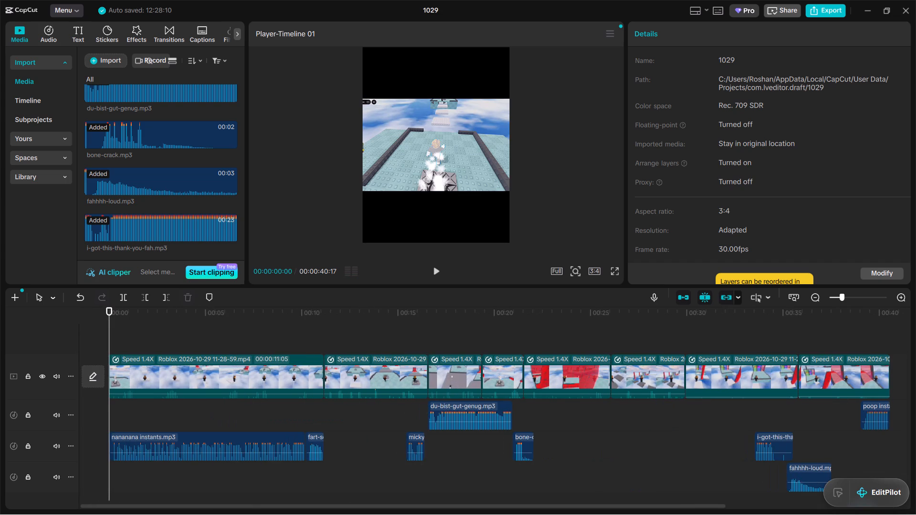
key(space)
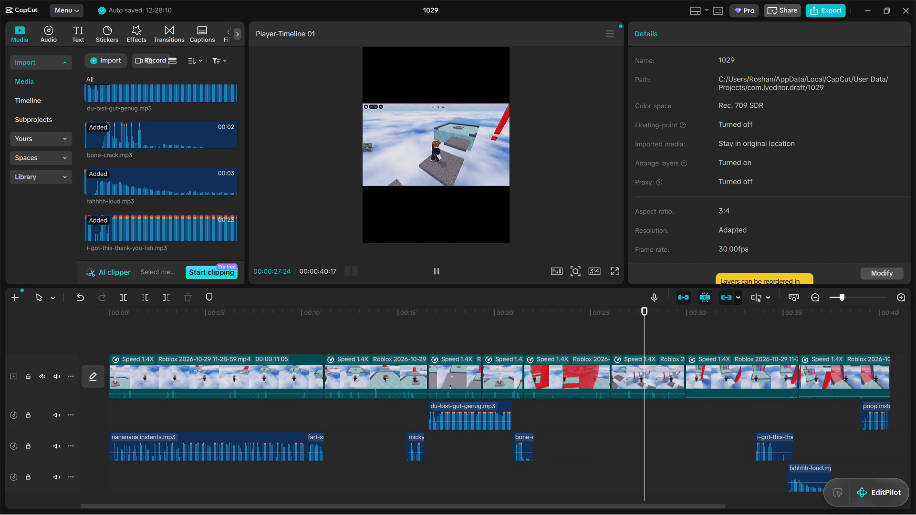
click(538, 330)
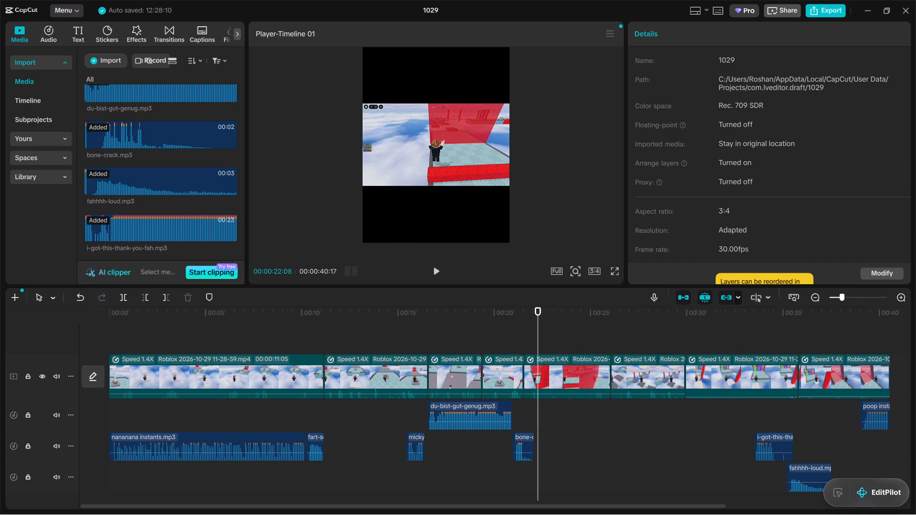
Import the ive-got-this-faaaaaaaaahhhhh audio file from the D: drive into the project media and preview it.
click(102, 69)
click(106, 62)
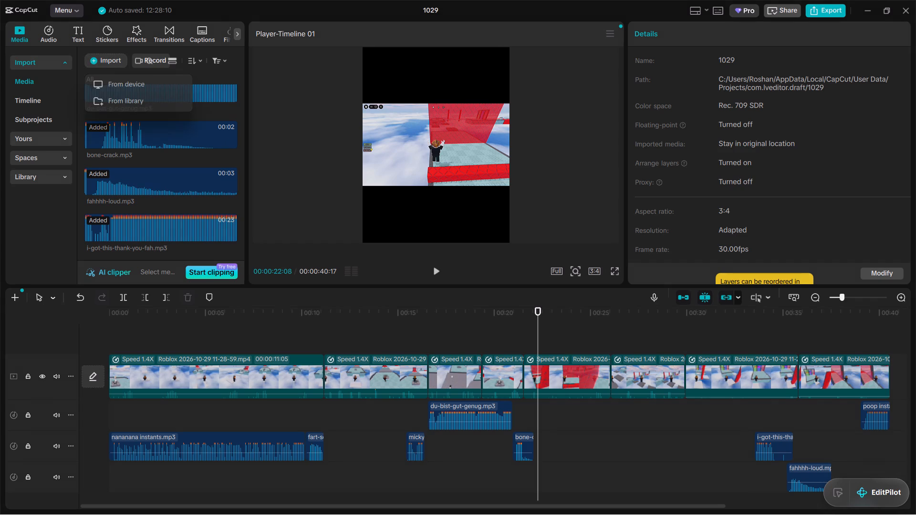
click(142, 86)
scroll(143, 193, down, 1)
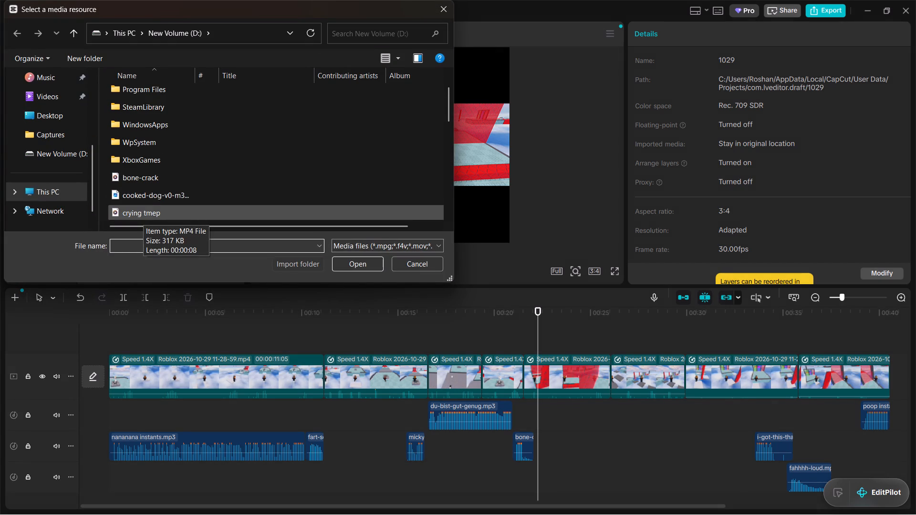
scroll(144, 216, down, 1)
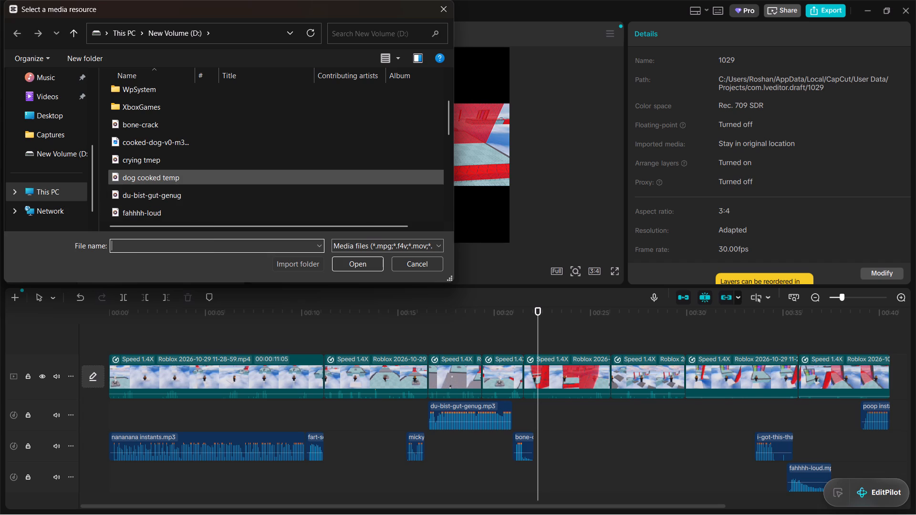
scroll(155, 196, down, 1)
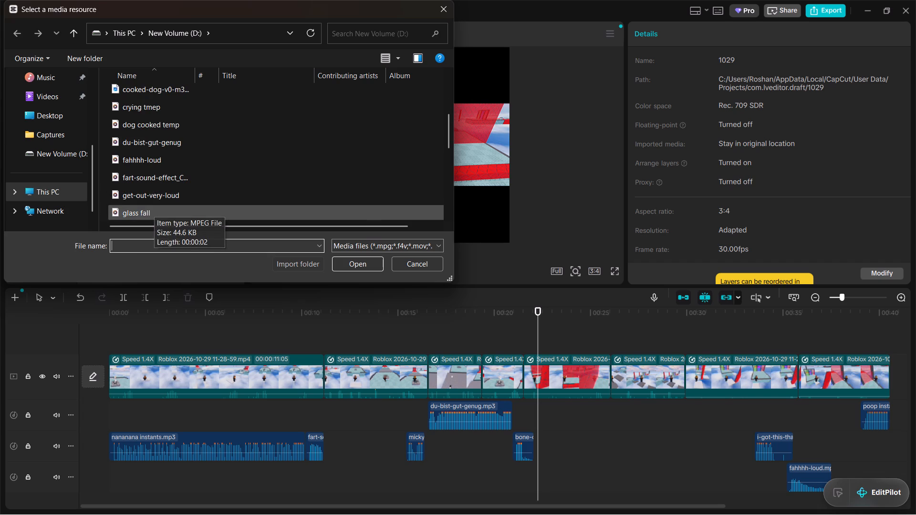
drag(446, 126, 447, 127)
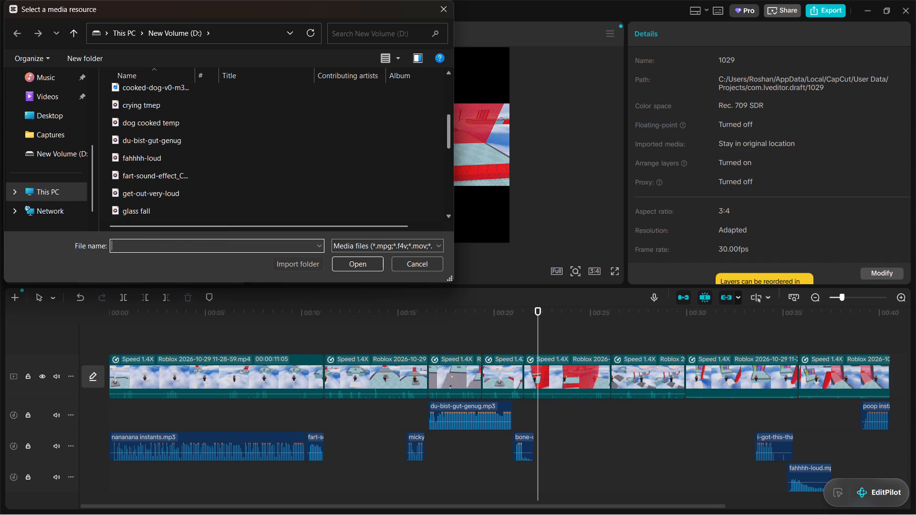
drag(447, 127, 450, 144)
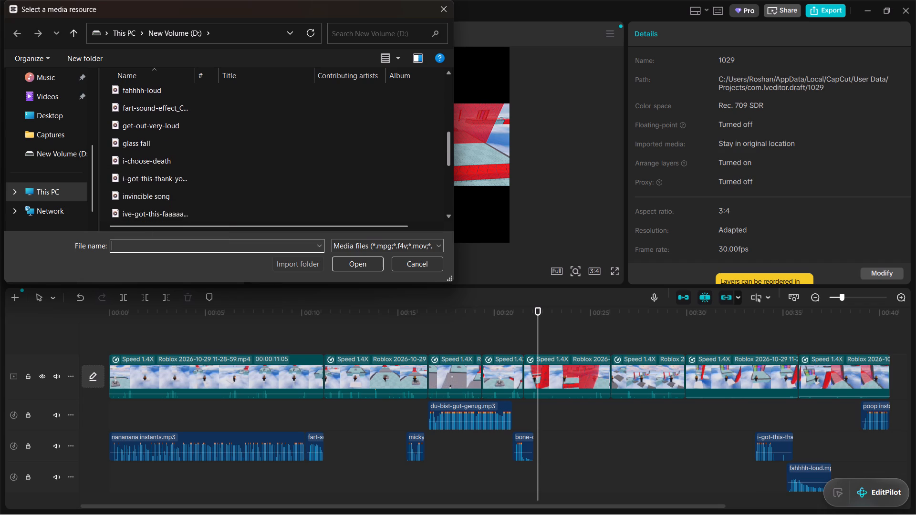
drag(450, 144, 453, 149)
click(239, 196)
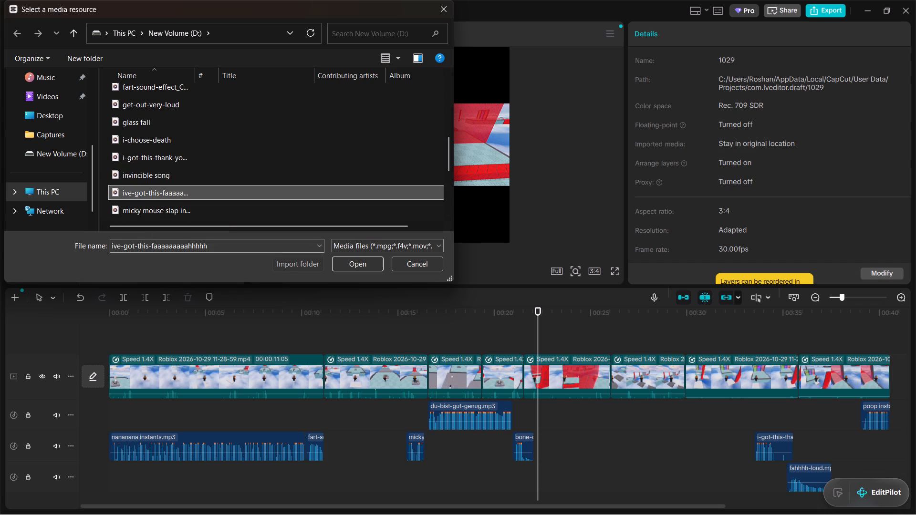
click(365, 263)
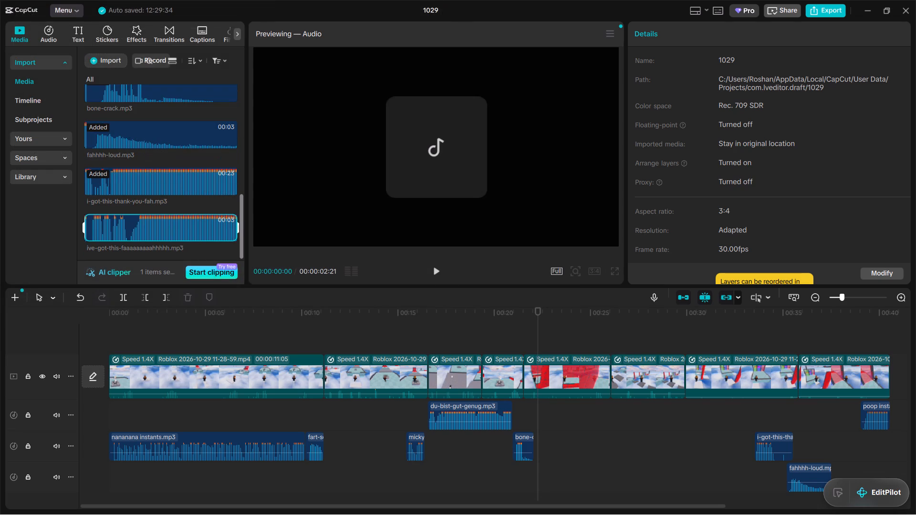
click(435, 269)
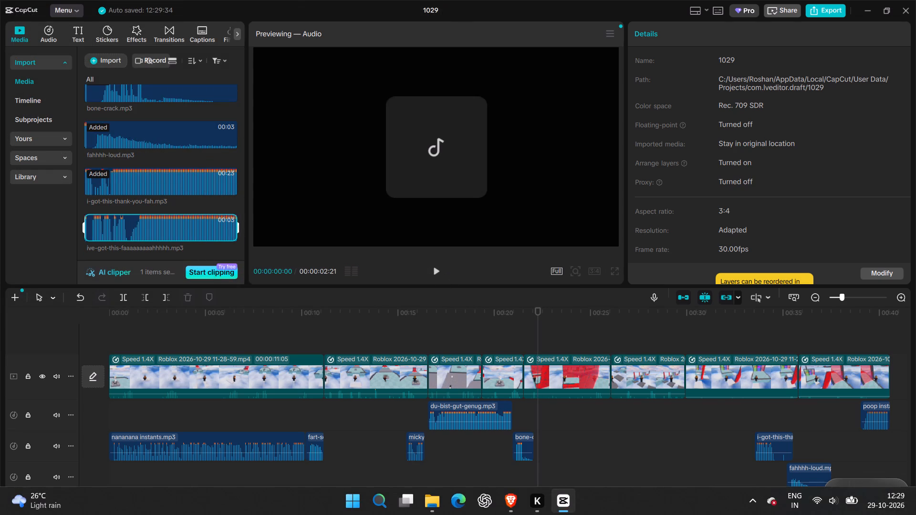
Place the ive-got-this-faaaaaaaaahhhhh clip on the first audio track at about 00:00:34, above the i-got-this-thank-you-fah clip.
drag(593, 507, 780, 498)
drag(128, 223, 483, 436)
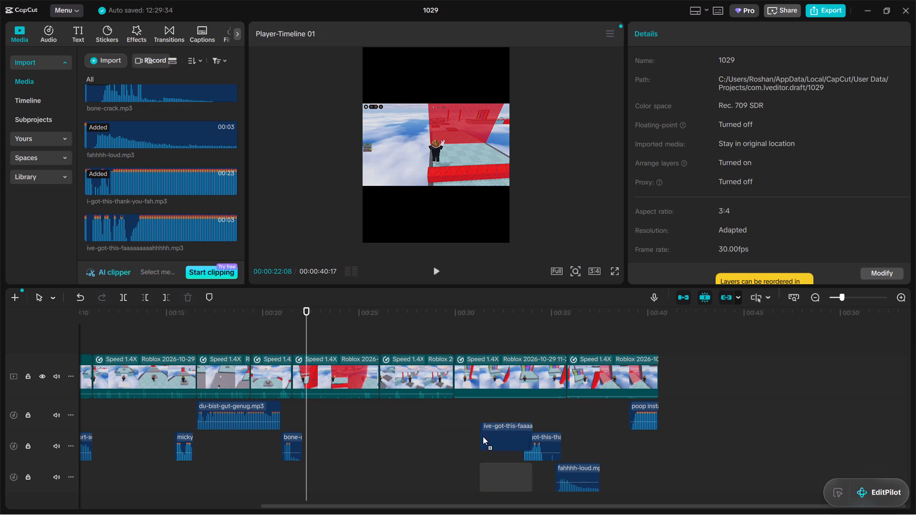
drag(483, 436, 526, 417)
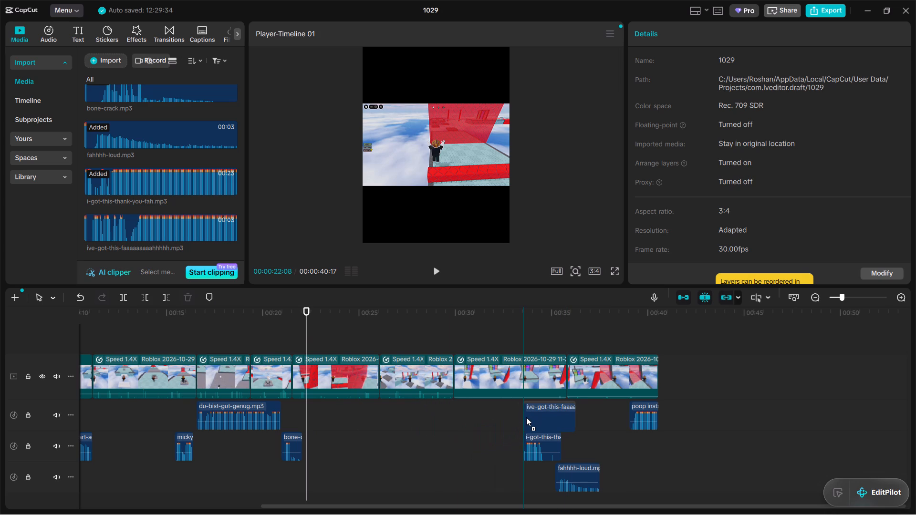
drag(526, 417, 535, 417)
Delete the i-got-this-thank-you-fah and fahhhh-loud clips from the timeline.
click(541, 446)
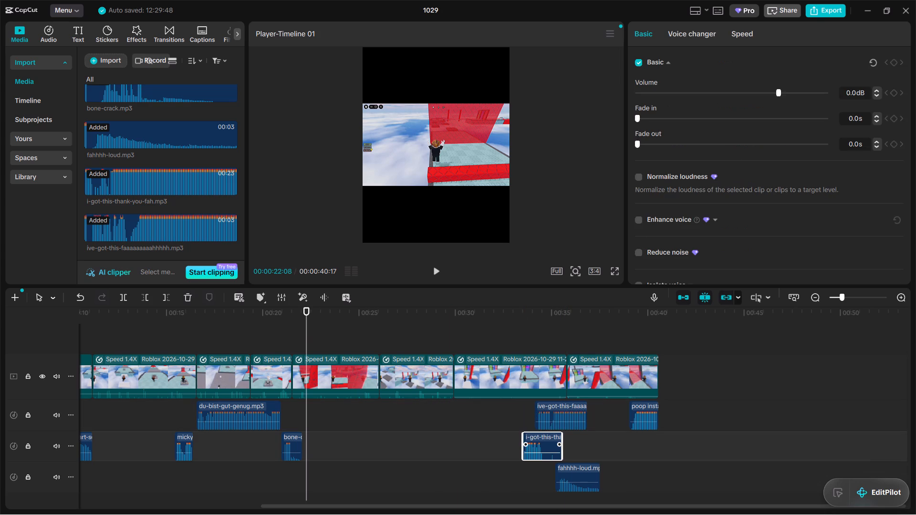
click(184, 297)
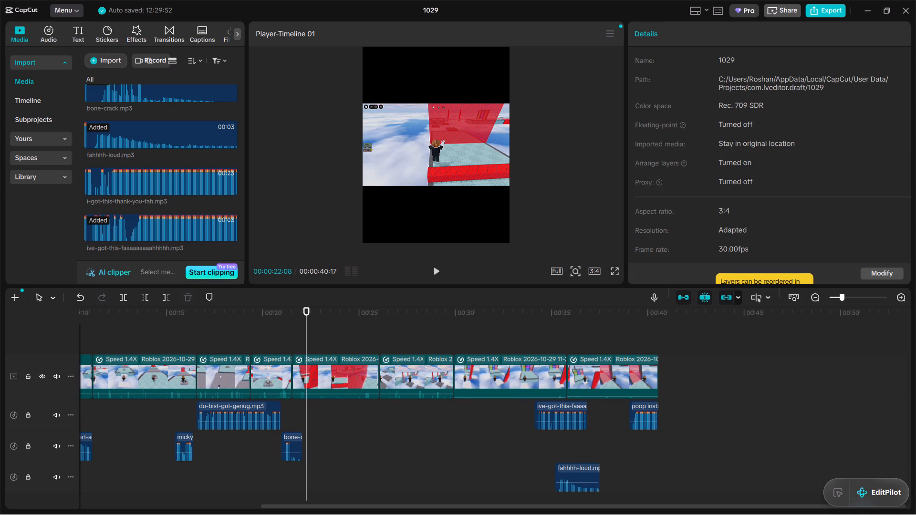
click(572, 466)
click(190, 301)
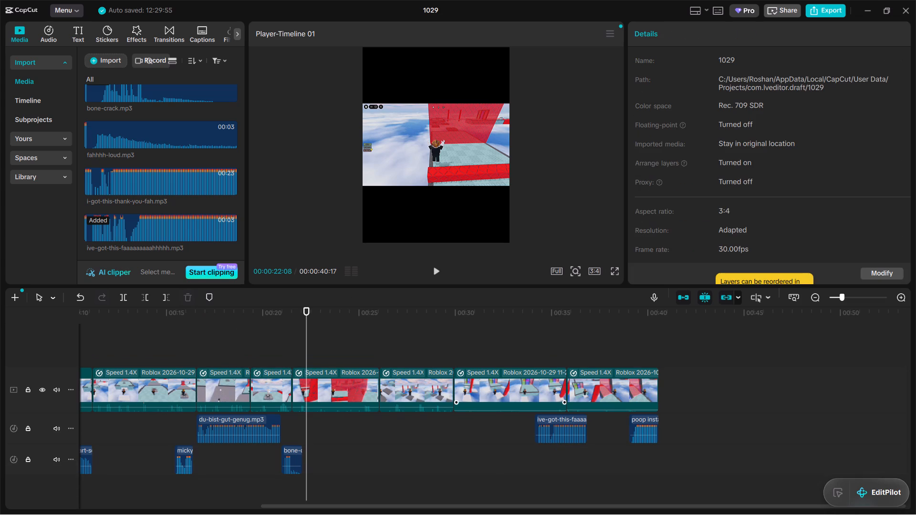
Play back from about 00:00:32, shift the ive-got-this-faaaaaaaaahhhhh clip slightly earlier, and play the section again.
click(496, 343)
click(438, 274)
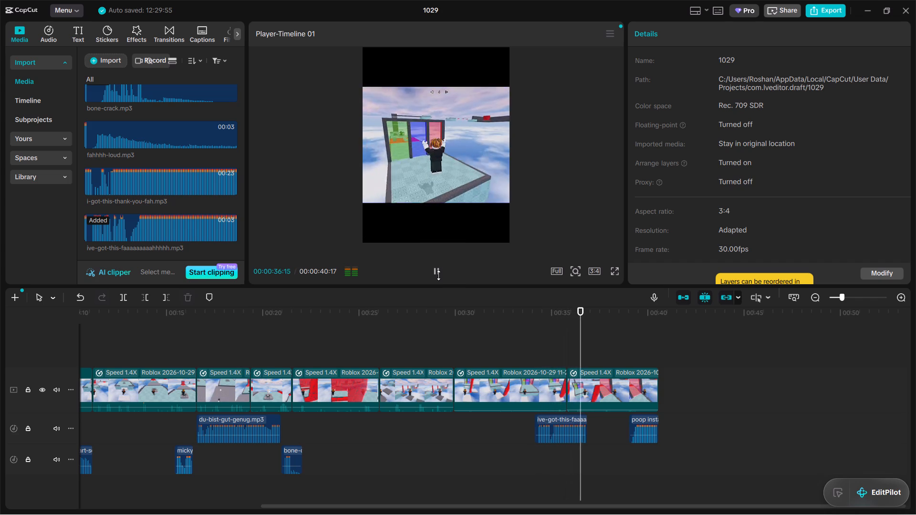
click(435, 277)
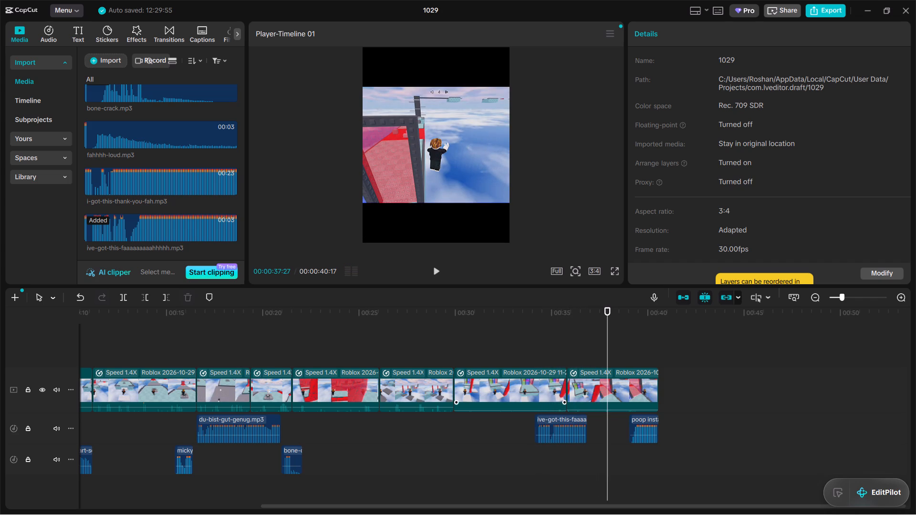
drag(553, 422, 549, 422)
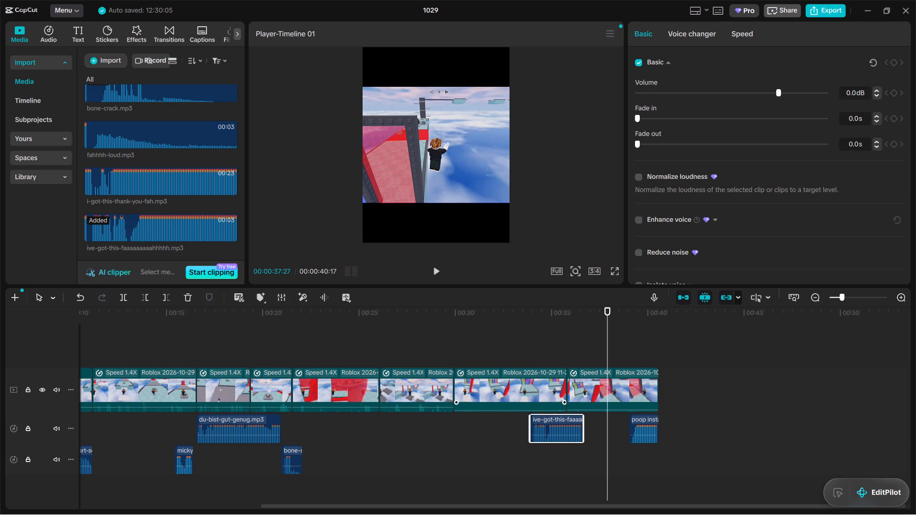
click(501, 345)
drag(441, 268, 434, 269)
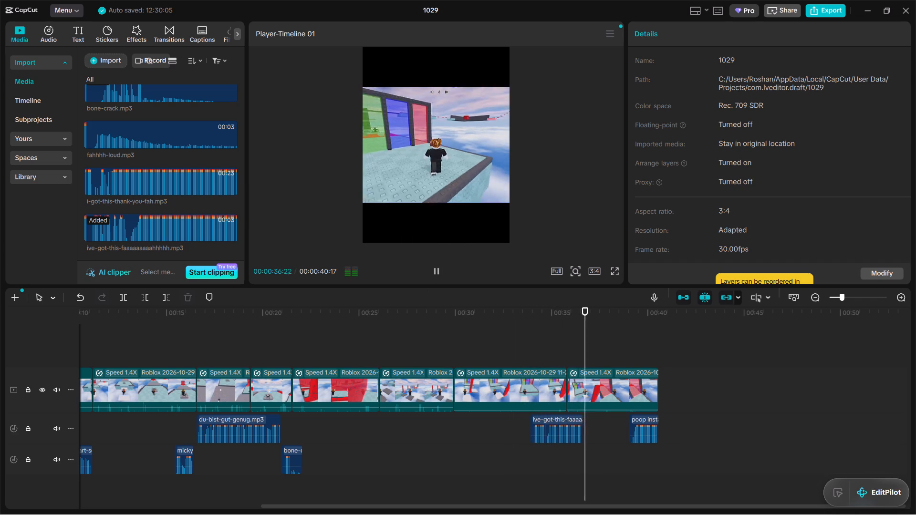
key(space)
Shift the ive-got-this-faaaaaaaaahhhhh clip slightly later, starting just after 00:00:34, and play back the section across the cut.
drag(542, 418, 542, 418)
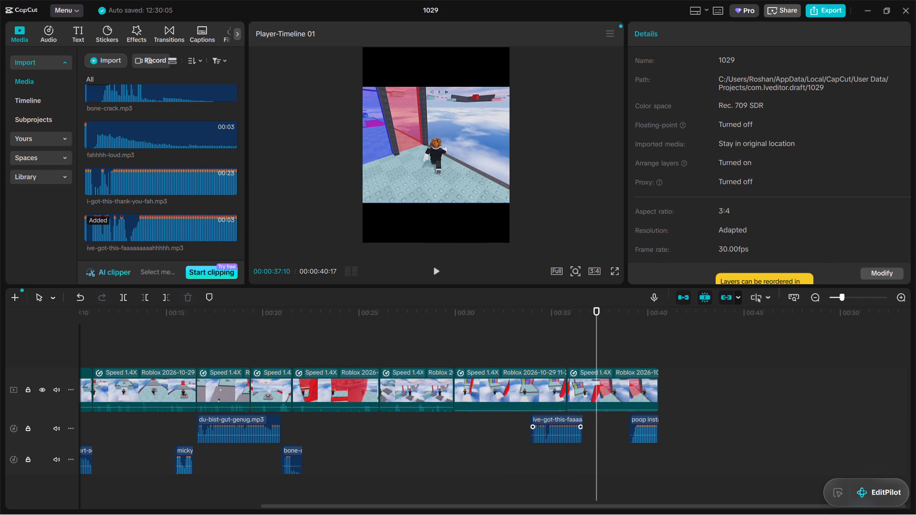
drag(542, 418, 548, 418)
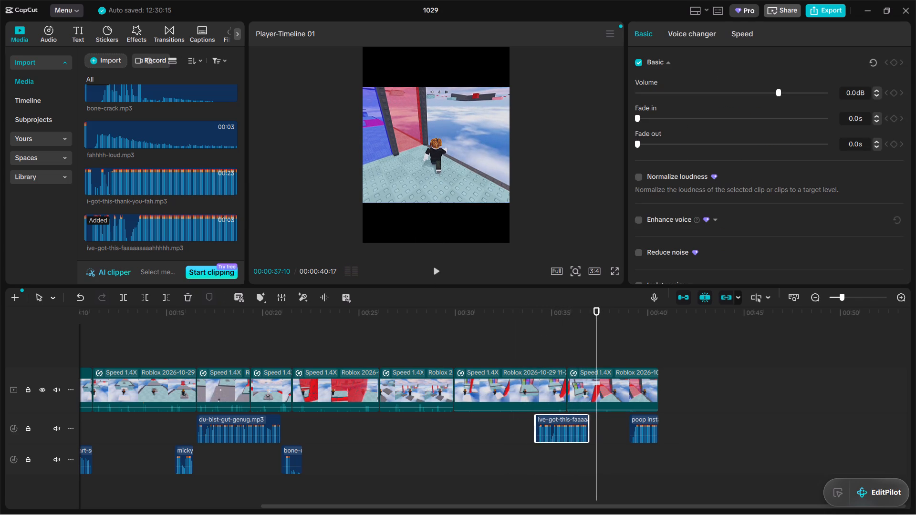
click(515, 348)
key(space)
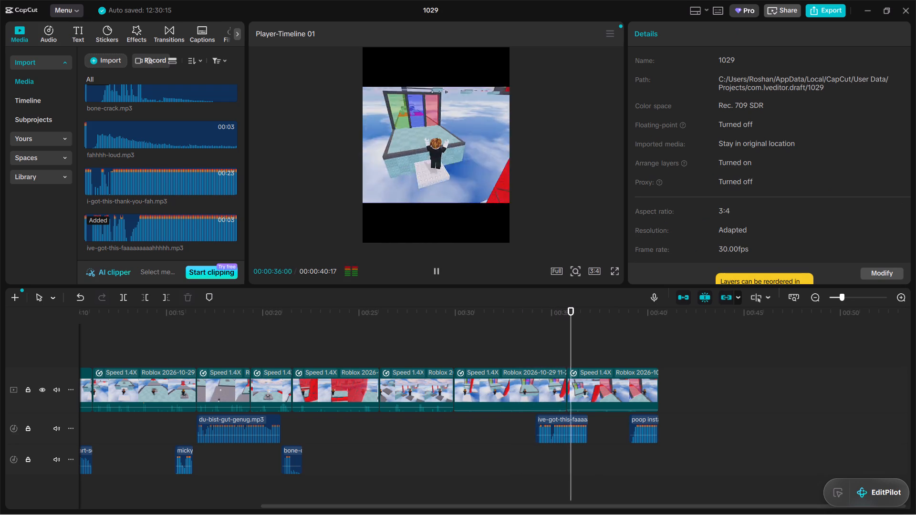
key(space)
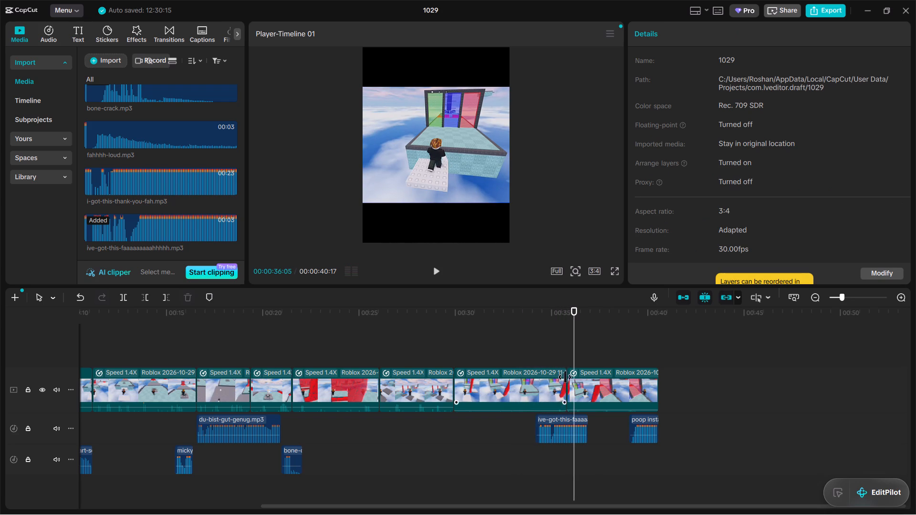
Trim off the end of the ive-got-this-faaaaaaaaahhhhh clip at 00:00:35:23, at the cut before the last video clip.
key(Left)
key(Left)
key(Left)
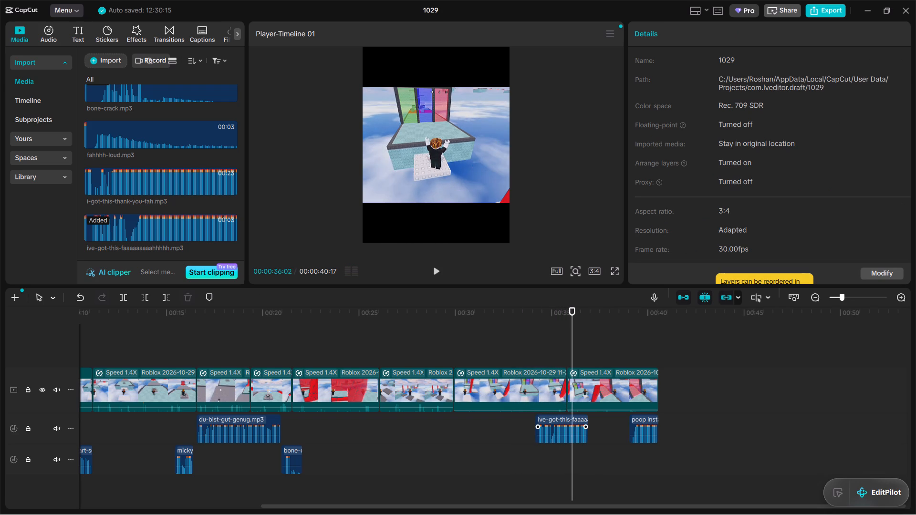
key(Left)
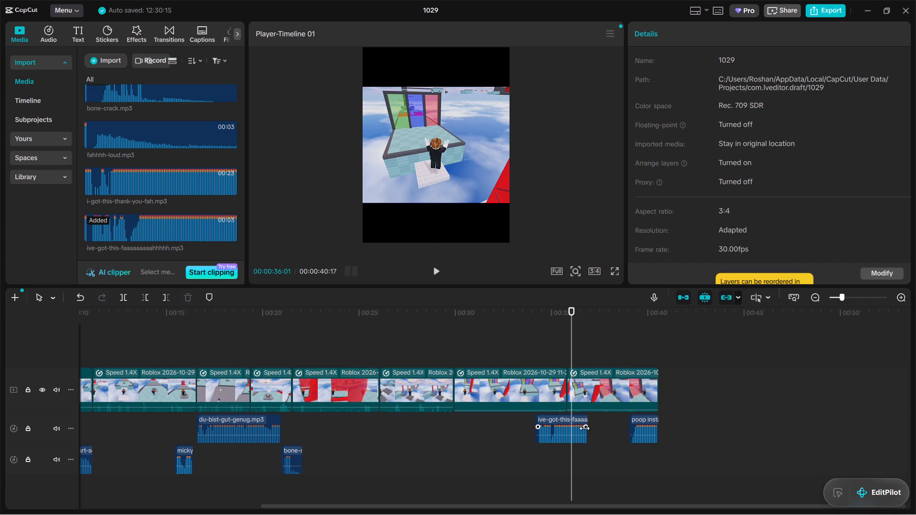
click(579, 426)
key(Left)
key(Left)
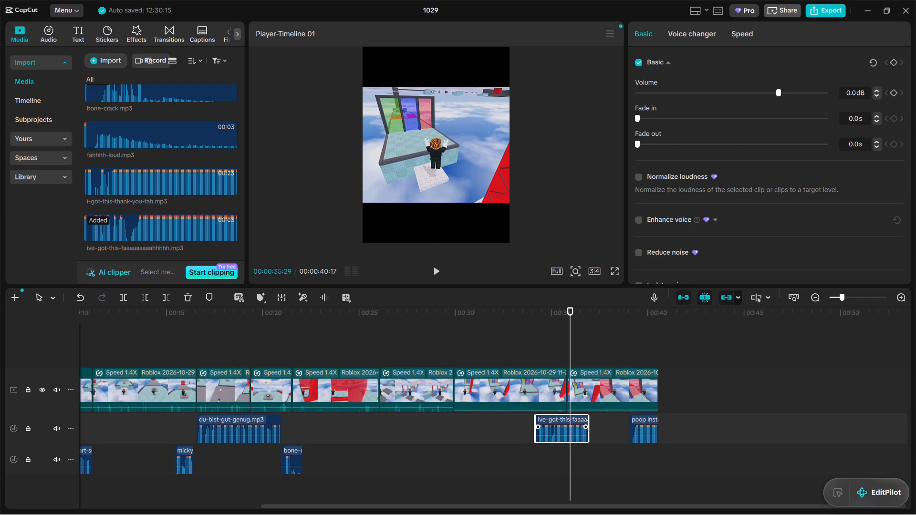
key(Left)
key(Left)
key(Left)
key(Left)
key(Left)
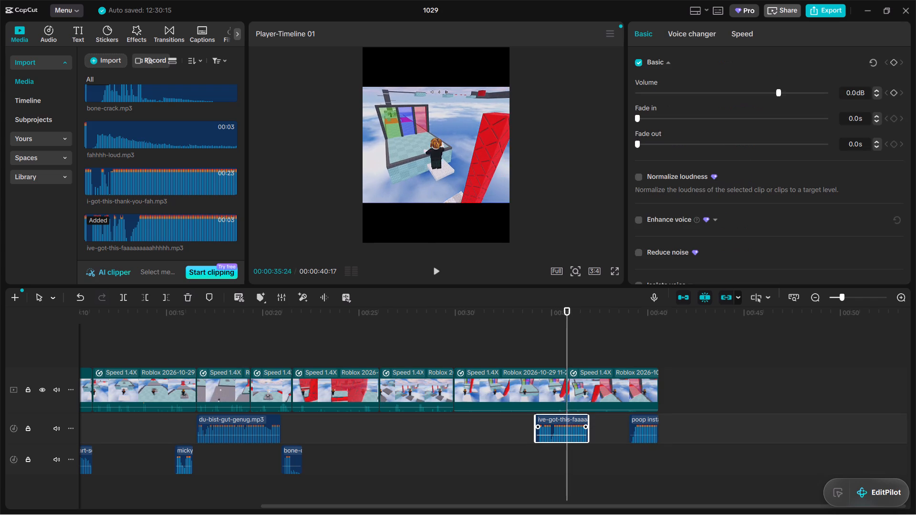
key(Left)
key(Left)
key(Left)
key(Right)
key(Right)
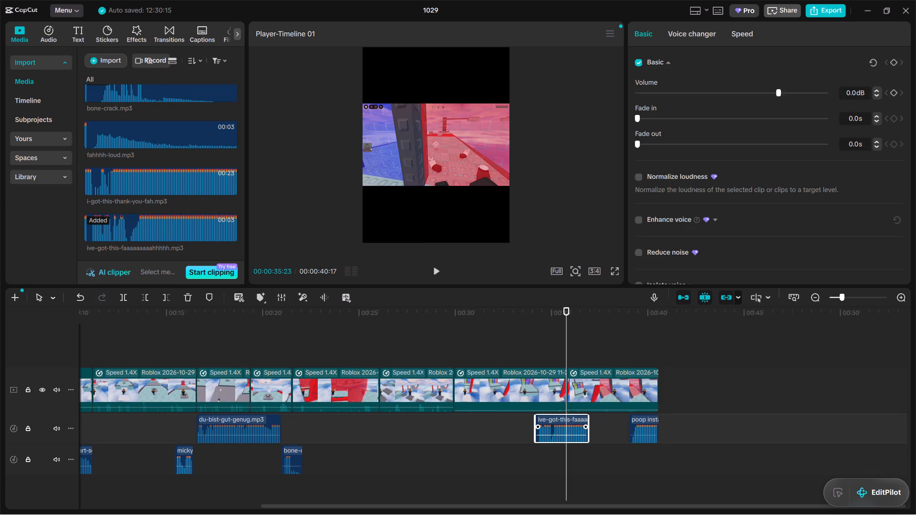
key(Right)
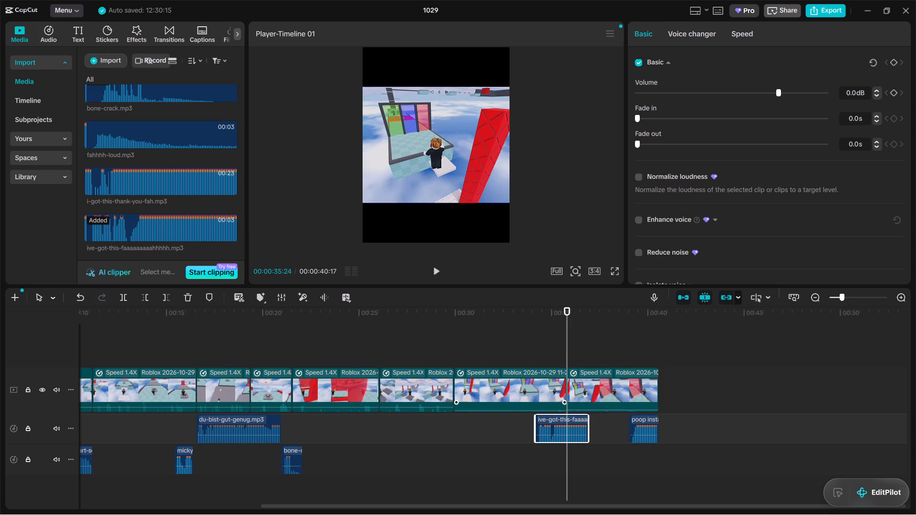
key(Left)
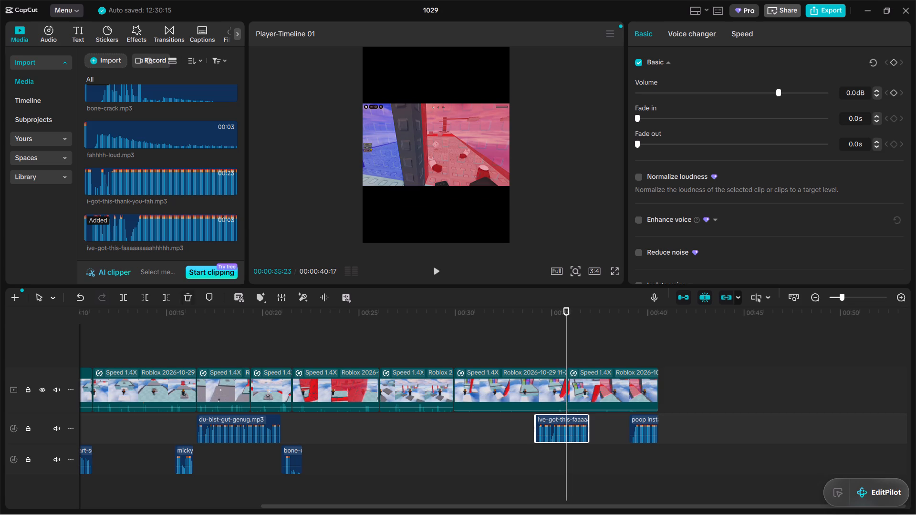
click(159, 297)
Play back from about 00:00:33 to the end to check the trimmed effect, then move the playhead to 00:00:23:24.
click(513, 339)
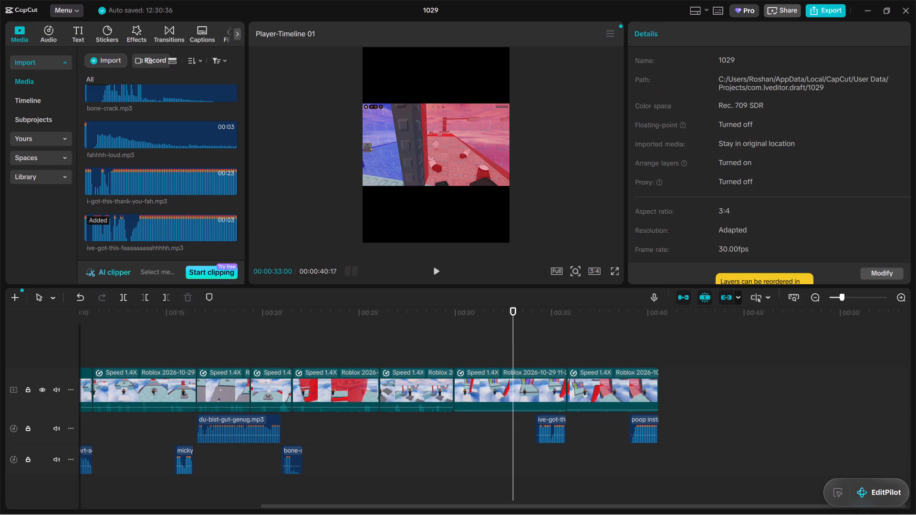
key(Left)
key(space)
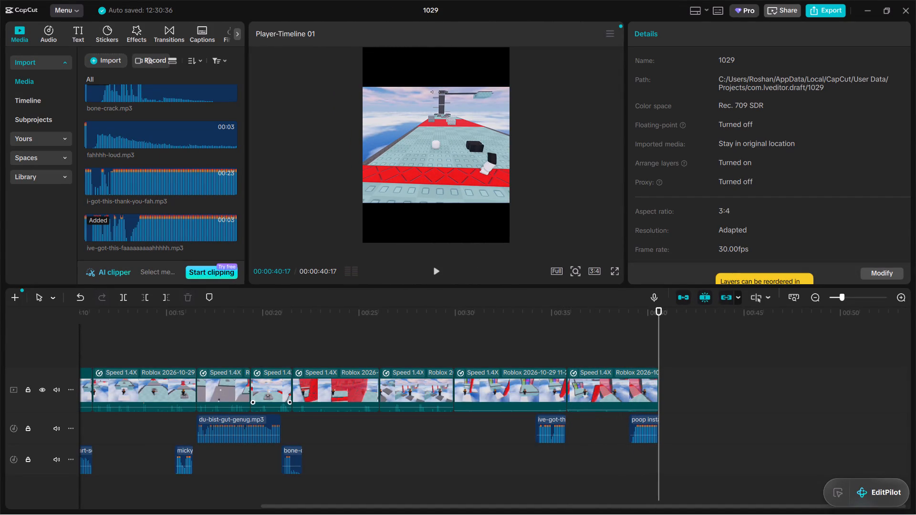
click(336, 356)
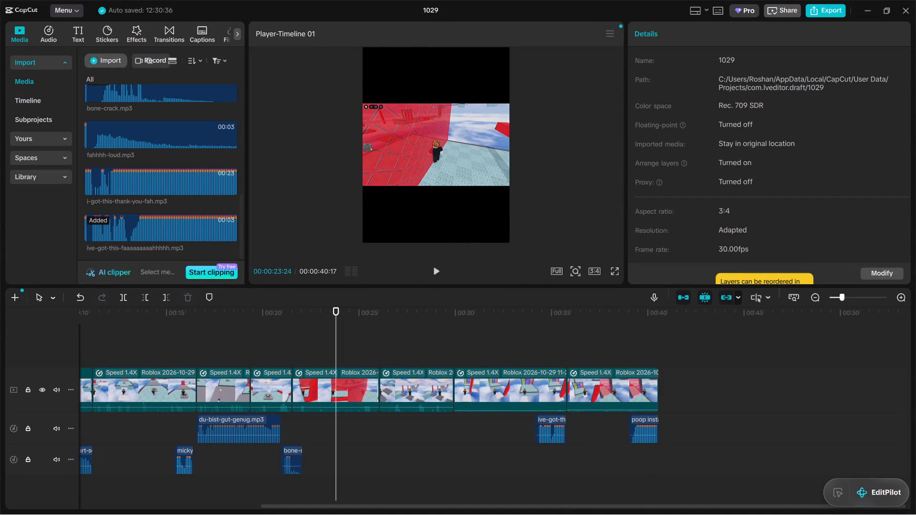
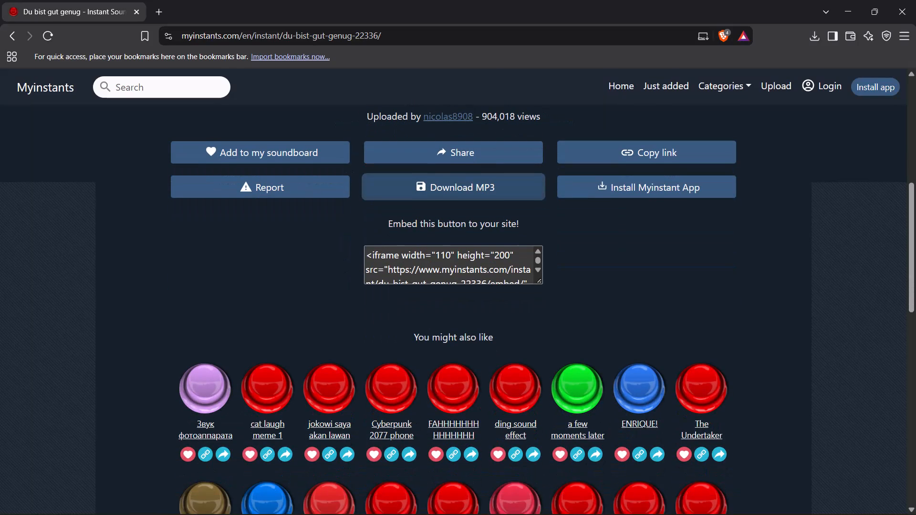
In the browser, preview the related sounds suggested for Du bist gut genug, from FAHHHHHHHHHHHHHH to Taco Bell Bong, listening for usable effects.
click(463, 384)
click(521, 393)
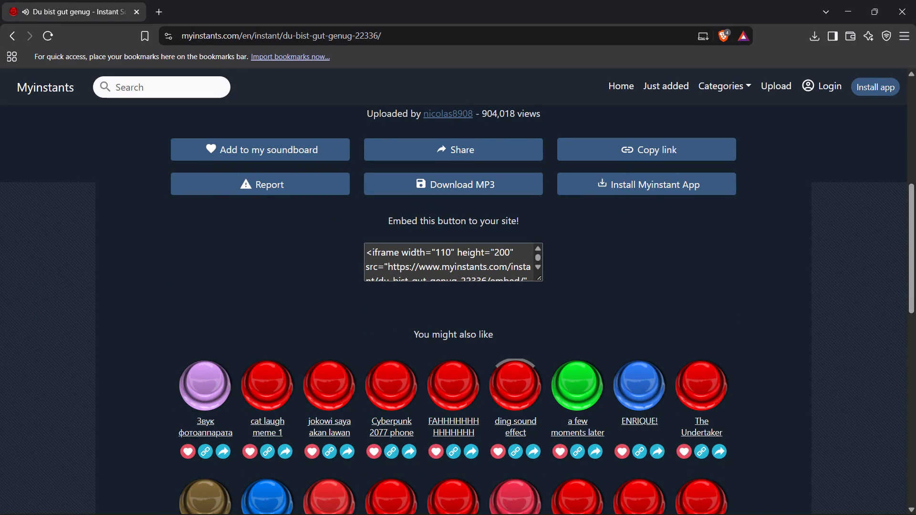
click(580, 386)
scroll(664, 400, down, 2)
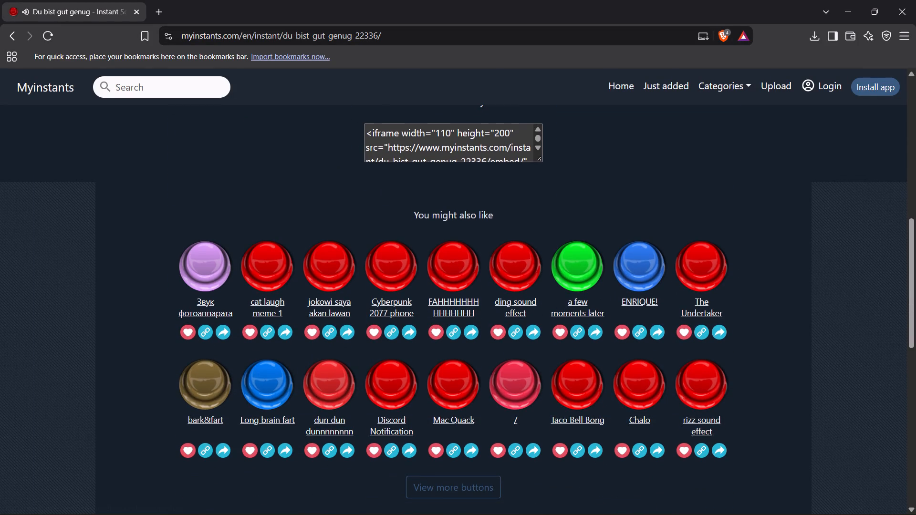
click(638, 275)
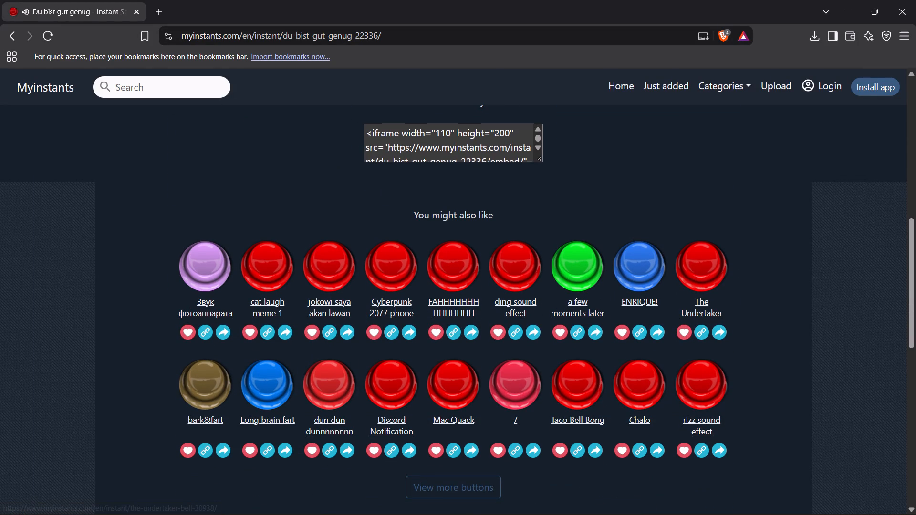
click(702, 283)
click(271, 286)
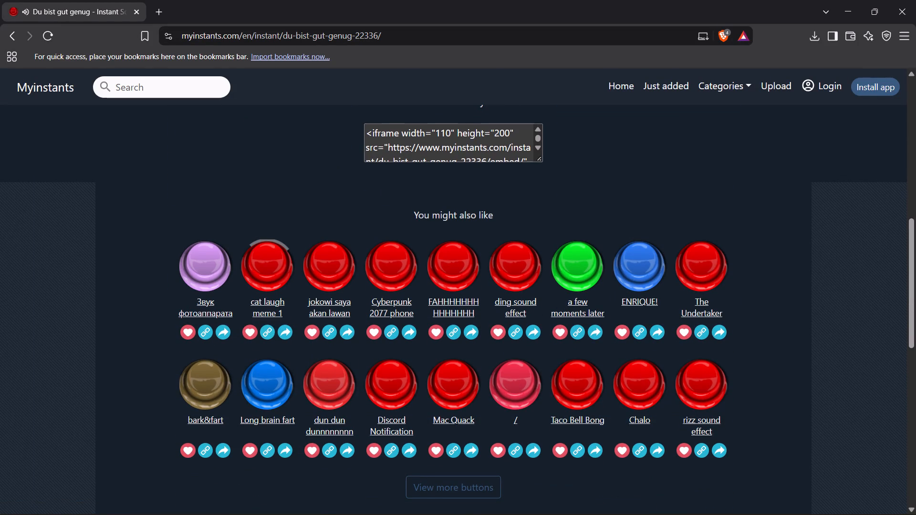
click(198, 291)
click(274, 389)
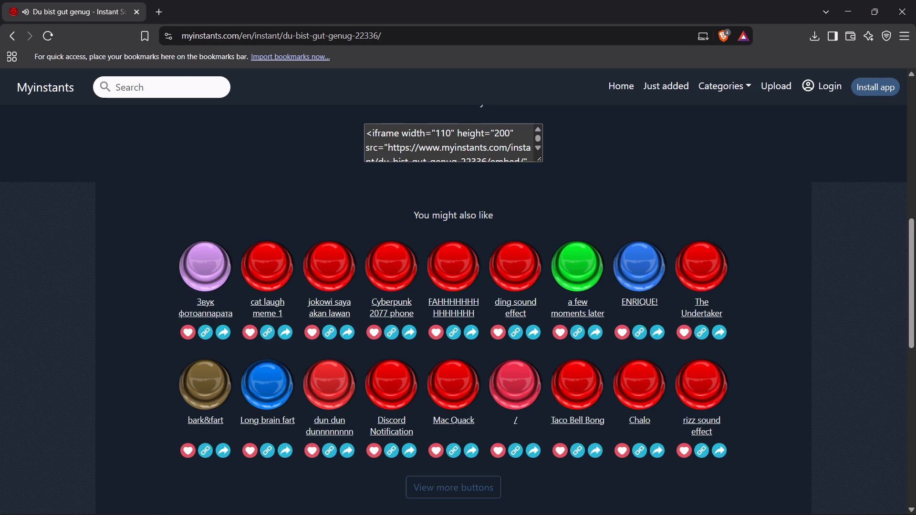
click(210, 392)
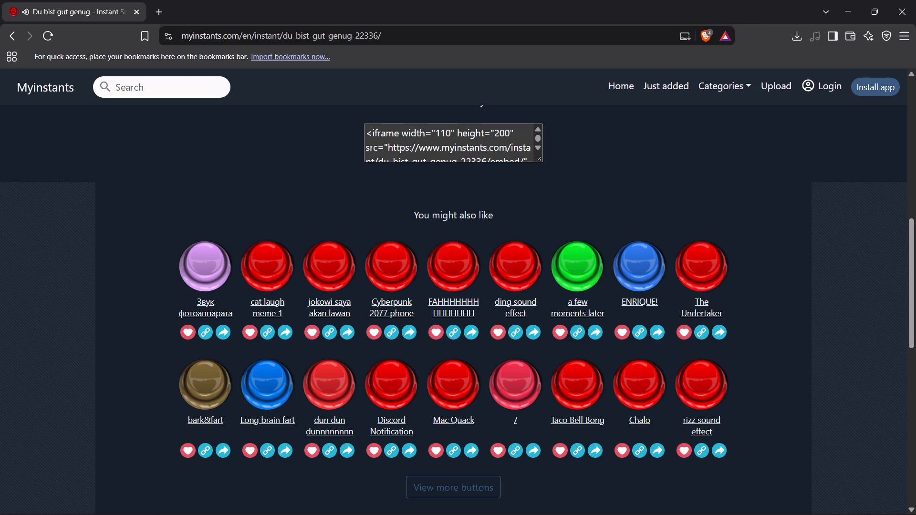
click(400, 392)
click(329, 390)
click(600, 394)
scroll(650, 398, down, 2)
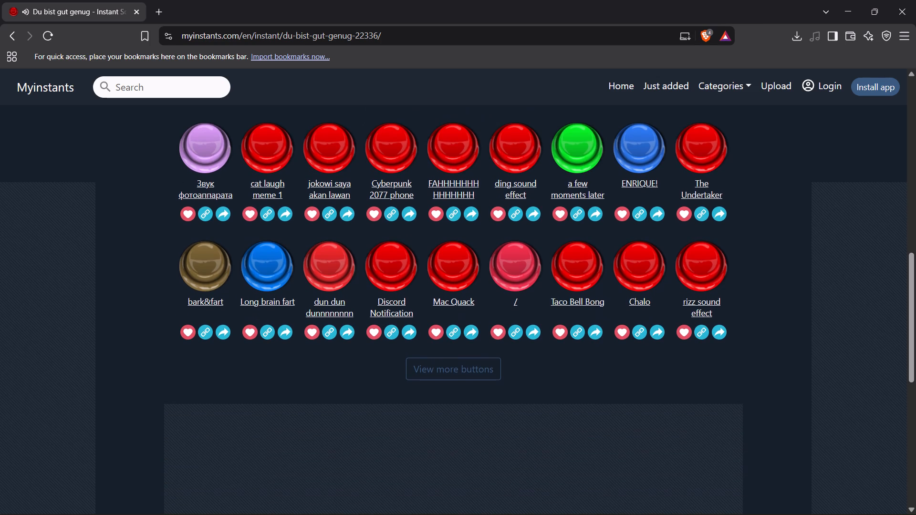
Open the Trending in India listing and preview its meme sounds, including Punch Sound, CID LE MDC and baby laughing meme.
click(485, 379)
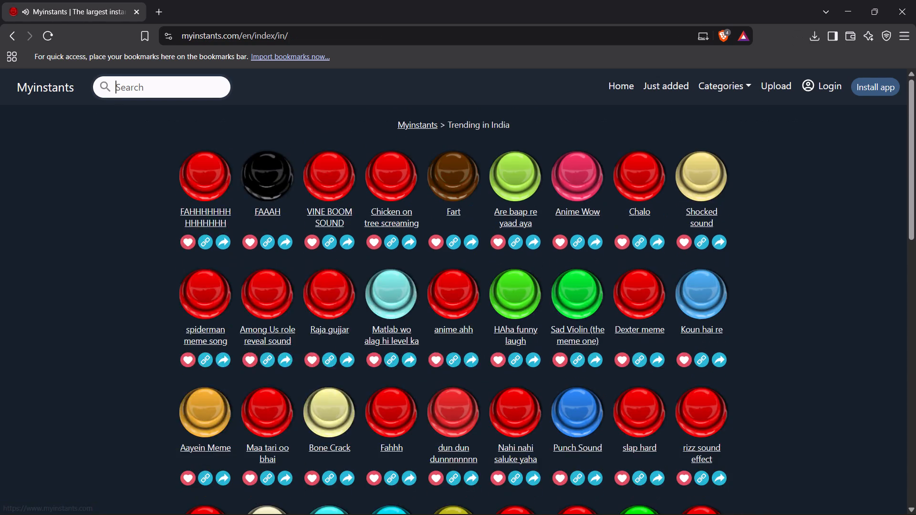
scroll(523, 387, down, 1)
click(527, 412)
click(583, 425)
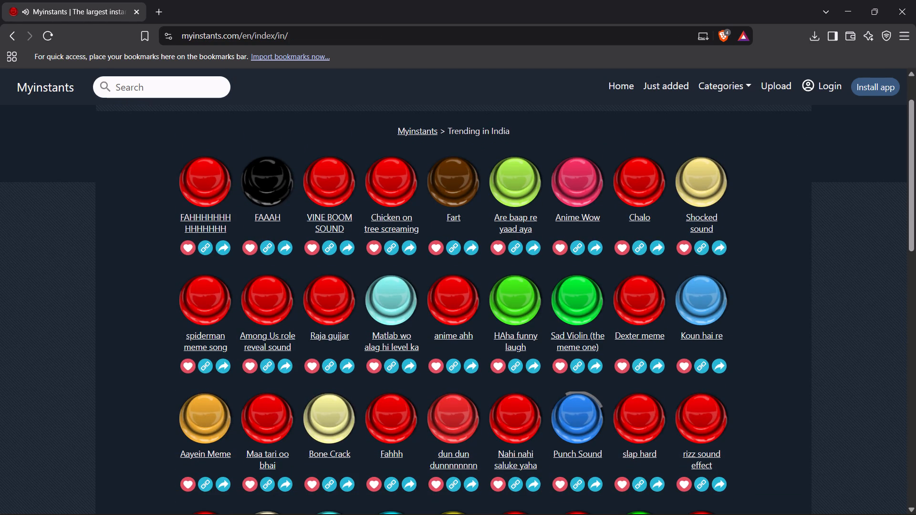
scroll(581, 439, down, 2)
click(572, 427)
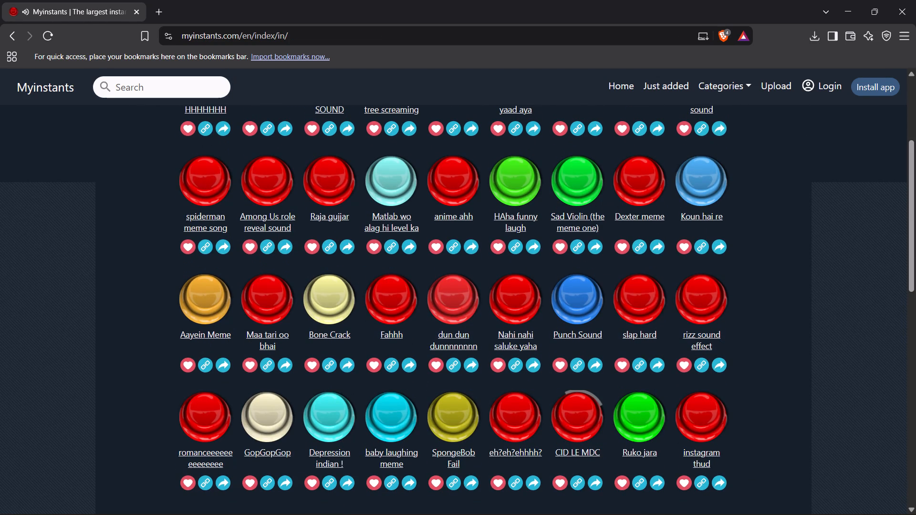
click(385, 425)
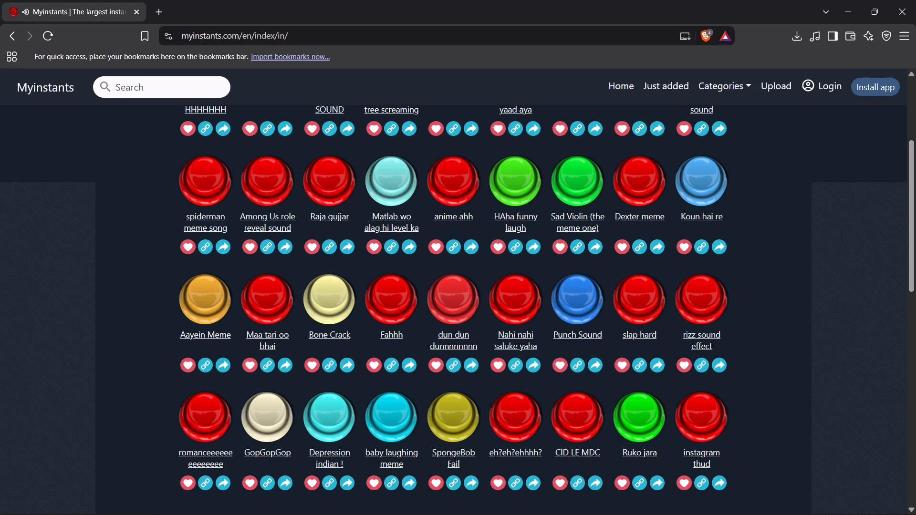
Open the Punch Sound page and download its MP3.
click(583, 339)
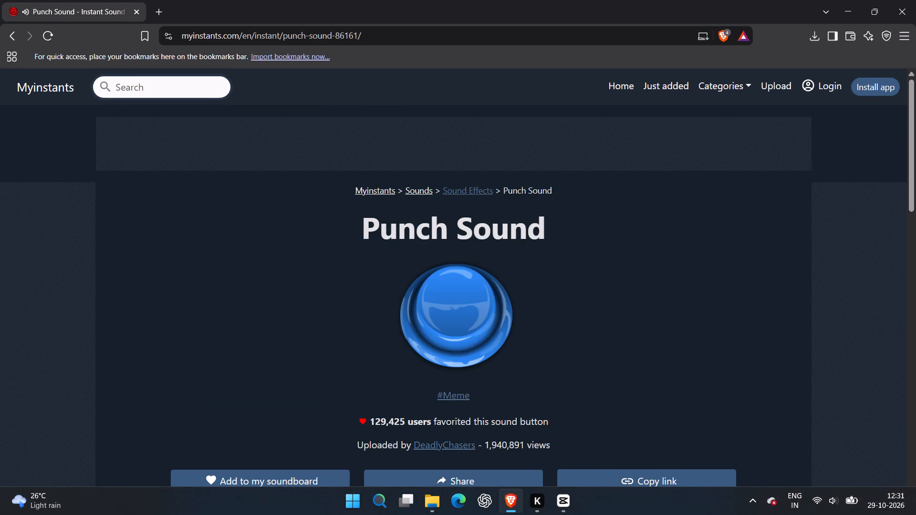
scroll(439, 441, down, 1)
click(443, 455)
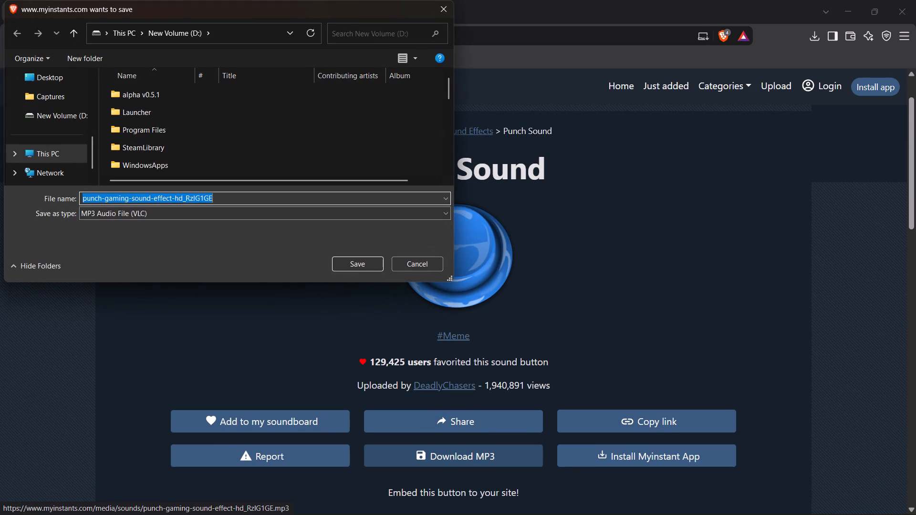
Save the Punch Sound MP3 to New Volume (D:) as punch-gaming-sound-effect-hd_RzIG1GE.
click(352, 262)
Return to the first page of India's meme sounds and preview more of them, including GopGopGop, romanceeeeeeeeeeeeee and Ruko jara.
drag(267, 229, 290, 242)
click(446, 432)
scroll(446, 428, down, 2)
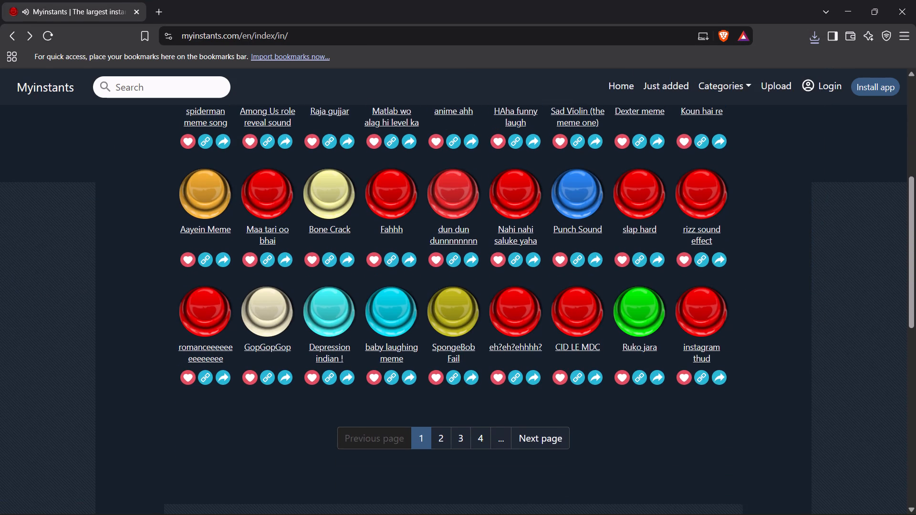
click(259, 305)
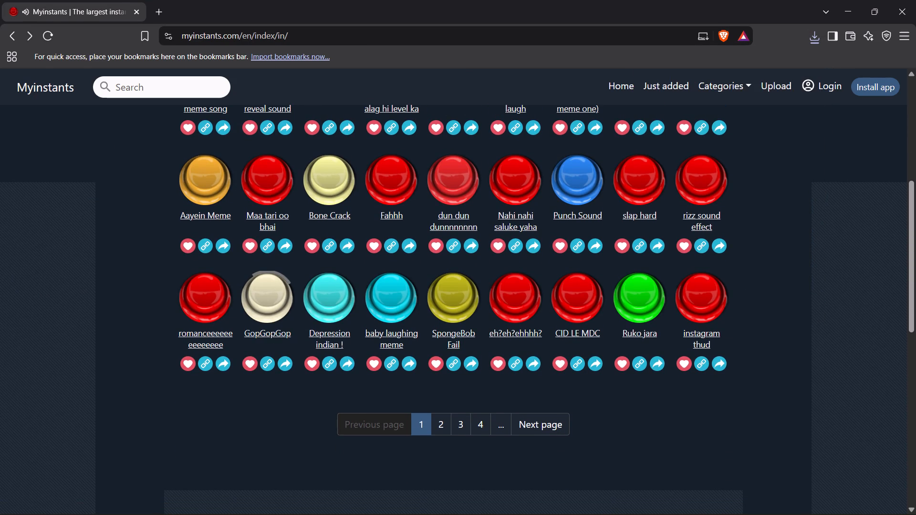
click(214, 318)
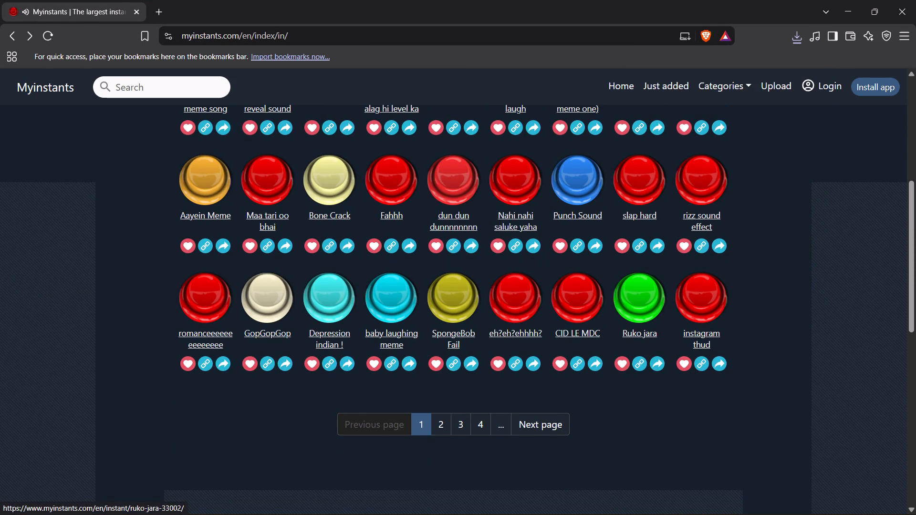
click(643, 314)
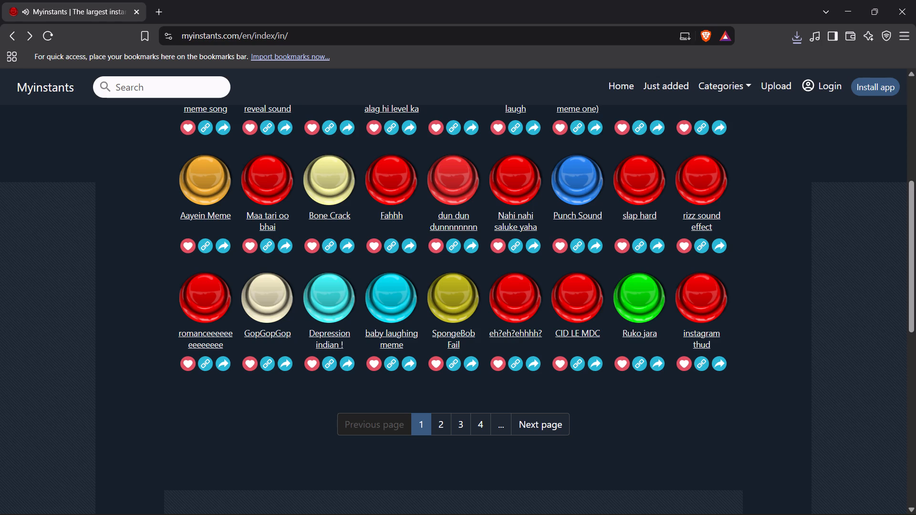
Open page 2 of Trending in India and preview its sounds, including a few moments later, Awkward cricket, Fart Button and yoooooooooooo.
click(445, 425)
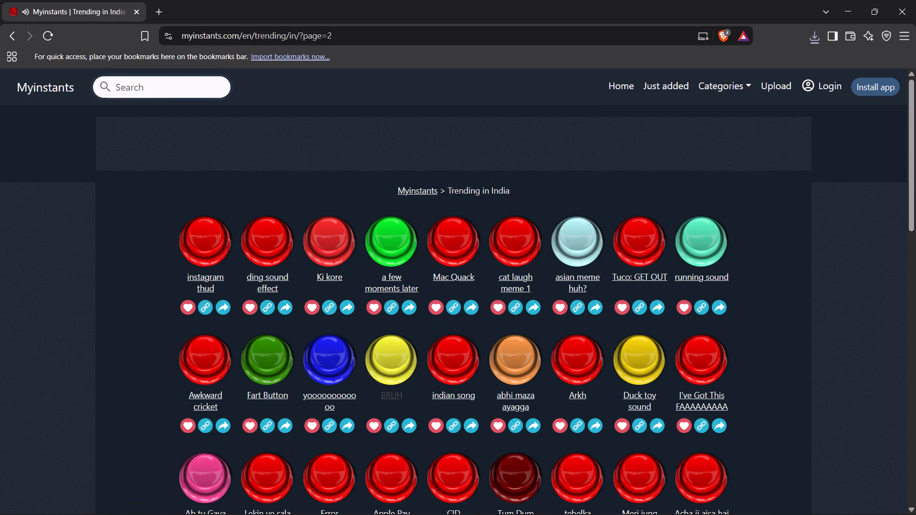
click(388, 251)
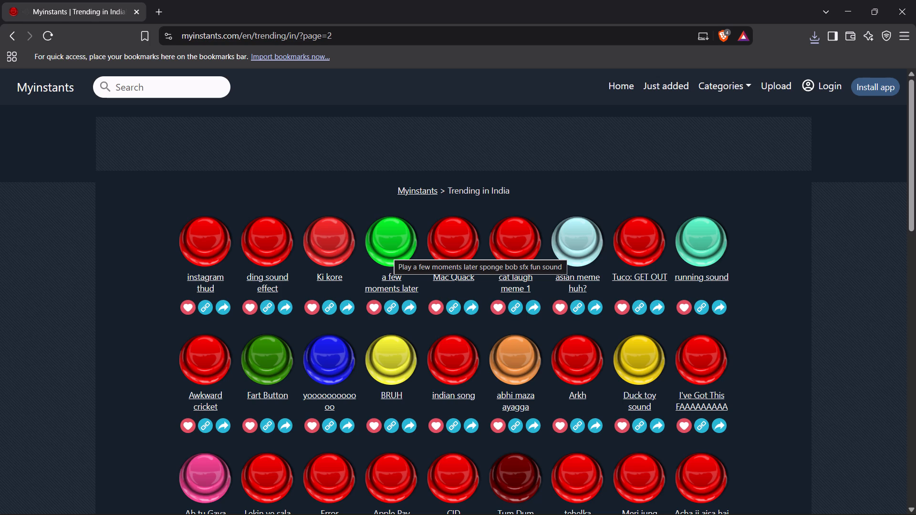
click(183, 259)
click(201, 361)
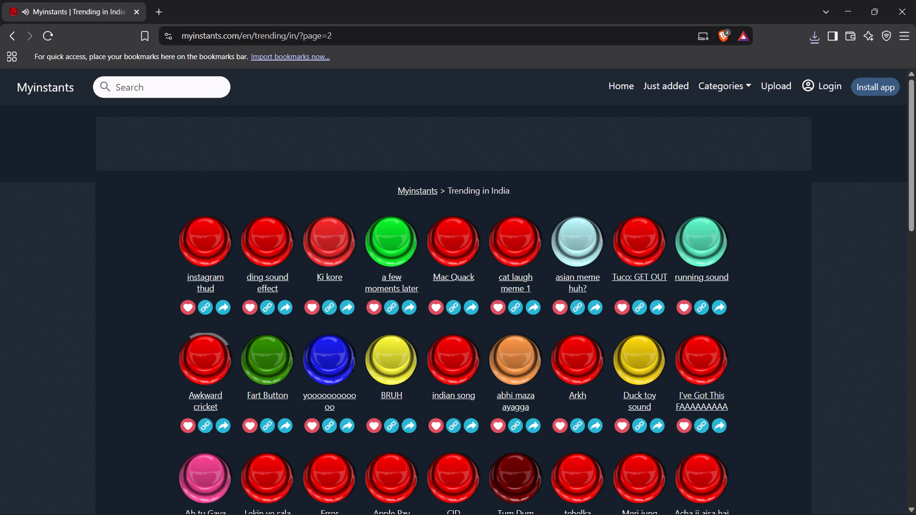
click(286, 373)
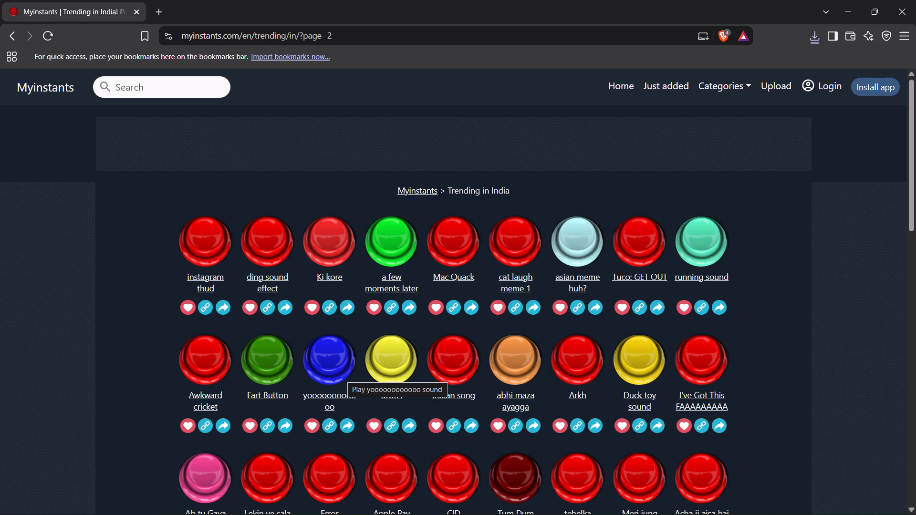
click(336, 383)
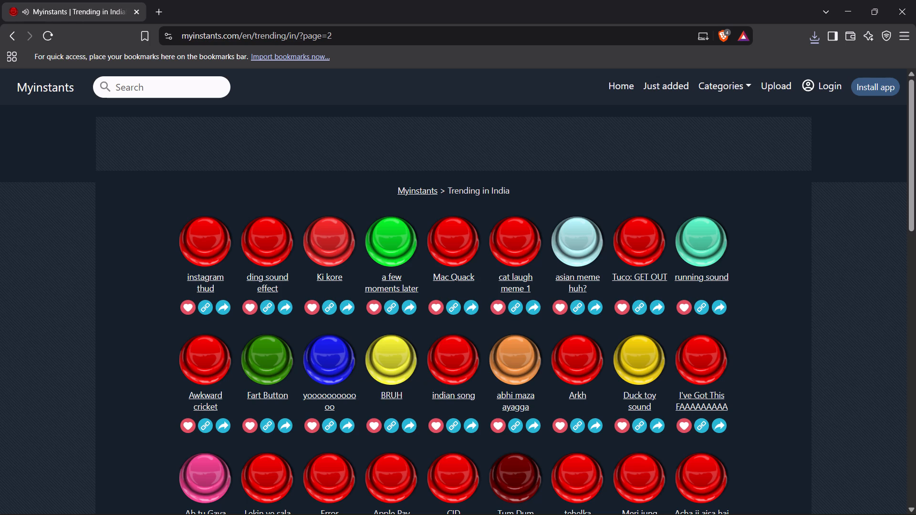
On page 2 of Trending in India, preview the indian song, Arkh, tehelka omlette and Apple Pay sounds.
click(448, 363)
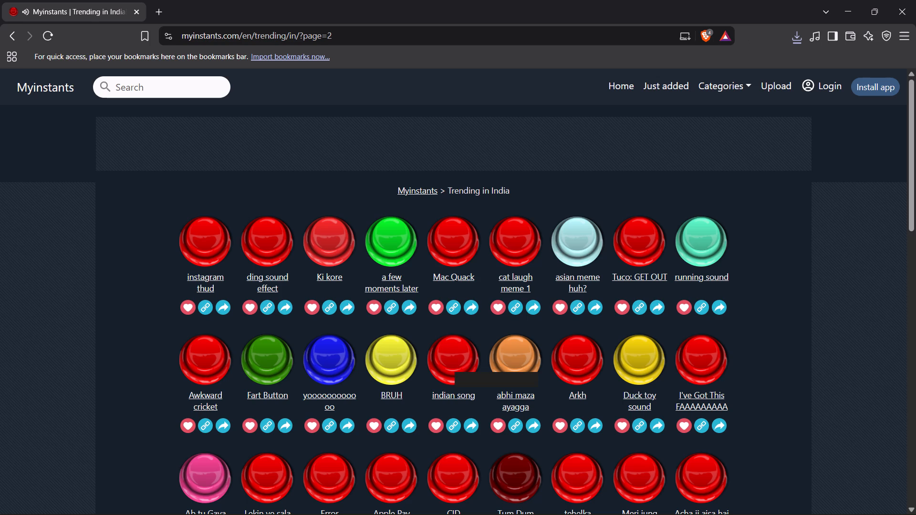
click(587, 380)
scroll(587, 380, down, 2)
click(587, 380)
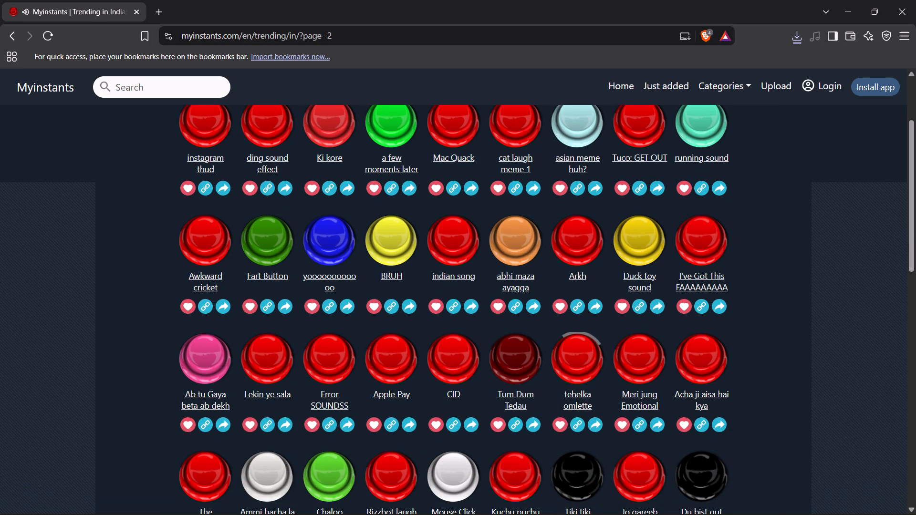
click(393, 354)
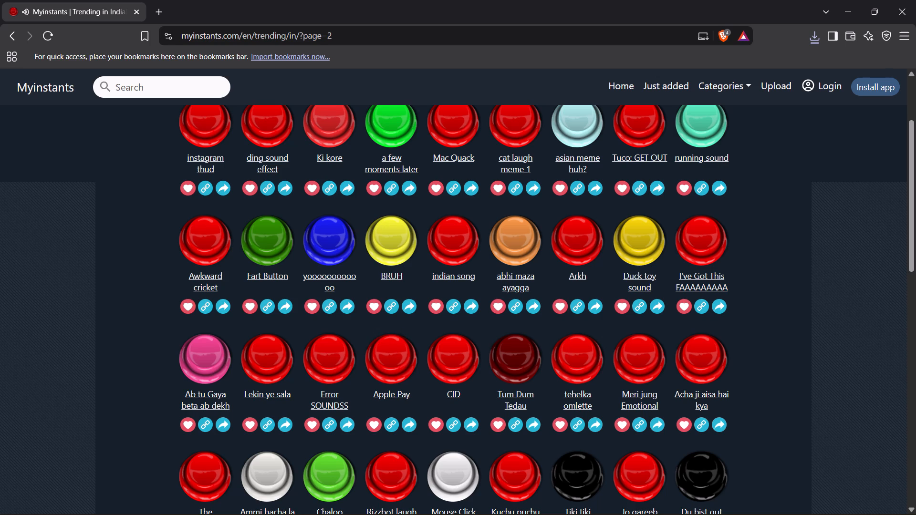
Preview the sounds in the last row of page 2, from The Undertaker to Tiki tiki boosted.
scroll(246, 435, down, 2)
click(206, 358)
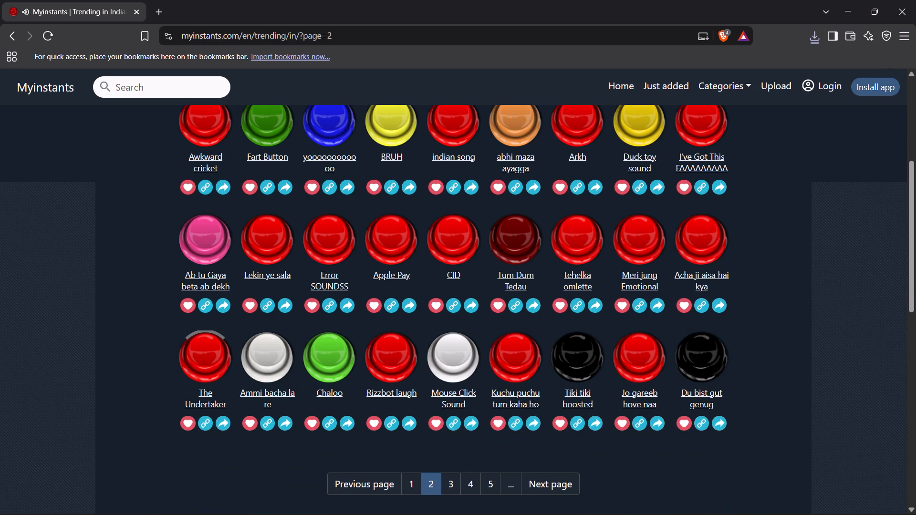
click(268, 362)
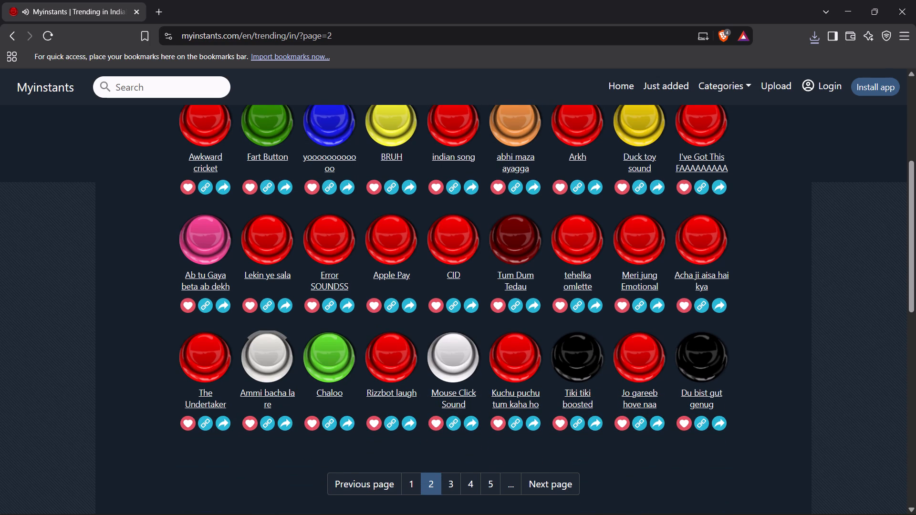
click(319, 361)
click(395, 358)
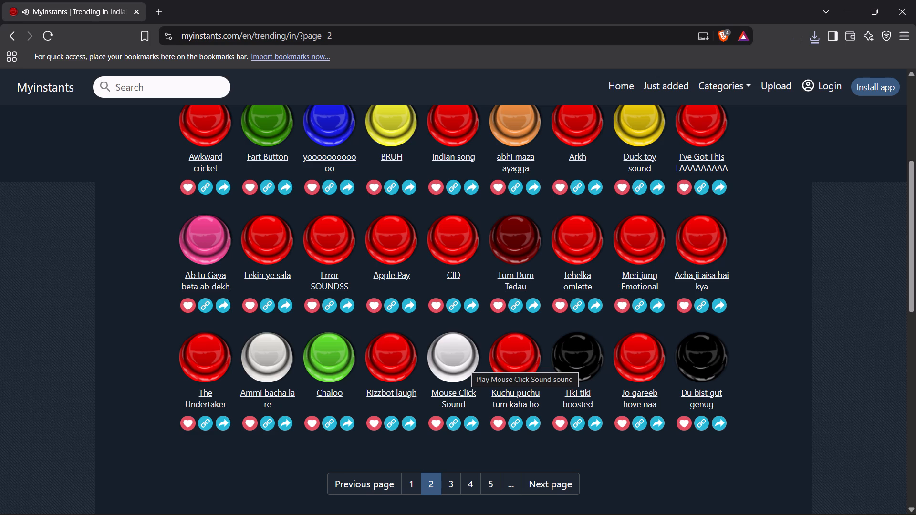
click(380, 368)
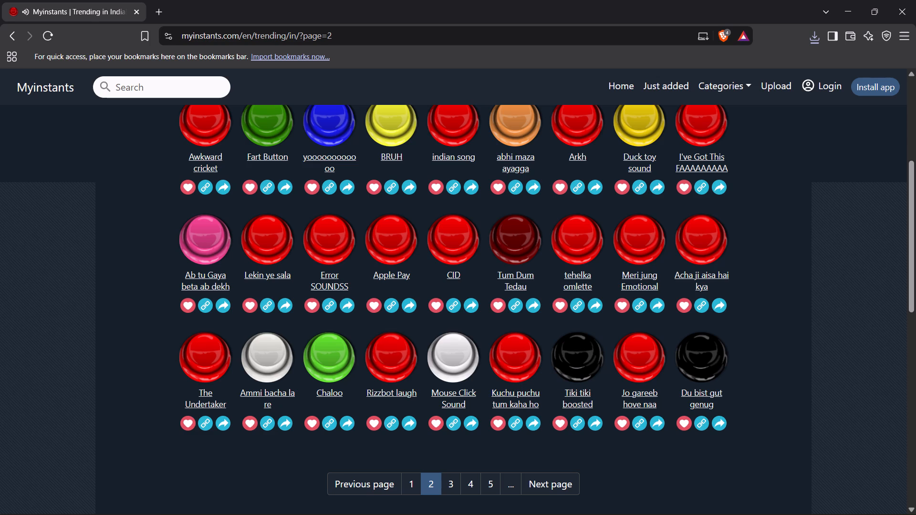
drag(450, 351, 446, 341)
click(448, 346)
click(461, 357)
click(502, 357)
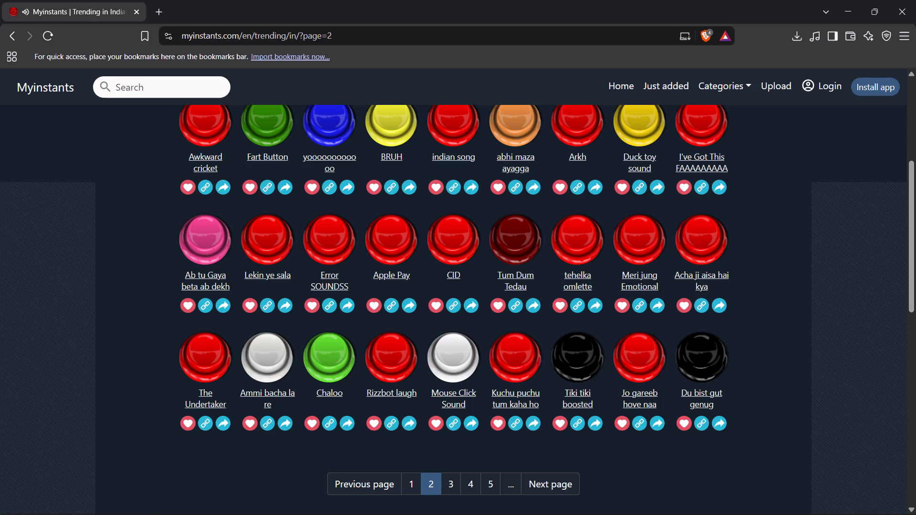
click(589, 360)
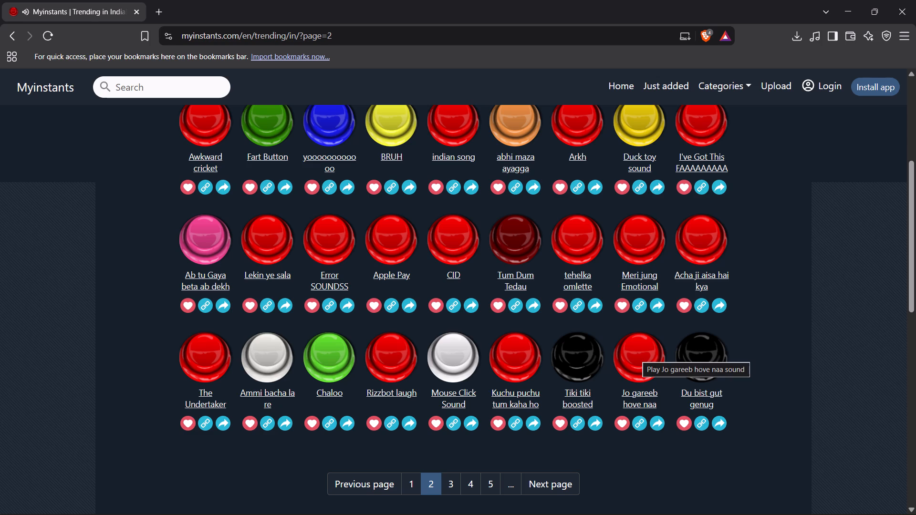
Search Myinstants for "tiki tiki".
scroll(638, 357, up, 7)
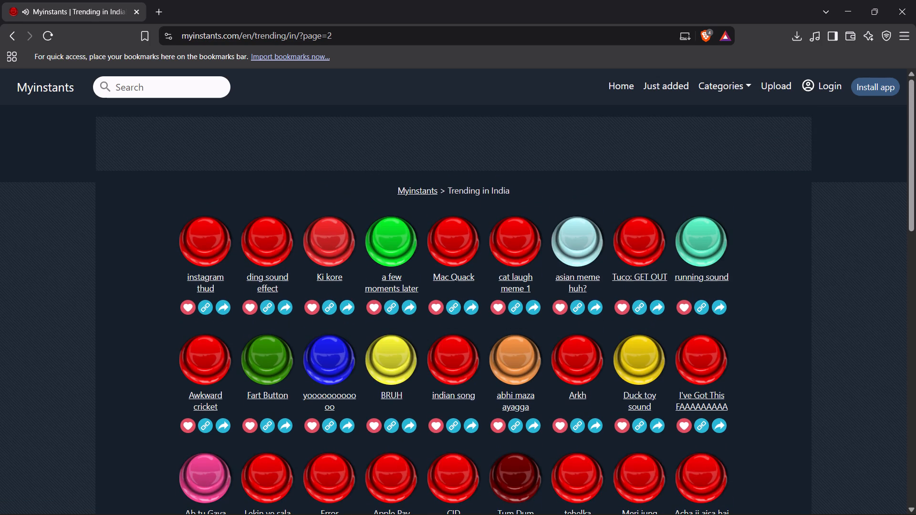
click(211, 93)
text(tiki tiki)
key(Return)
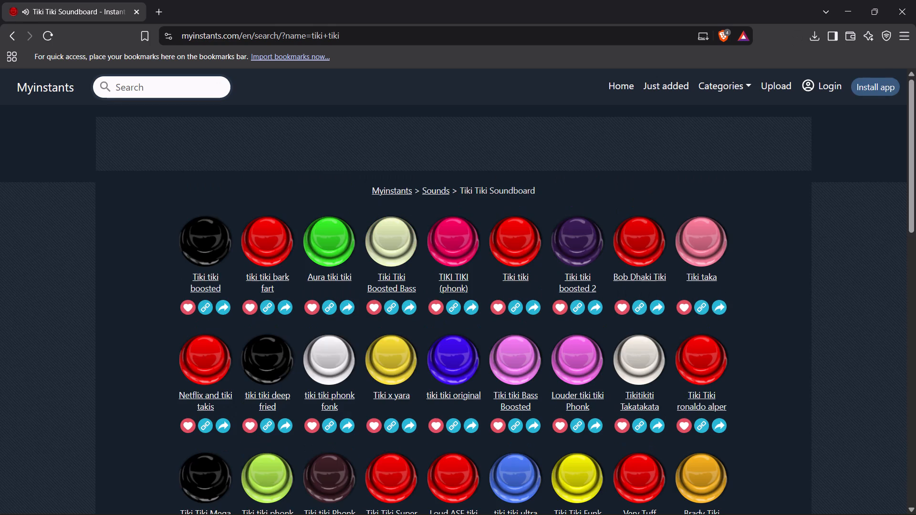
Preview the first row of tiki tiki search results, from Tiki tiki boosted to Bob Dhaki Tiki.
click(198, 233)
click(258, 220)
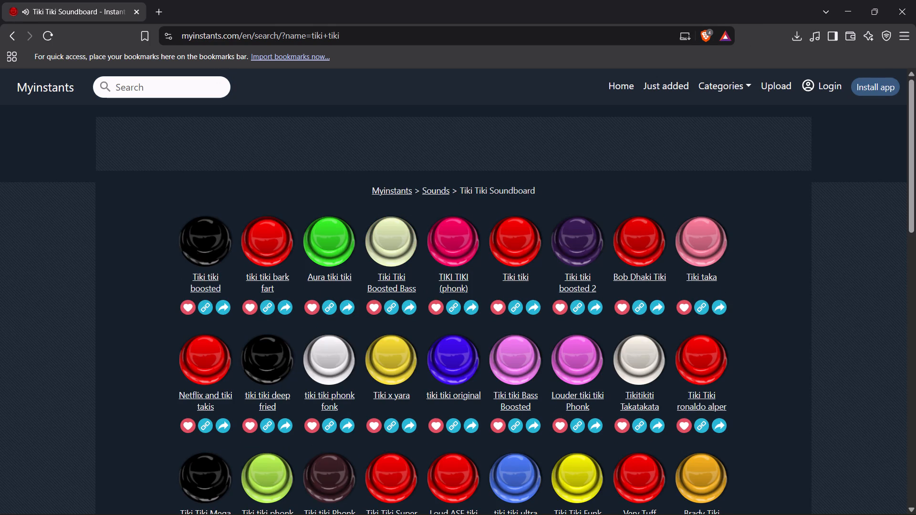
click(335, 237)
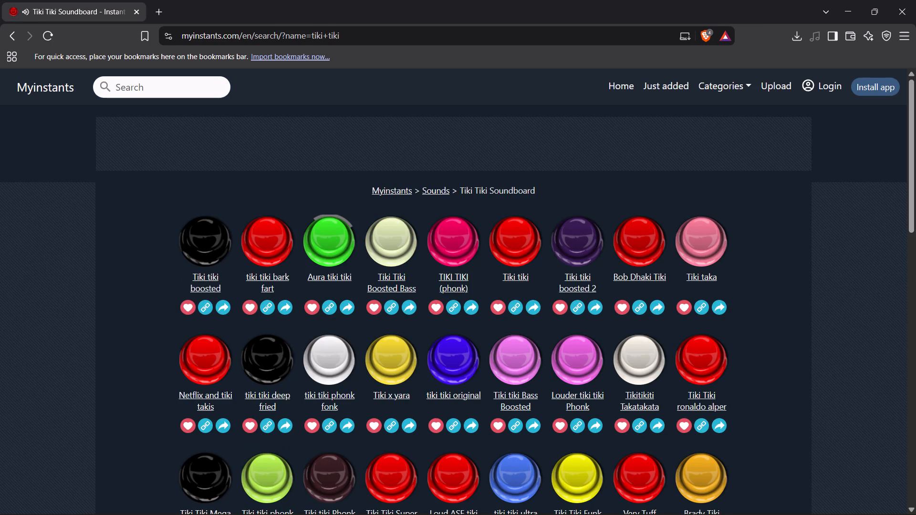
click(392, 240)
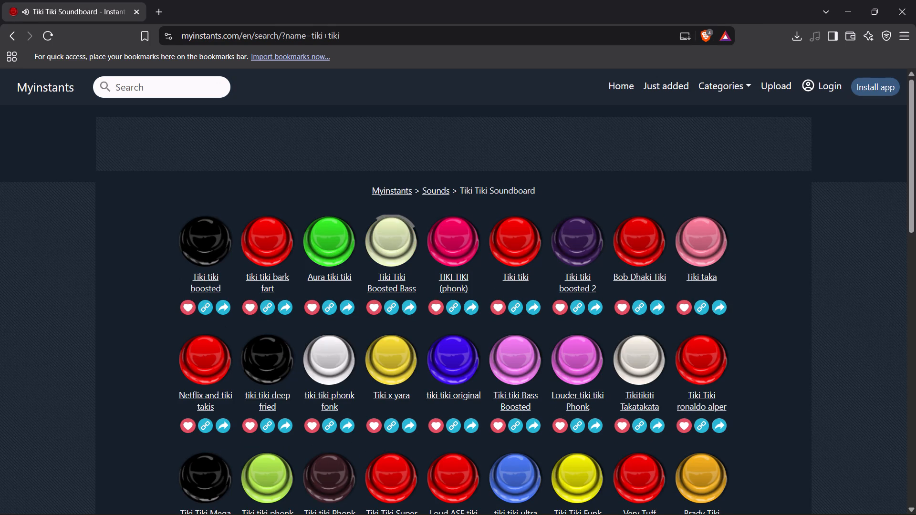
click(464, 246)
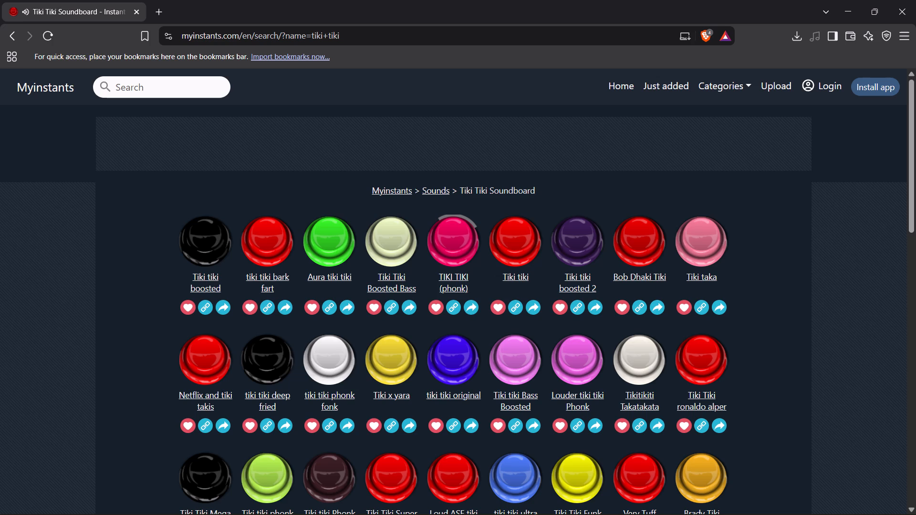
click(515, 240)
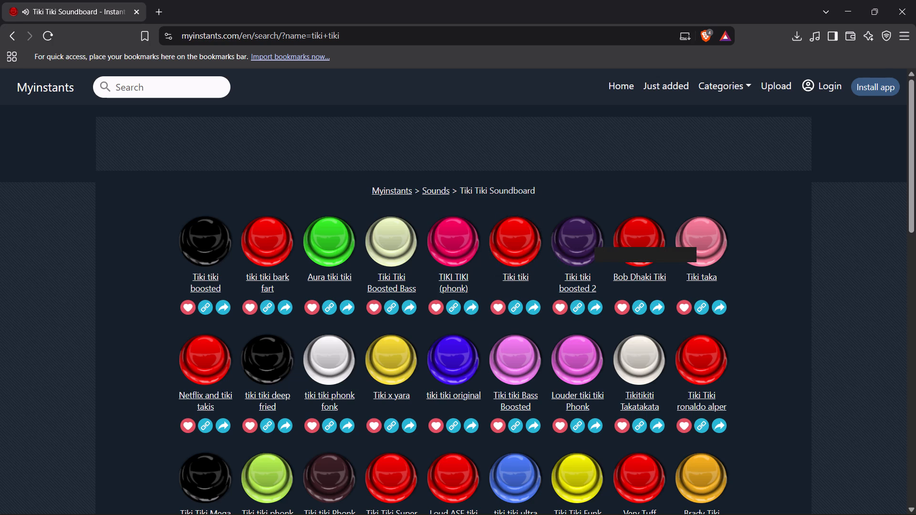
click(588, 237)
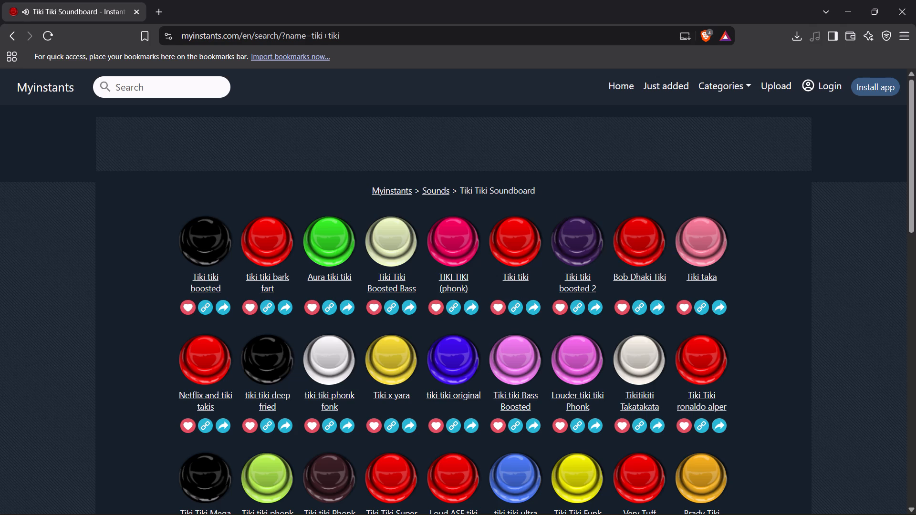
click(651, 237)
Preview selected sounds in the lower three result rows, including Tikitikiti Takatakata, tiki tiki original, Tiki Tiki Mega Boosted, Tiki Tikiiii and Tiki Tiki Phonk.
scroll(715, 239, down, 2)
click(644, 255)
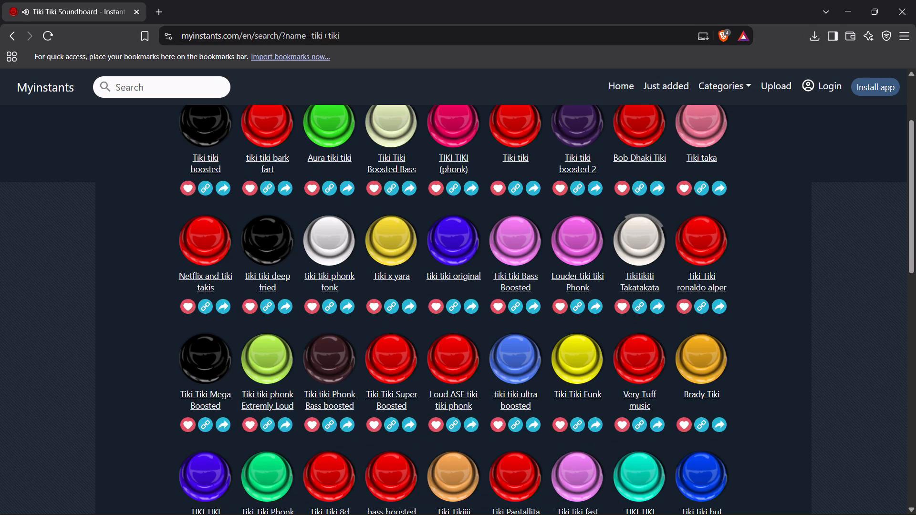
click(448, 252)
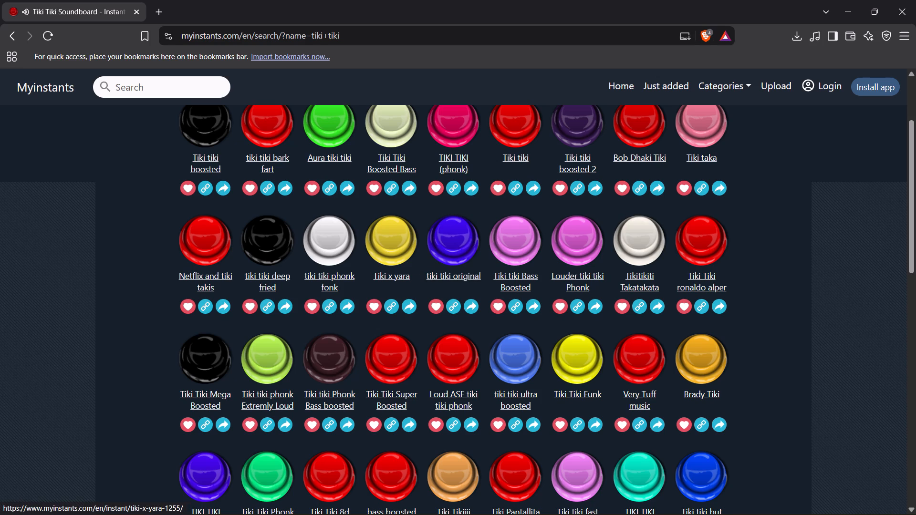
click(342, 257)
scroll(351, 274, down, 1)
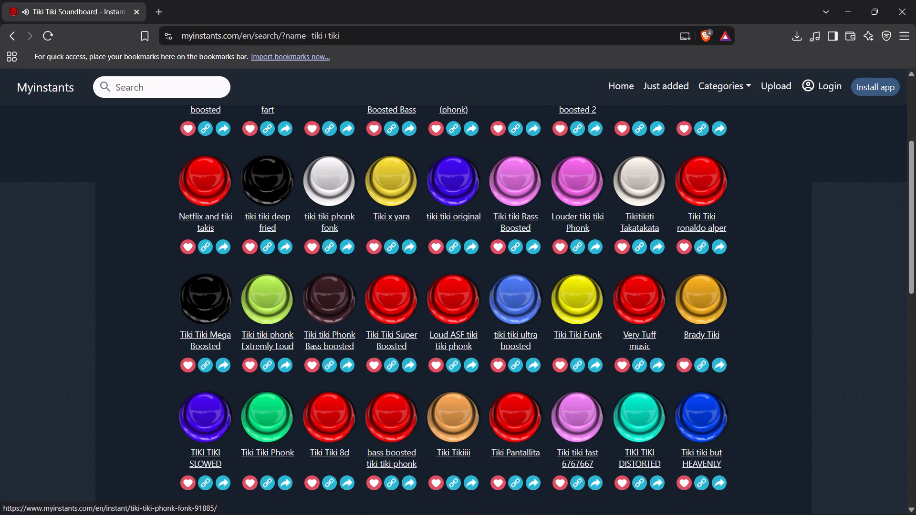
click(270, 293)
click(203, 295)
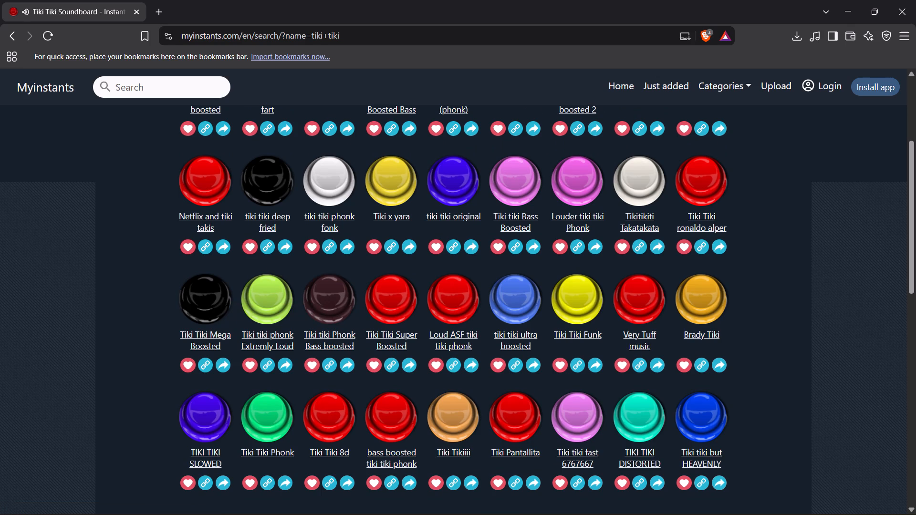
click(354, 291)
scroll(547, 301, down, 2)
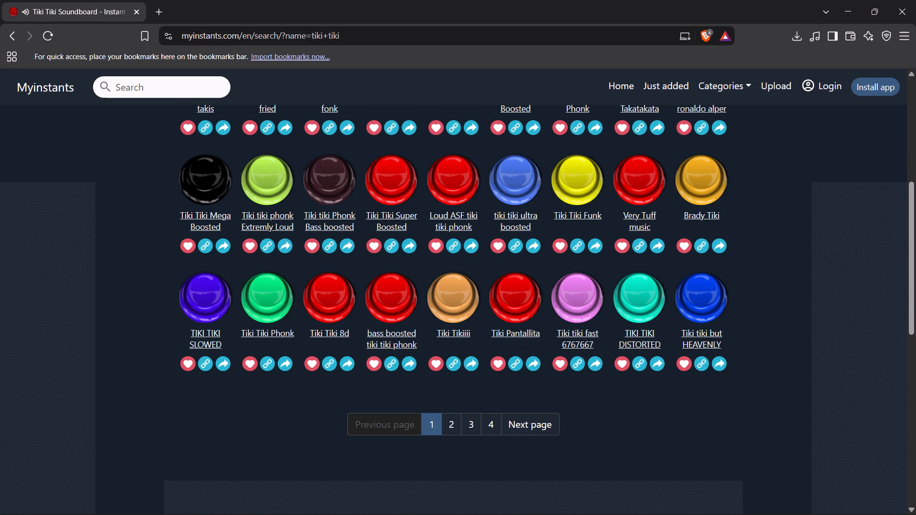
click(462, 291)
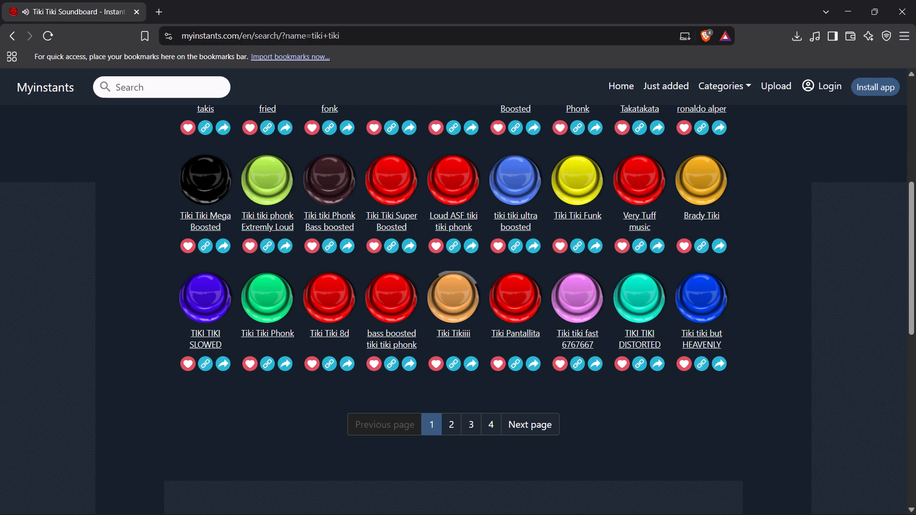
click(272, 299)
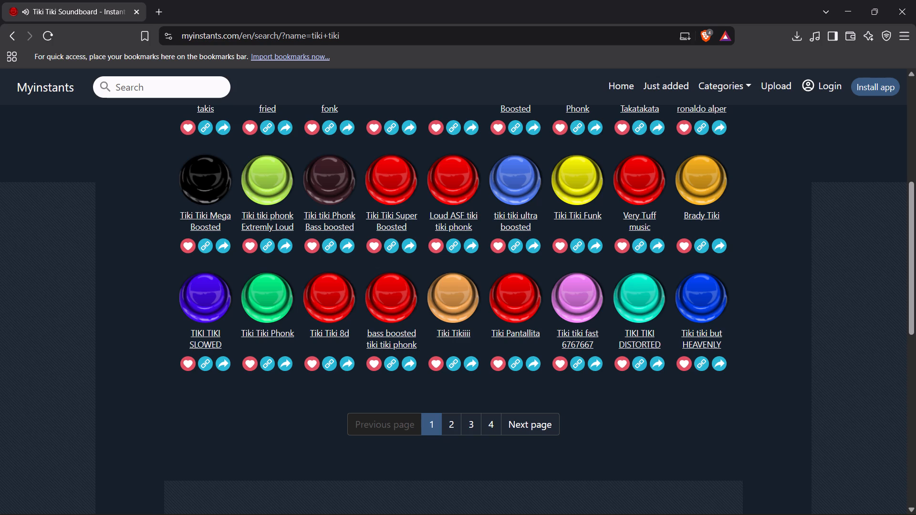
Open the Tiki Tiki Phonk sound page and save its MP3 to New Volume (D:) under the suggested file name.
click(272, 334)
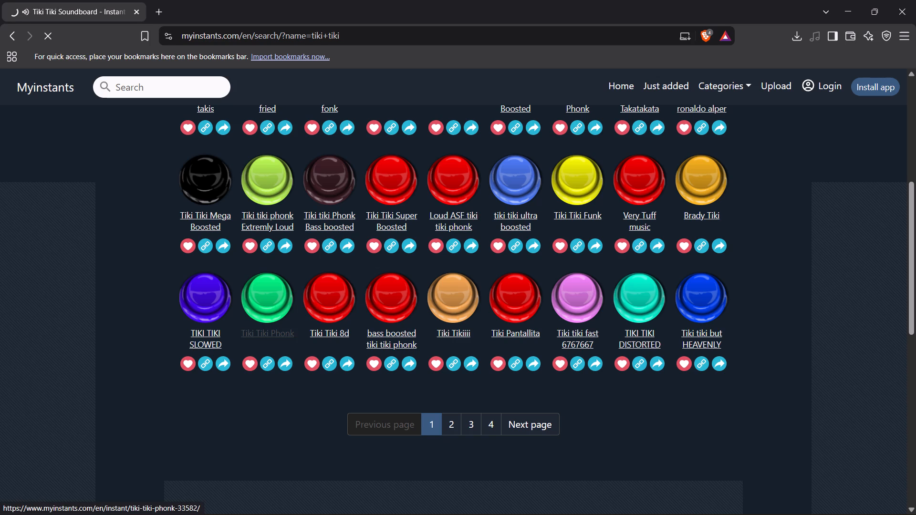
scroll(416, 401, down, 3)
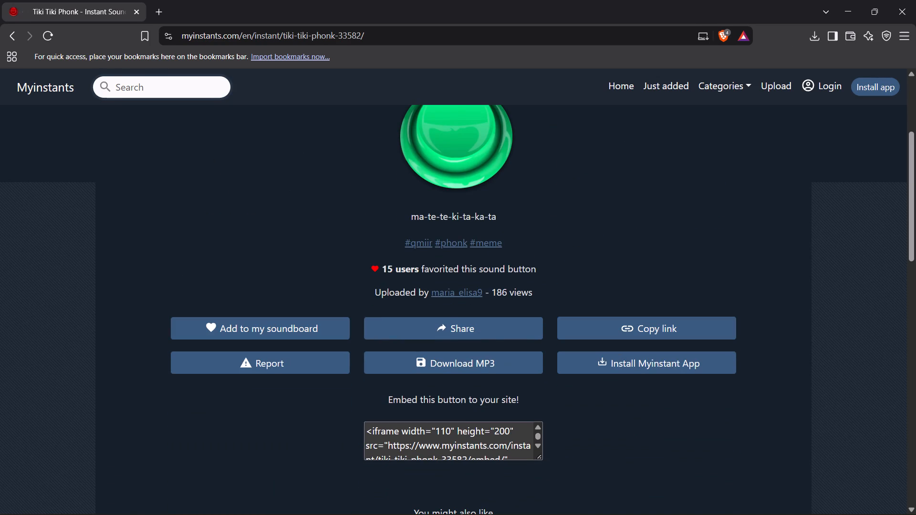
click(432, 365)
click(361, 266)
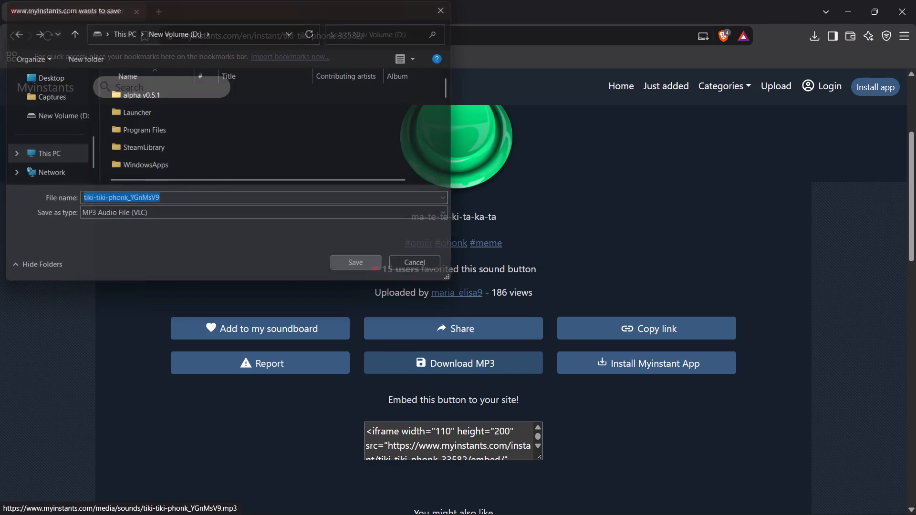
drag(364, 265, 411, 256)
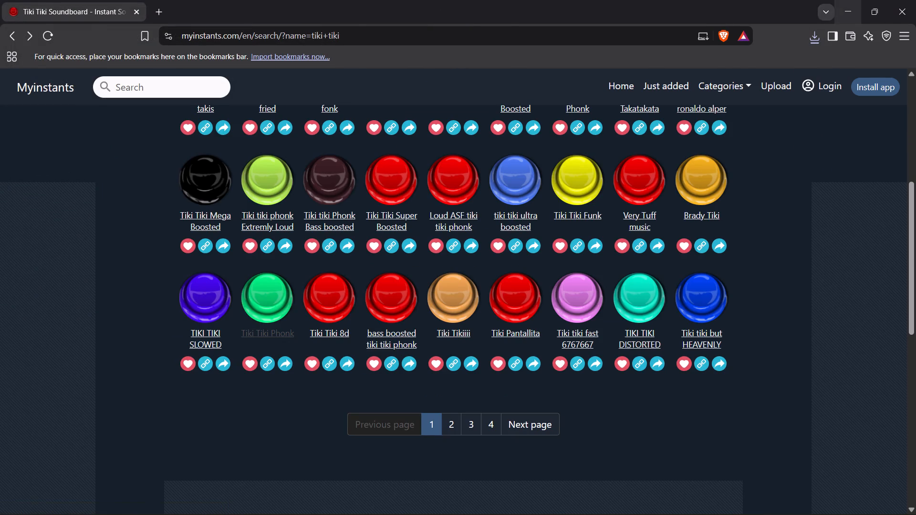
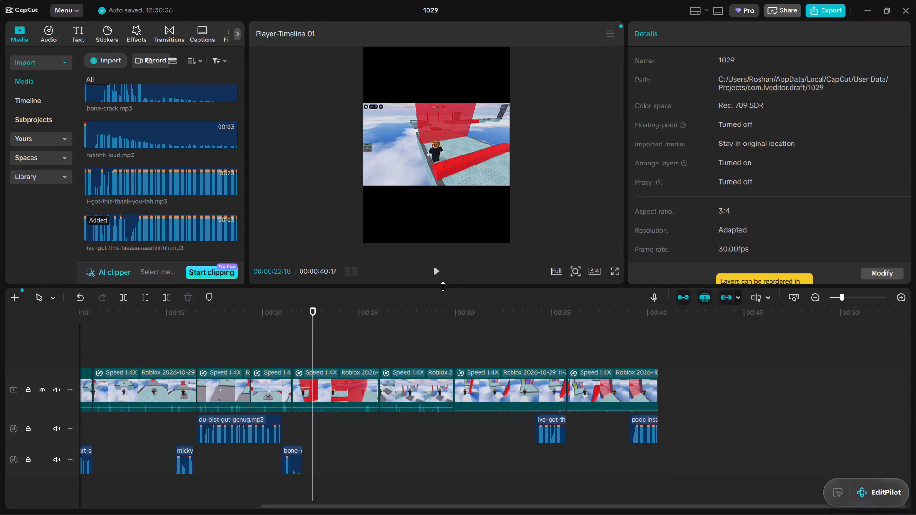
Play back the gameplay from about 22 s and replay it from just before the red-wall section.
click(435, 270)
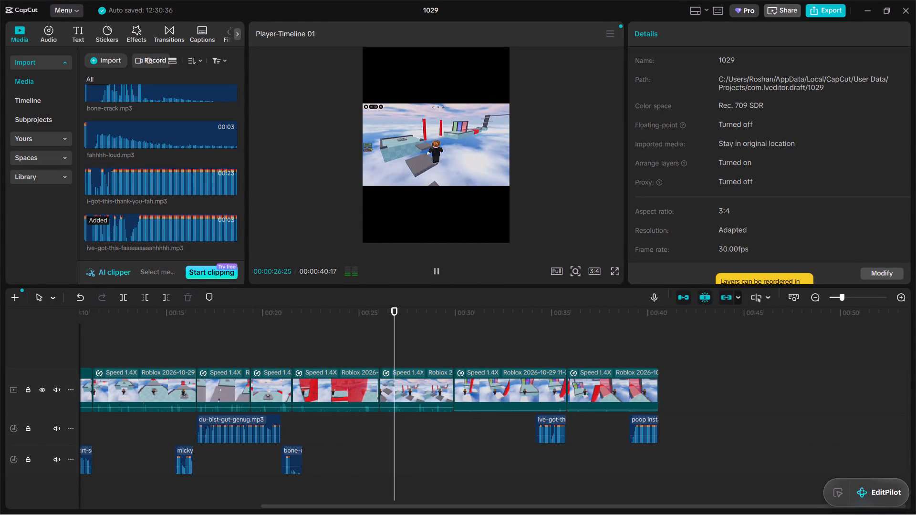
click(344, 337)
click(312, 339)
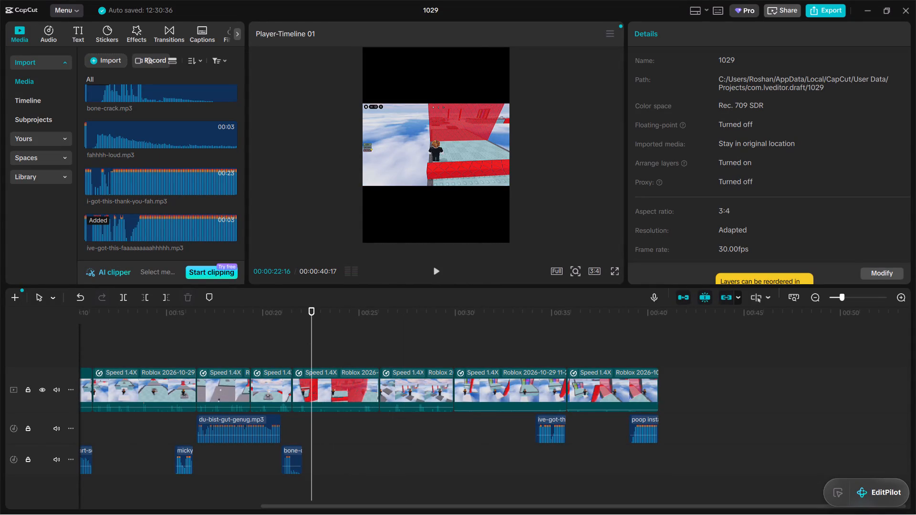
click(300, 336)
click(438, 272)
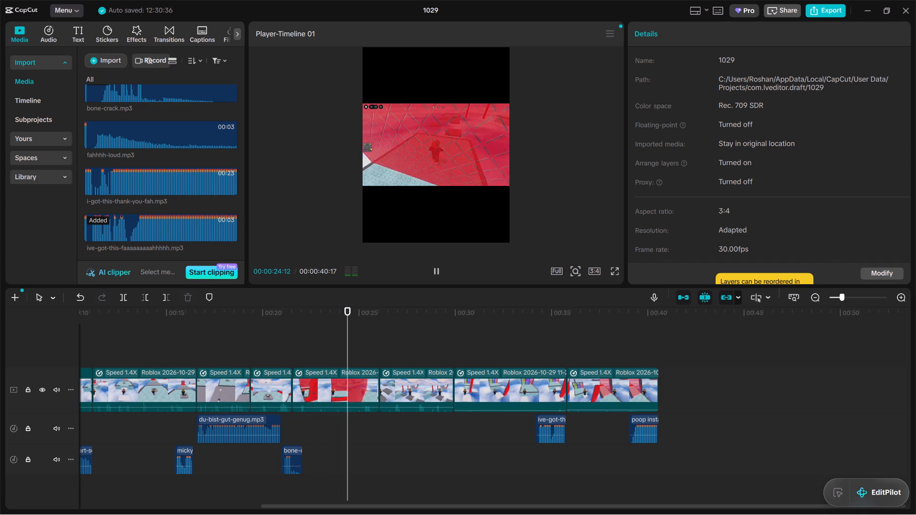
key(space)
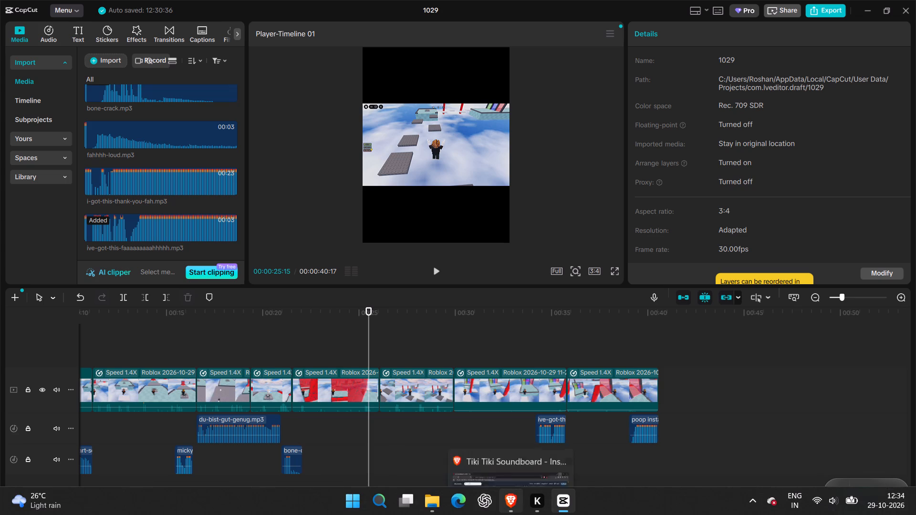
Switch to the Brave browser and return from the tiki tiki results to page 2 of Trending in India.
click(518, 500)
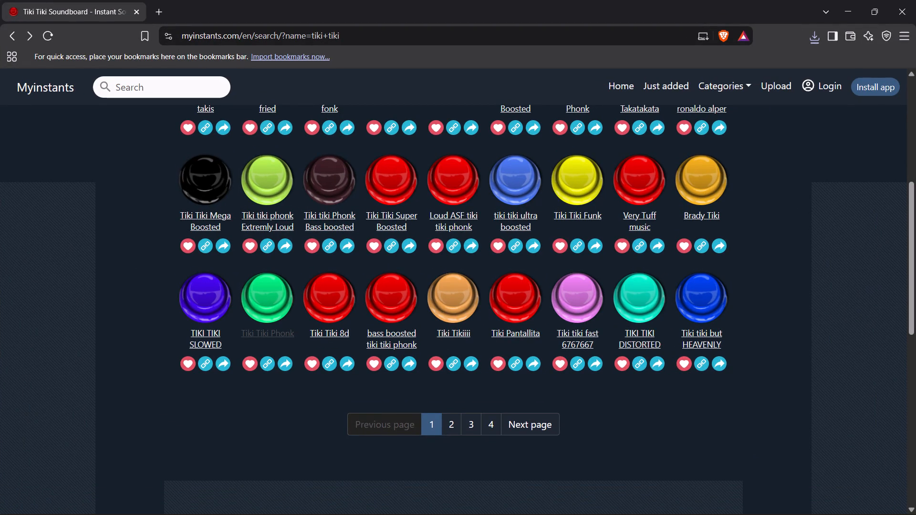
scroll(381, 328, up, 4)
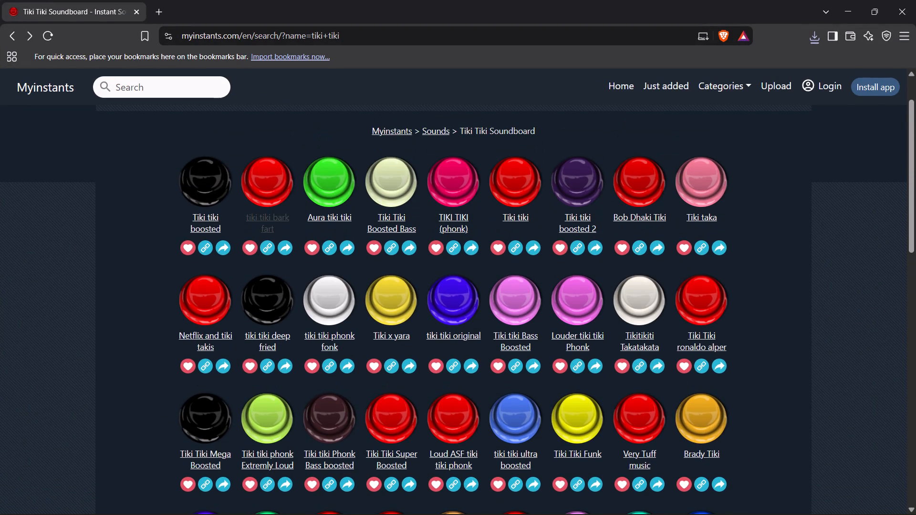
click(241, 180)
Preview sounds on trending page 2, including Chaloo, BRUH, Fart Button, Awkward cricket, Ki kore and I've Got This FAAAAAAAAA.
scroll(370, 275, down, 6)
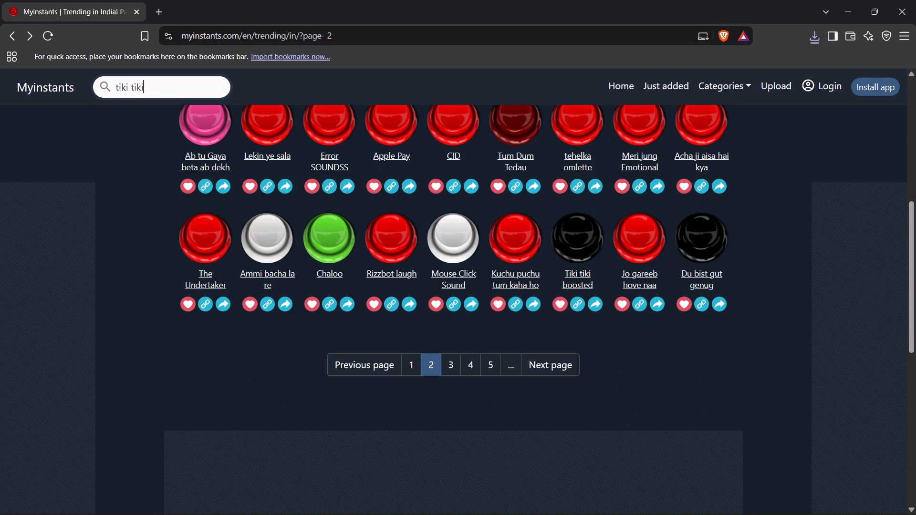
click(325, 239)
scroll(325, 239, up, 1)
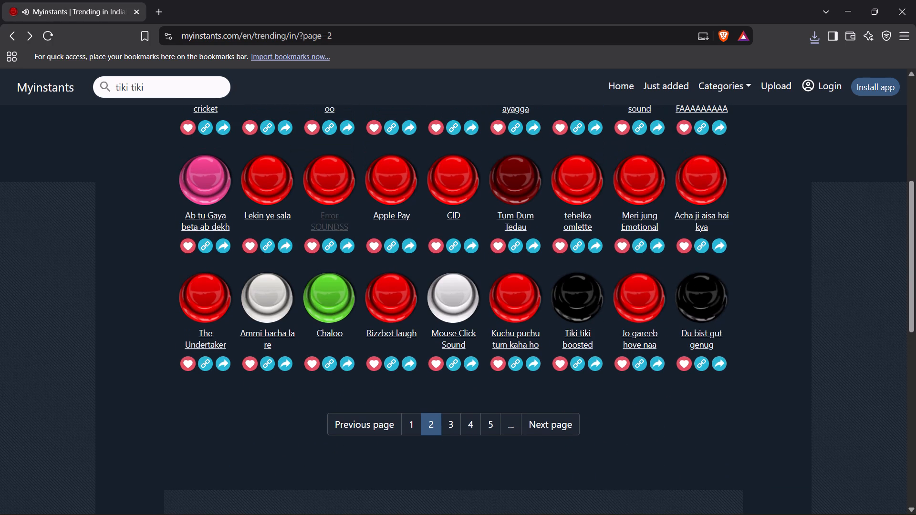
scroll(520, 227, up, 1)
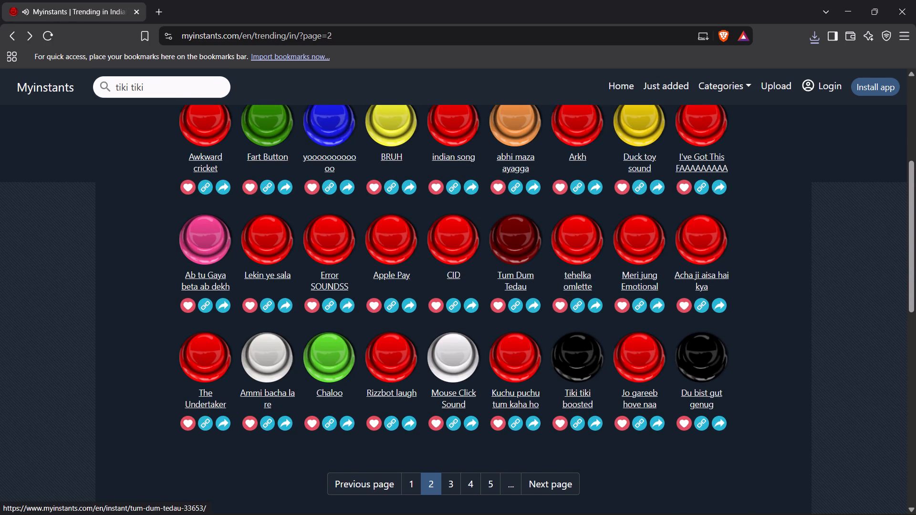
click(390, 143)
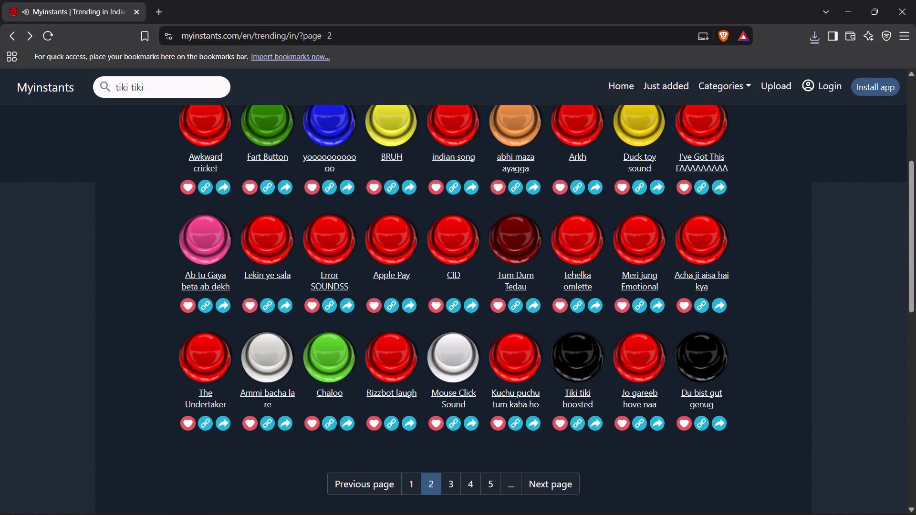
scroll(468, 205, up, 2)
click(271, 243)
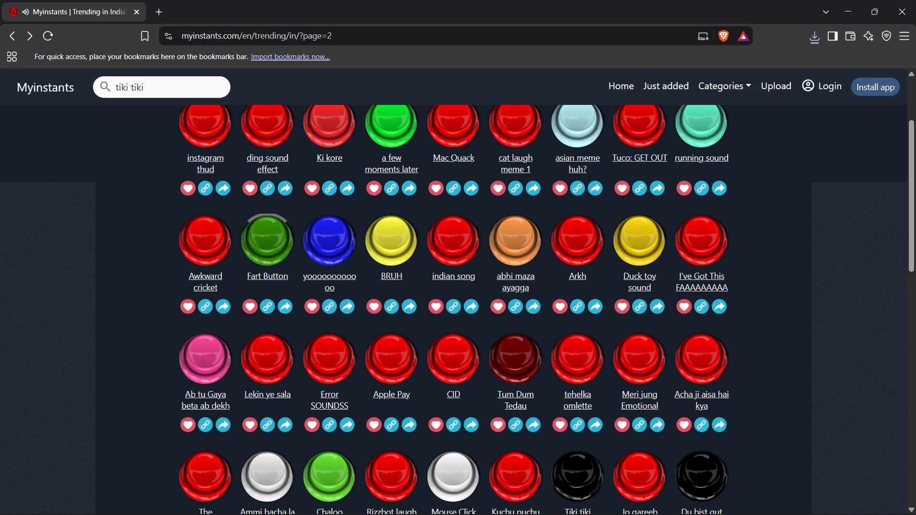
scroll(323, 244, up, 1)
click(206, 303)
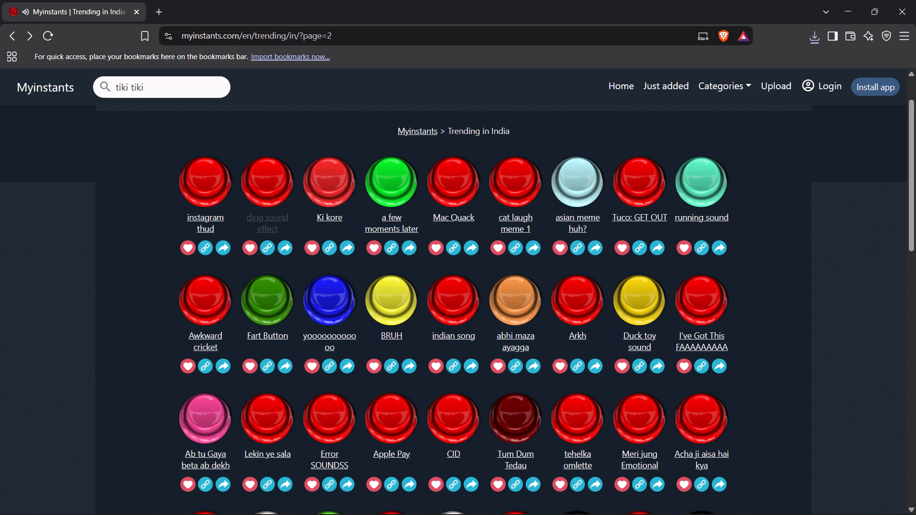
click(324, 197)
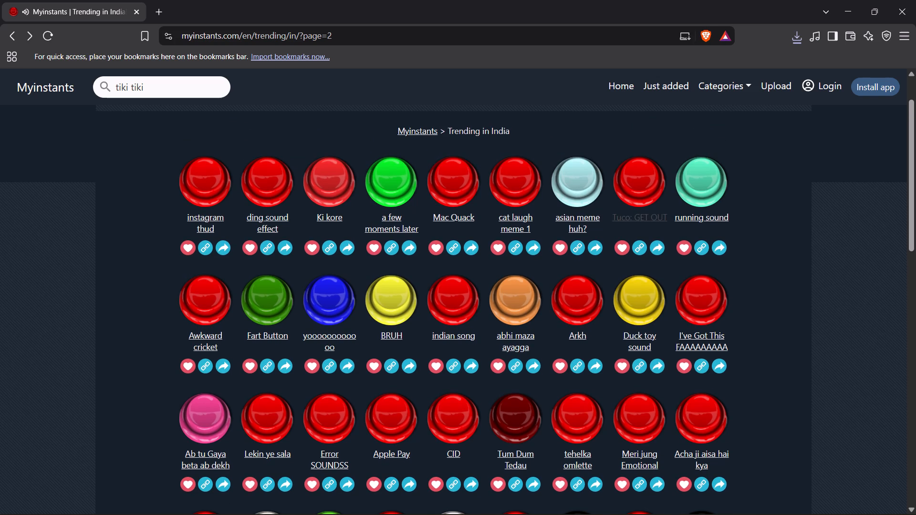
click(700, 290)
scroll(691, 261, down, 2)
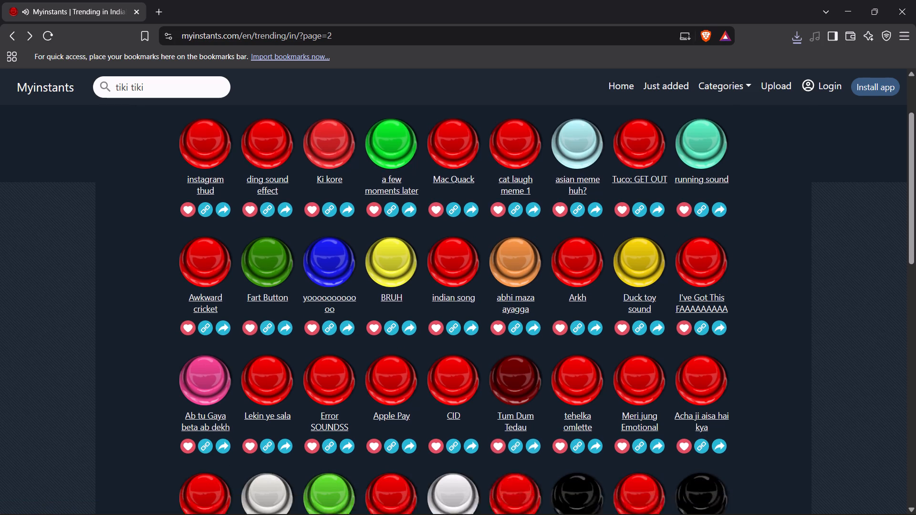
click(701, 290)
scroll(707, 324, down, 2)
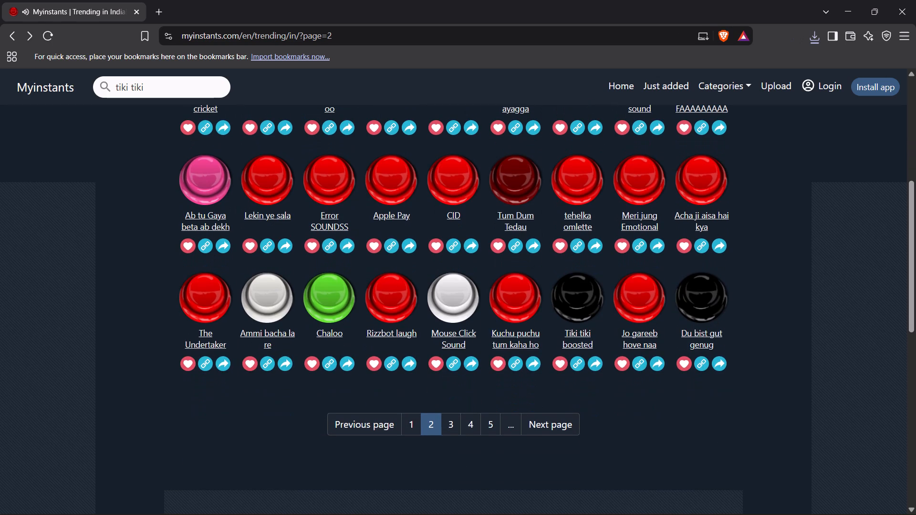
Open page 1 of Trending in India and preview Bone Crack, dun dun dunnnnnnnn, Depression indian !, rizz sound effect and slap hard.
click(413, 423)
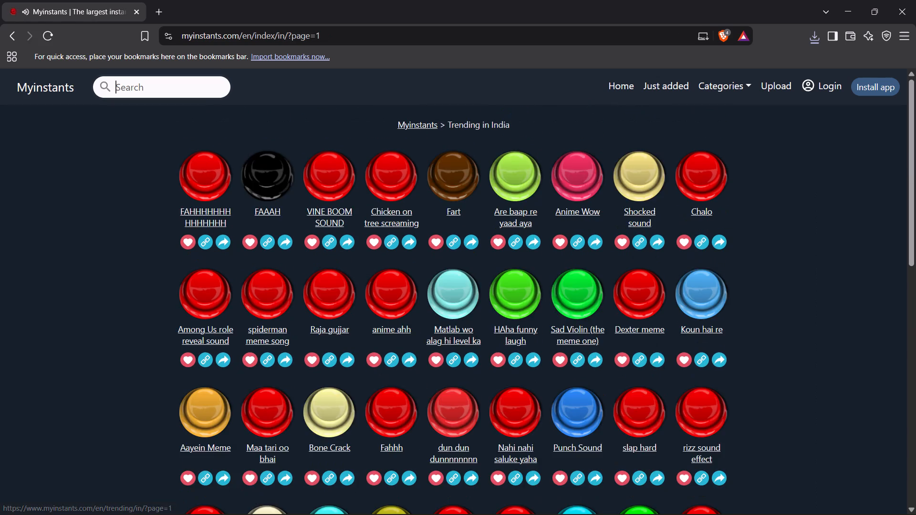
scroll(405, 340, down, 2)
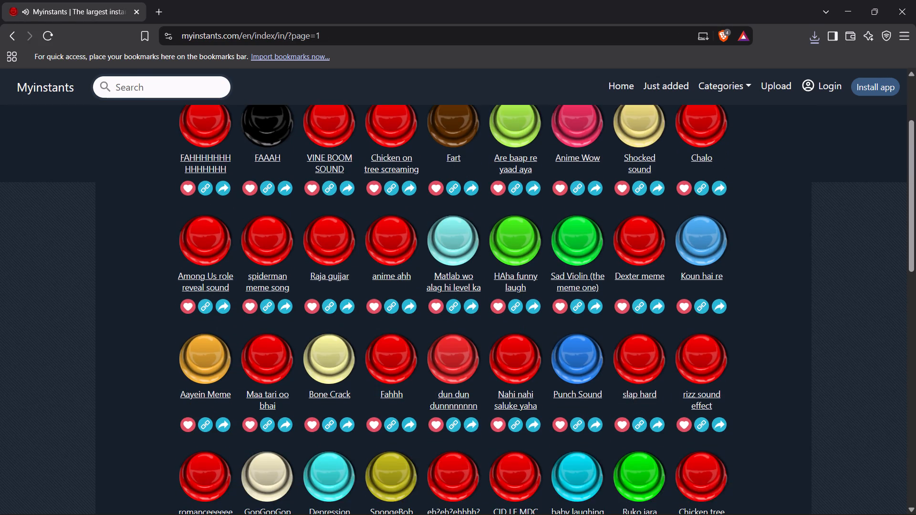
scroll(400, 332, down, 1)
click(341, 303)
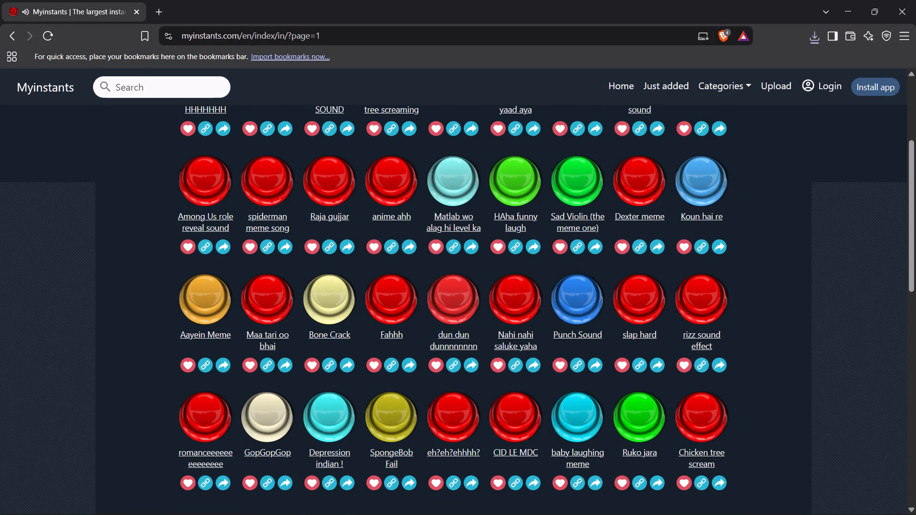
click(460, 299)
scroll(460, 299, down, 3)
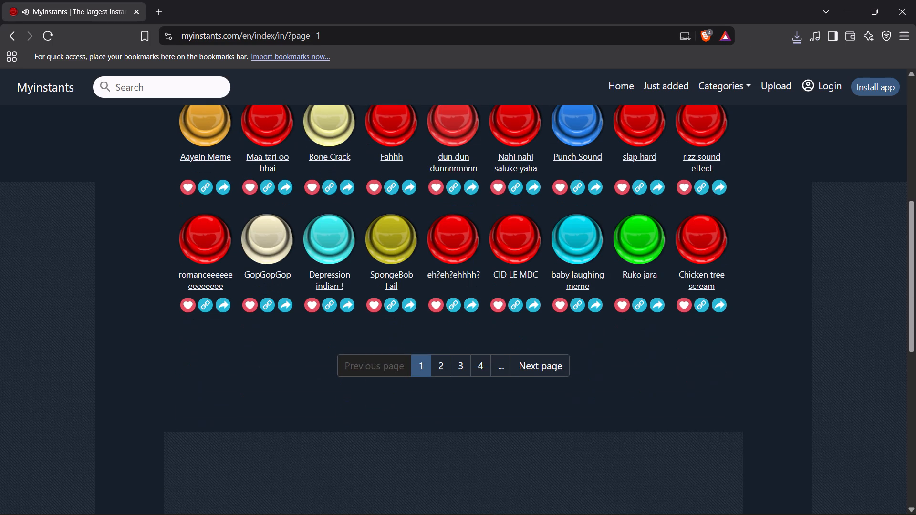
click(324, 256)
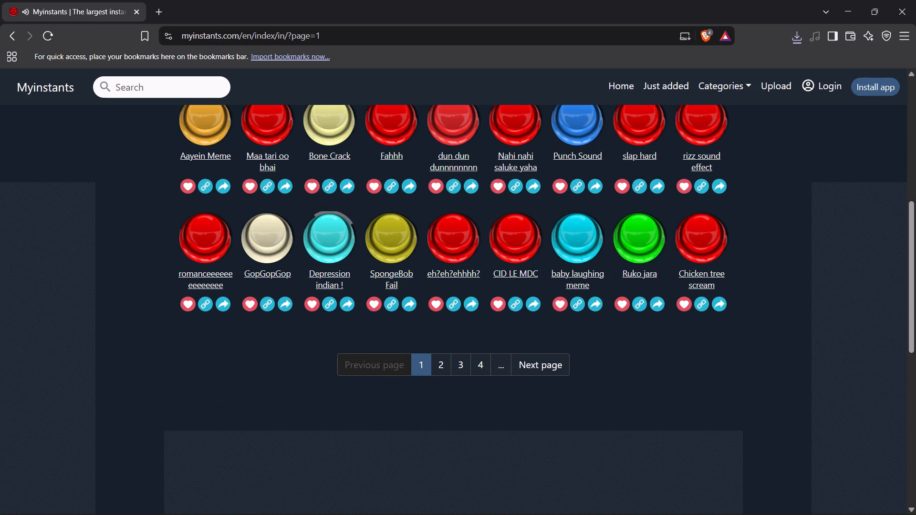
scroll(671, 253, up, 1)
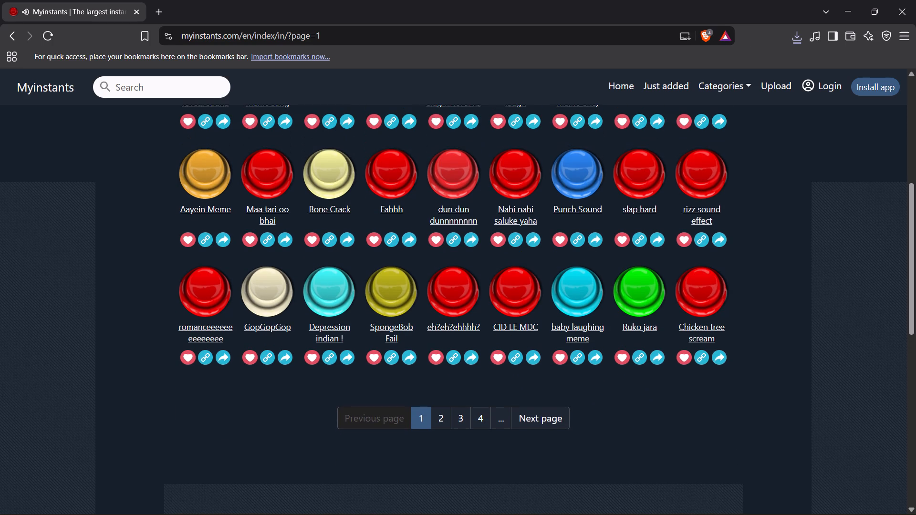
click(699, 193)
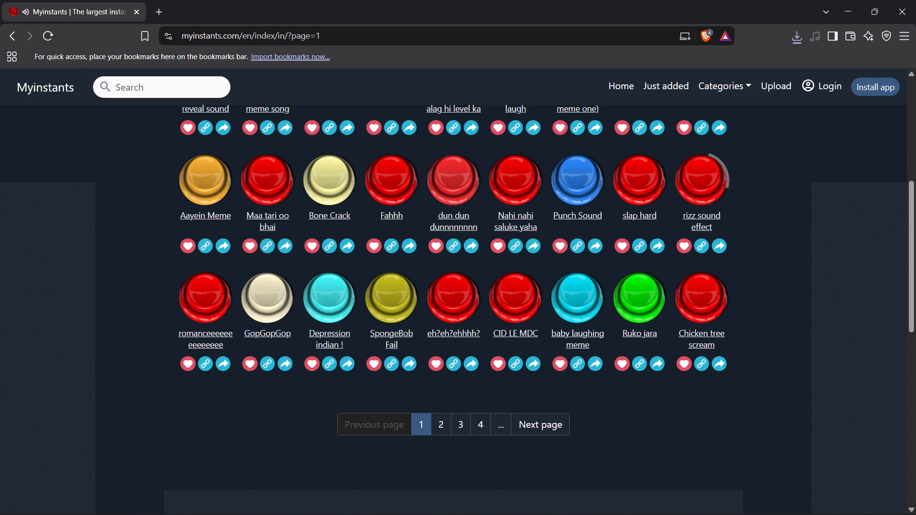
click(630, 193)
scroll(404, 258, up, 1)
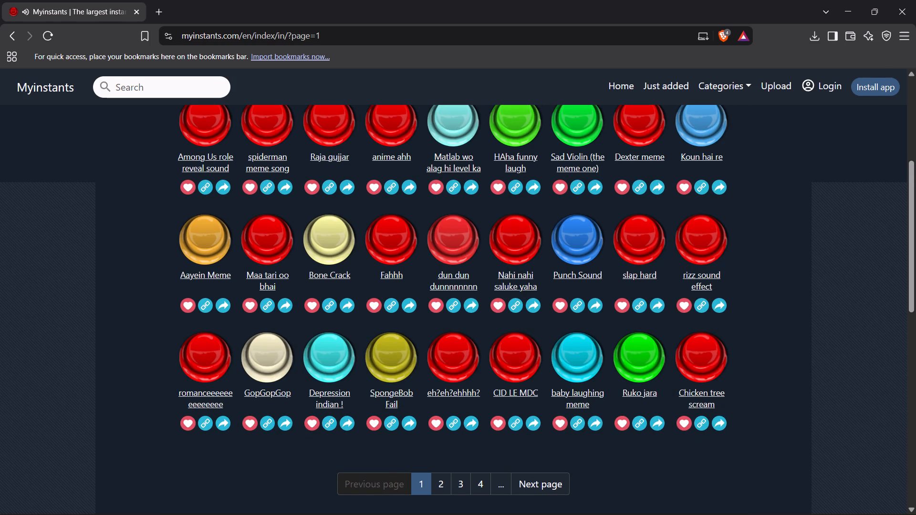
Switch to CapCut and look through the saved sound files on New Volume (D:) for one to import.
click(851, 6)
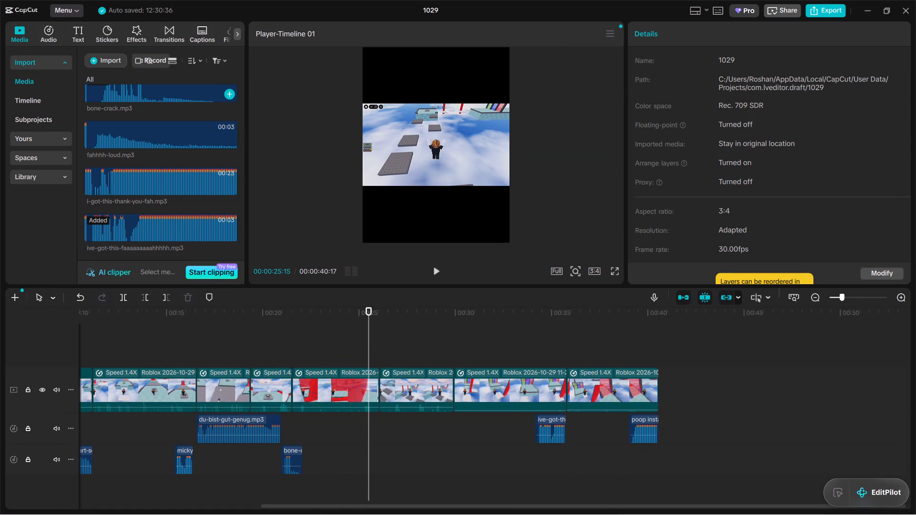
click(112, 59)
click(131, 86)
scroll(186, 185, down, 1)
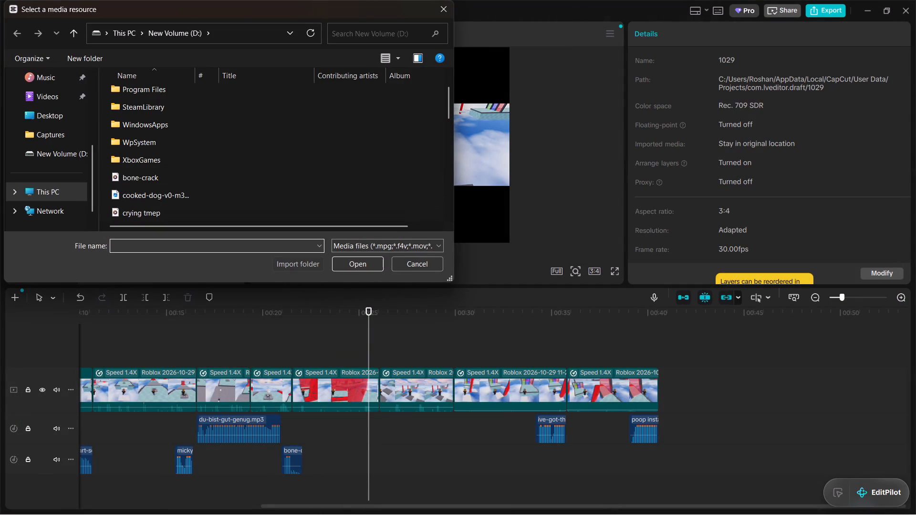
scroll(186, 185, down, 2)
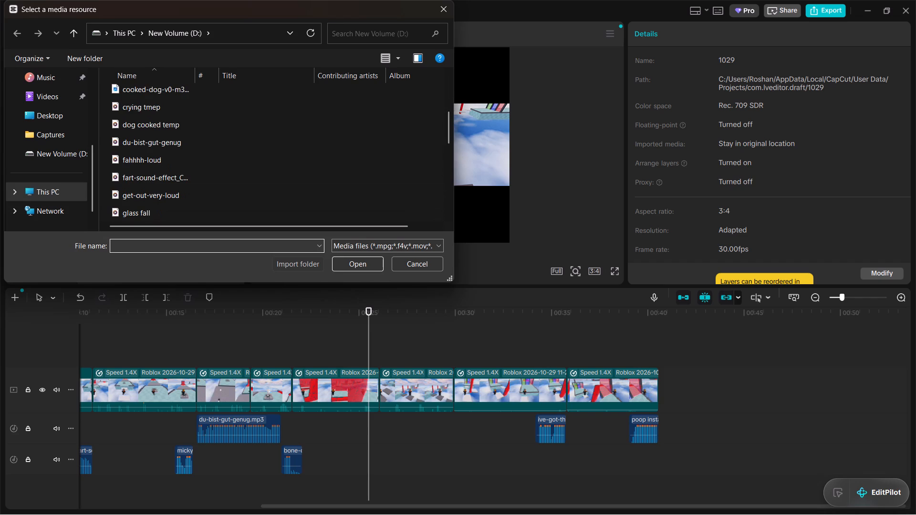
scroll(174, 193, down, 2)
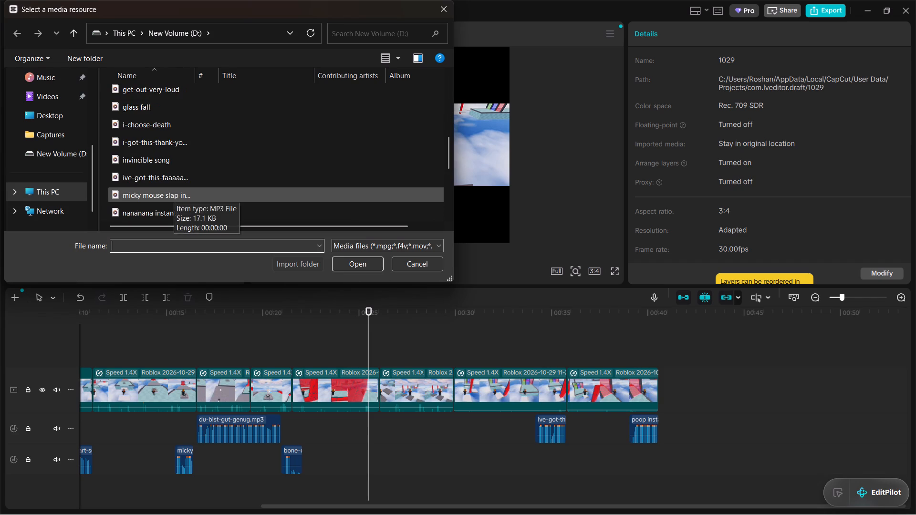
scroll(174, 193, down, 3)
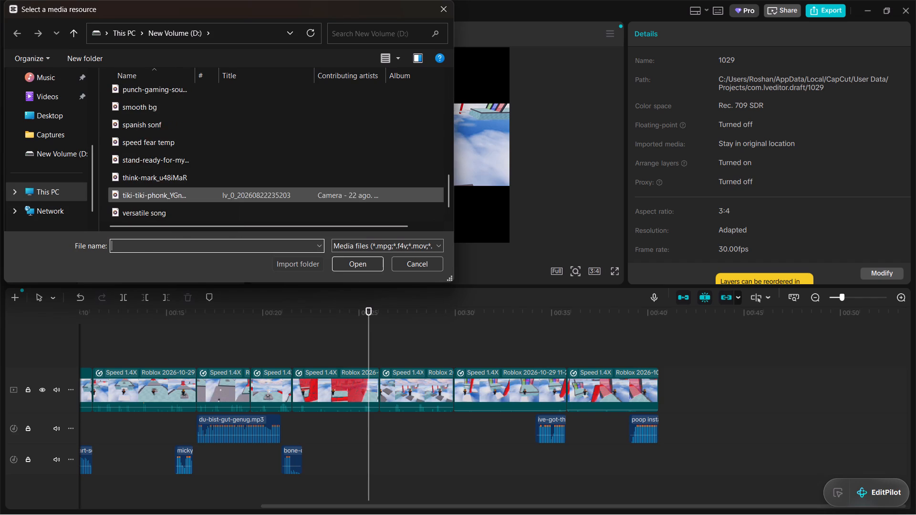
scroll(174, 193, down, 5)
scroll(174, 193, up, 1)
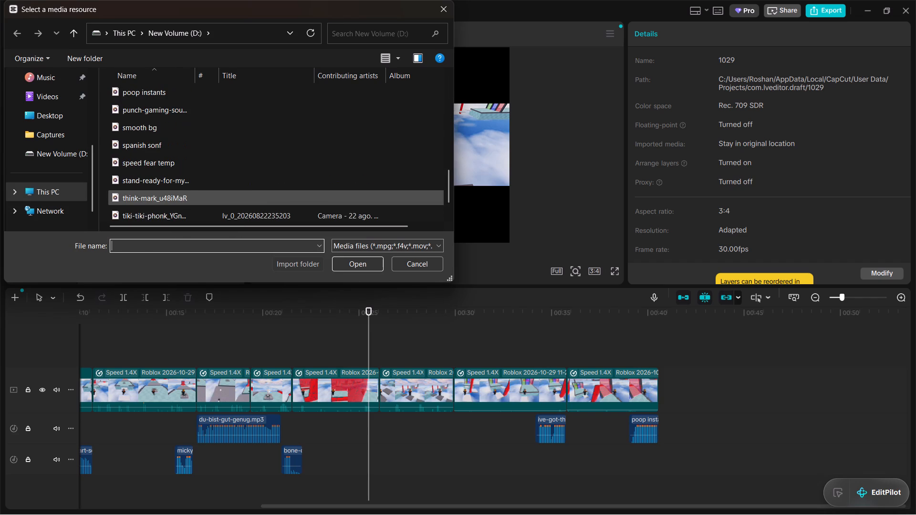
scroll(172, 193, up, 1)
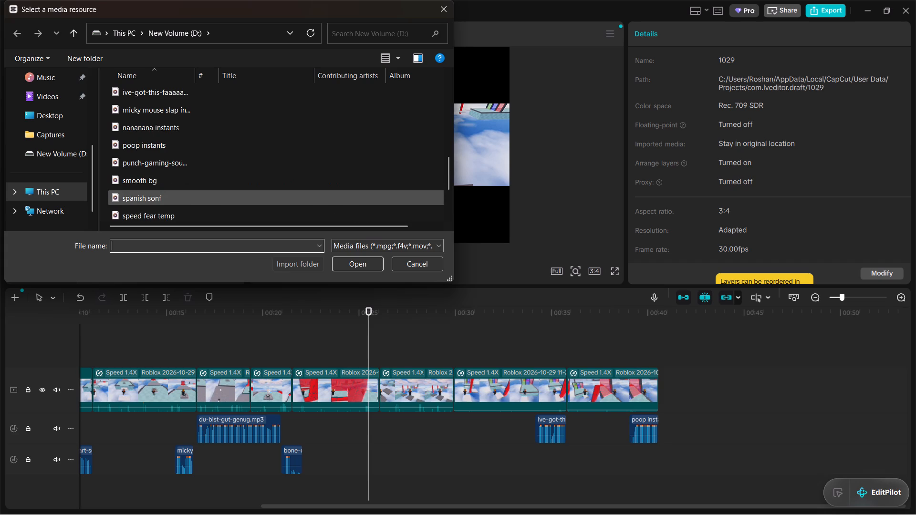
click(156, 115)
scroll(156, 133, up, 1)
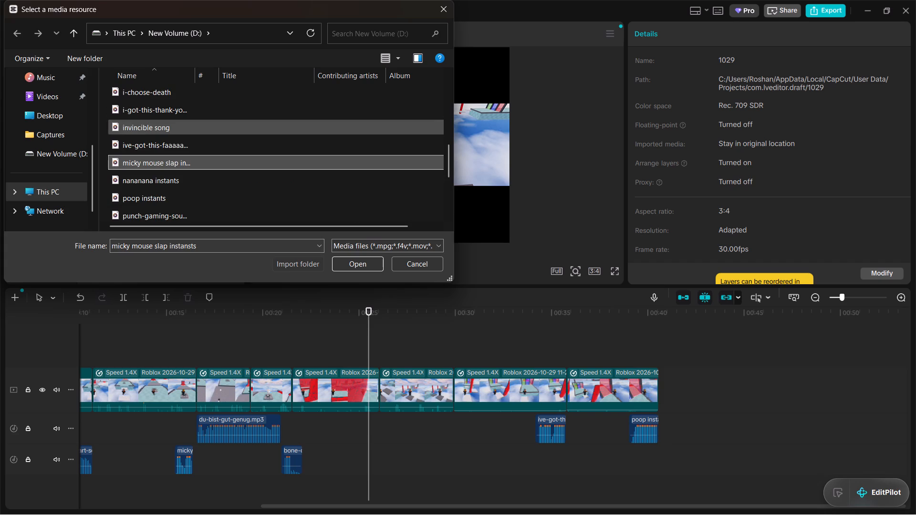
scroll(156, 133, up, 1)
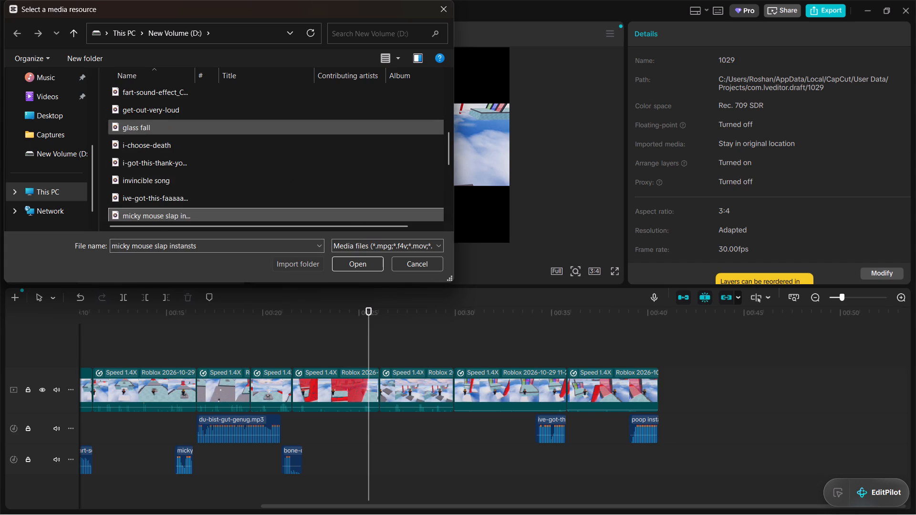
scroll(156, 133, up, 1)
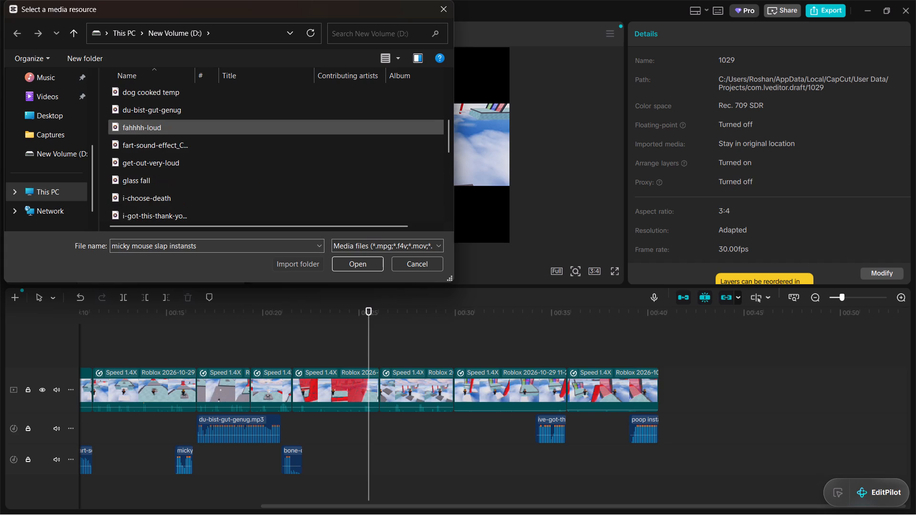
scroll(156, 133, up, 1)
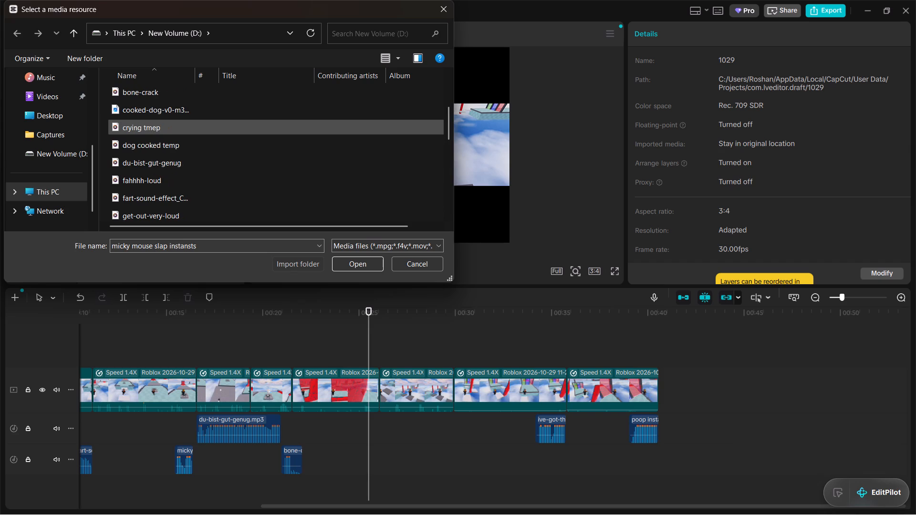
scroll(156, 133, up, 1)
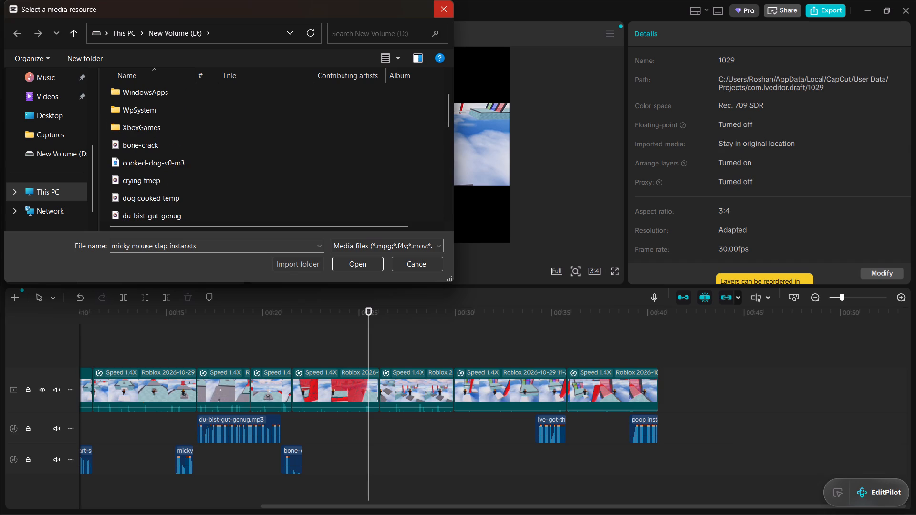
click(452, 6)
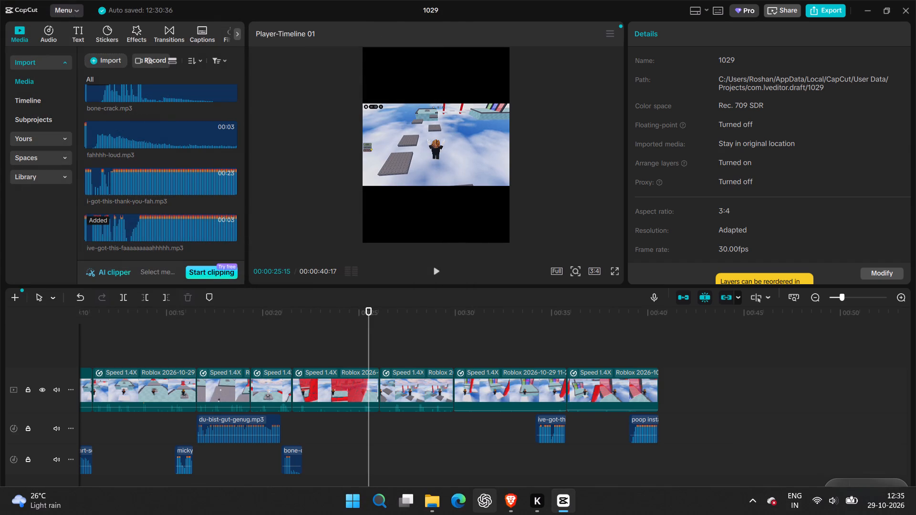
Switch to the Brave browser, preview Sad Violin (the meme one), and download the Rizzbot laugh sound as MP3.
click(503, 498)
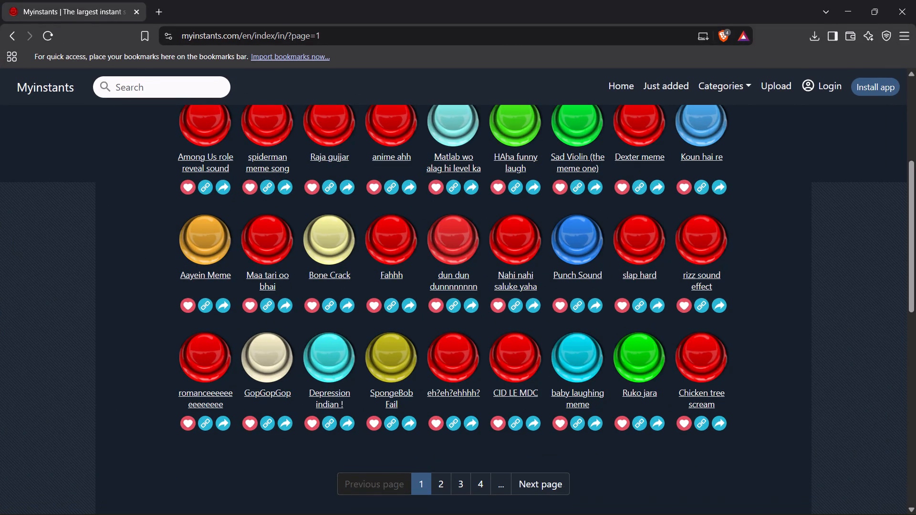
click(567, 142)
scroll(619, 219, up, 2)
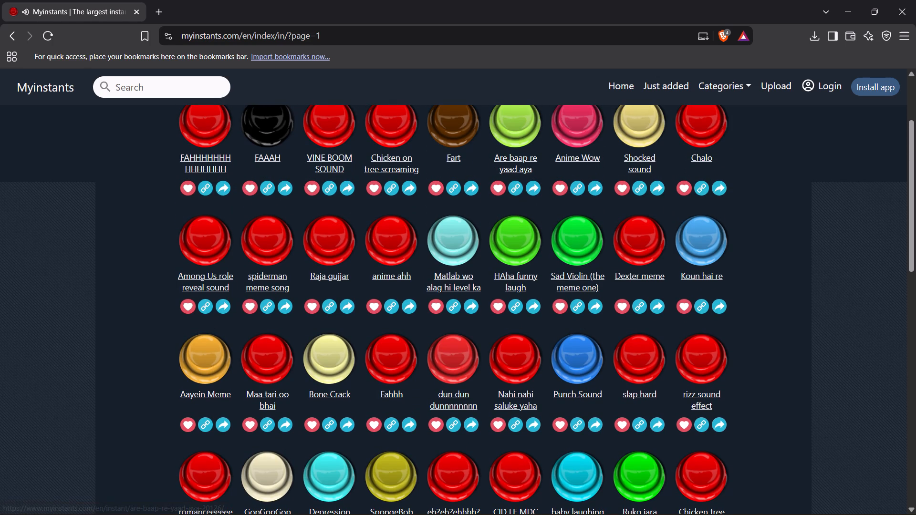
scroll(407, 209, up, 1)
click(312, 196)
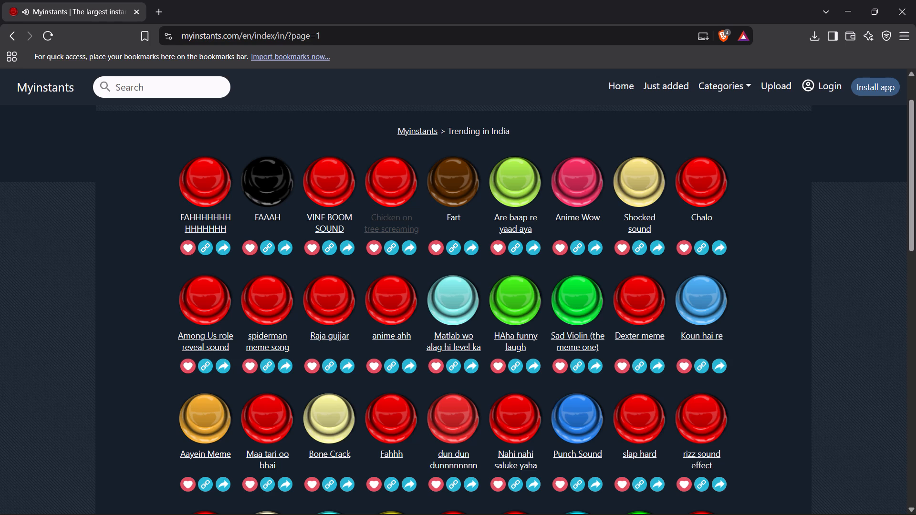
Preview page 1 trending sounds, including rizz sound effect, Punch Sound, Bone Crack, Maa tari oo bhai, GopGopGop, Depression indian ! and CID LE MDC.
click(705, 419)
scroll(674, 406, down, 2)
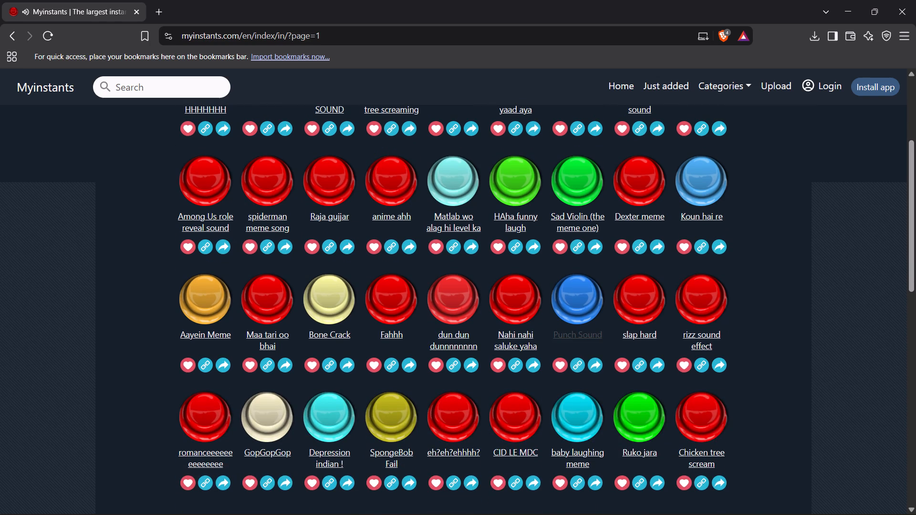
click(582, 299)
click(334, 309)
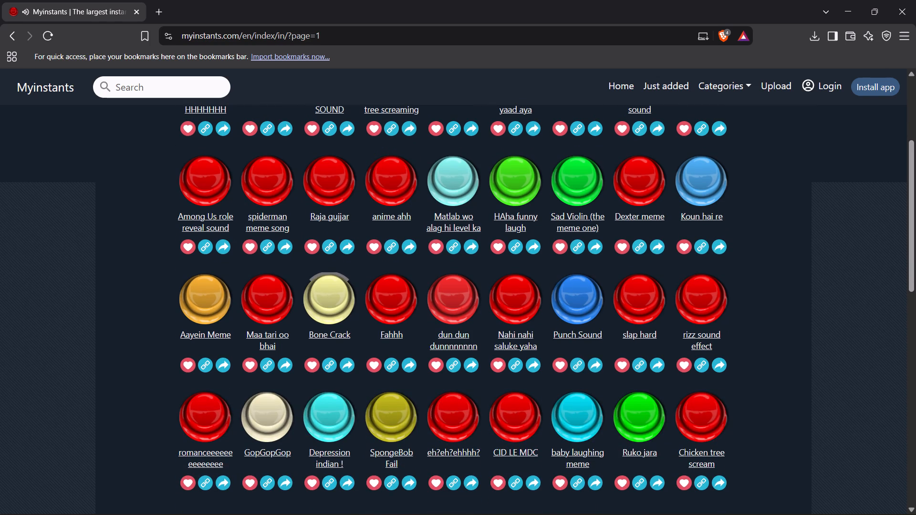
click(267, 309)
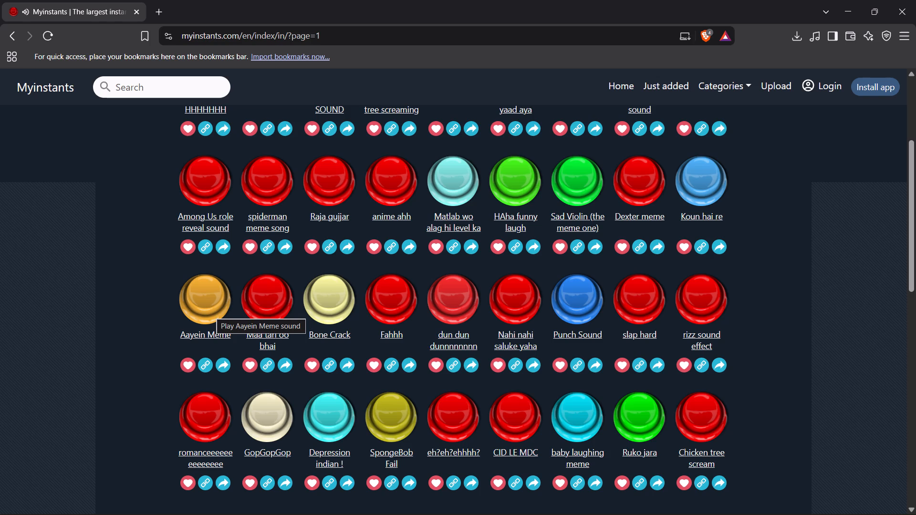
scroll(210, 309, down, 1)
click(215, 352)
click(291, 356)
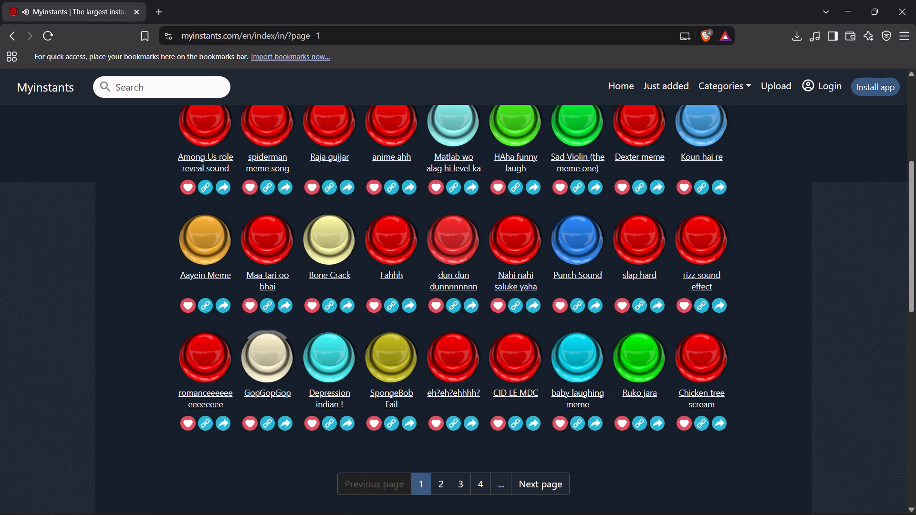
click(347, 360)
click(422, 360)
click(471, 360)
click(520, 363)
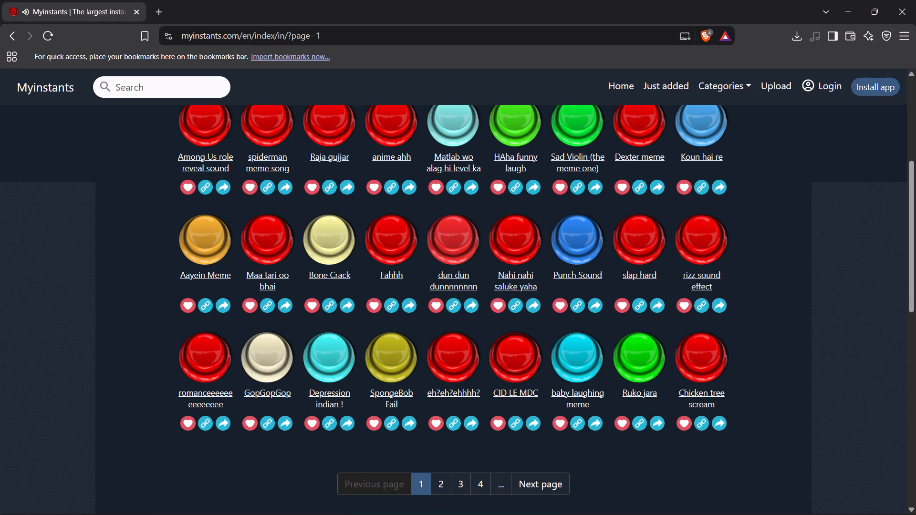
Open page 2 of Trending in India and preview sounds including I've Got This FAAAAAAAAA and Tiki tiki boosted.
click(445, 478)
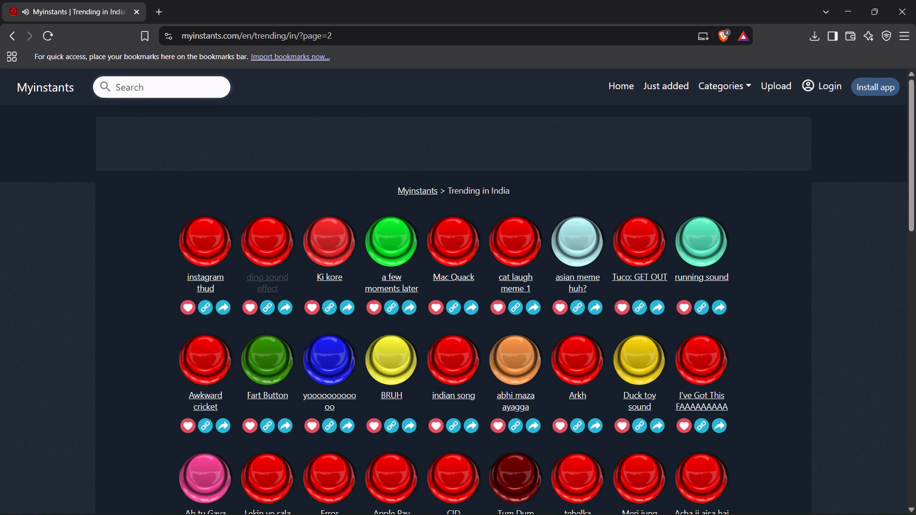
click(430, 257)
click(704, 368)
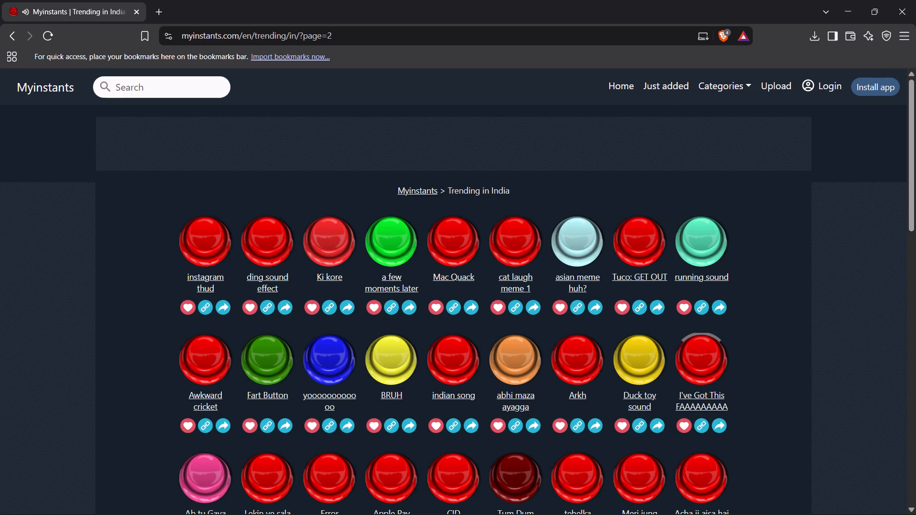
scroll(291, 370, down, 1)
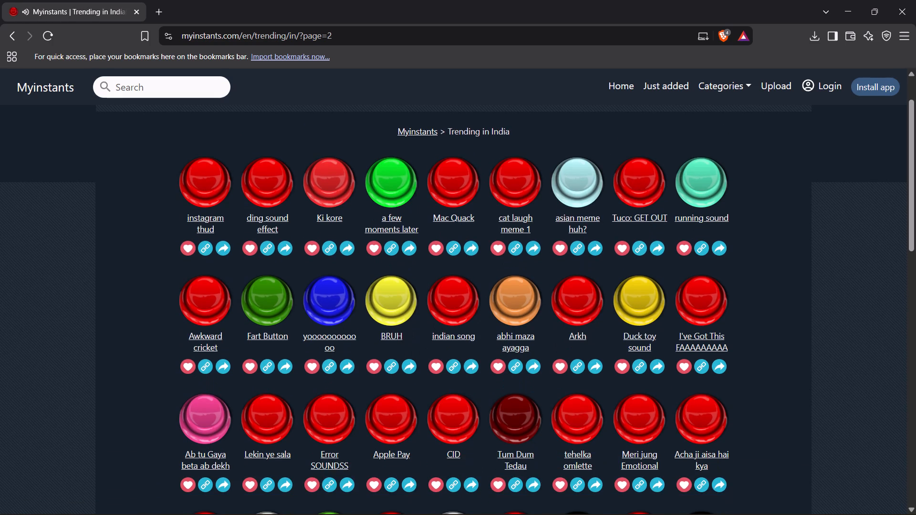
scroll(295, 371, down, 1)
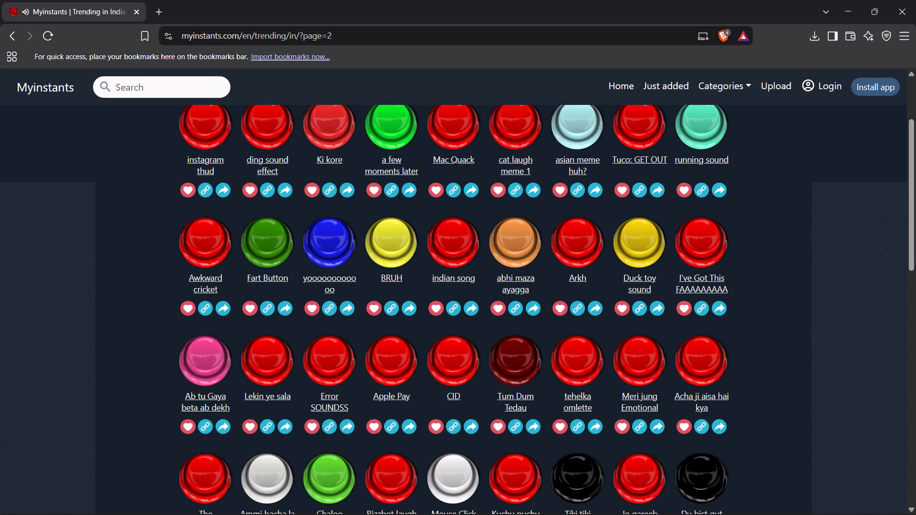
scroll(634, 379, down, 1)
click(576, 399)
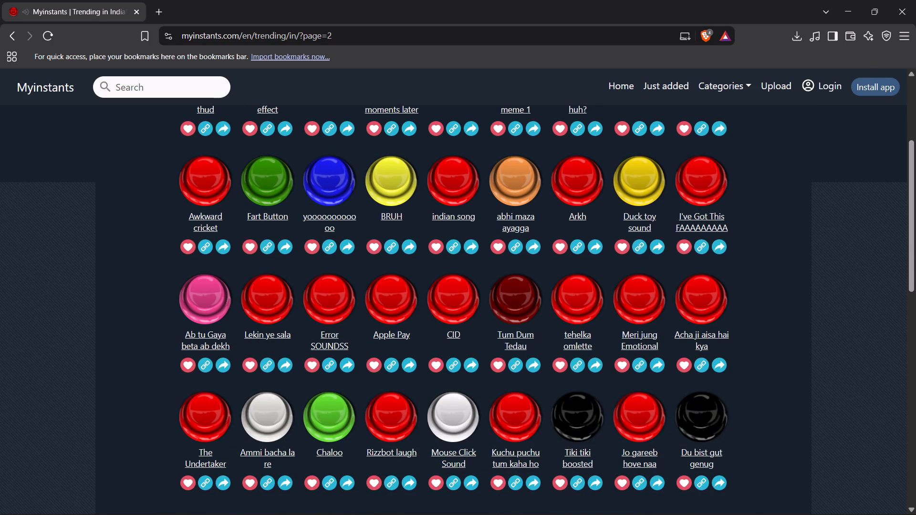
Preview the Rizzbot laugh sound, open its page and download it as MP3.
click(375, 409)
scroll(421, 414, down, 1)
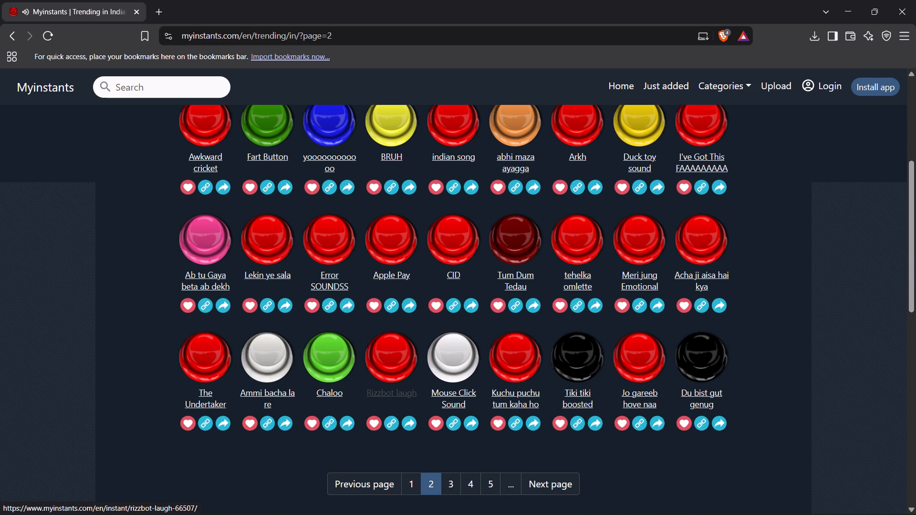
click(397, 393)
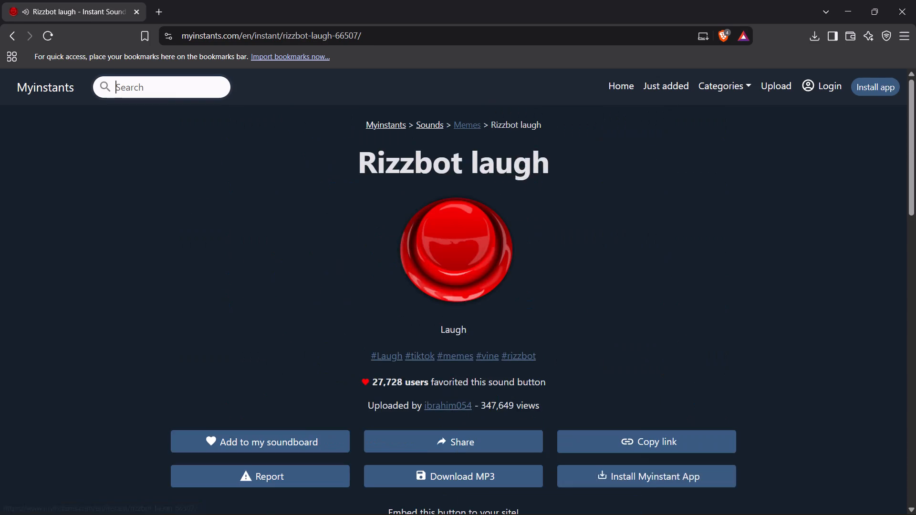
scroll(437, 494, down, 2)
click(446, 418)
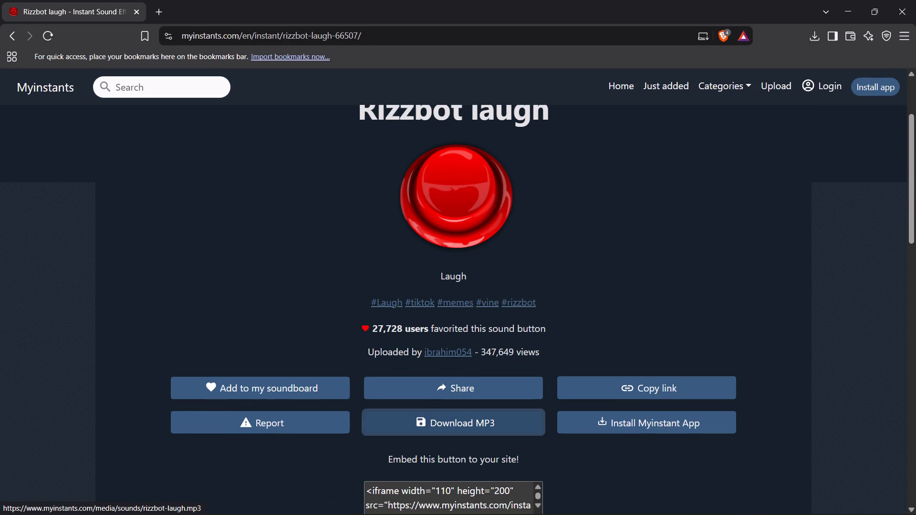
click(352, 257)
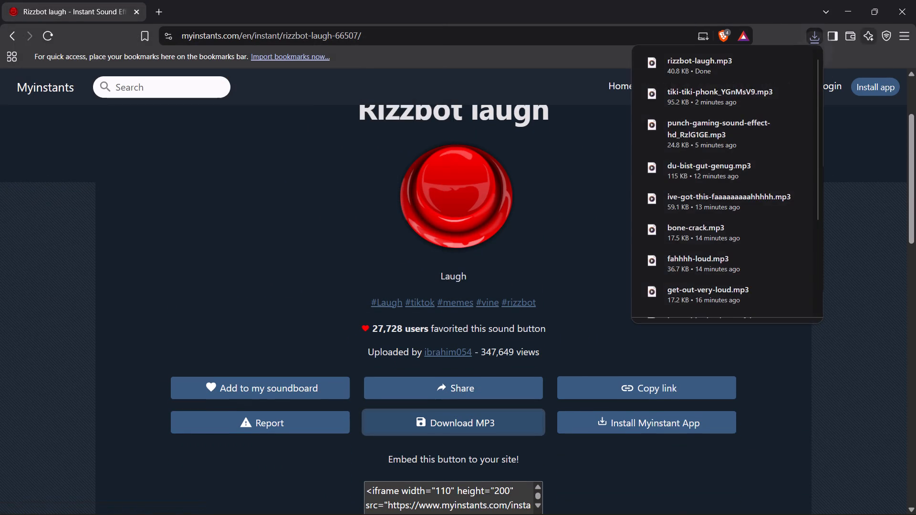
Switch to CapCut and import rizzbot-laugh from New Volume (D:) into the project media.
click(851, 15)
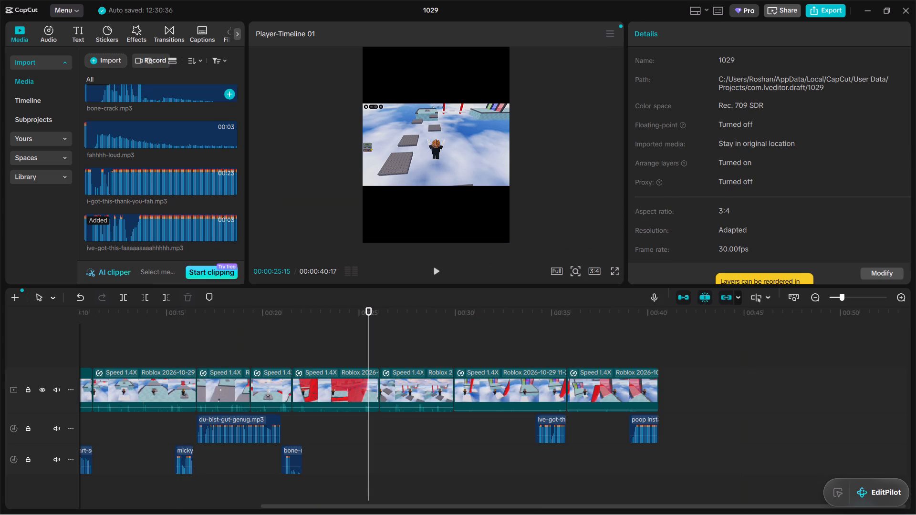
click(116, 62)
click(142, 81)
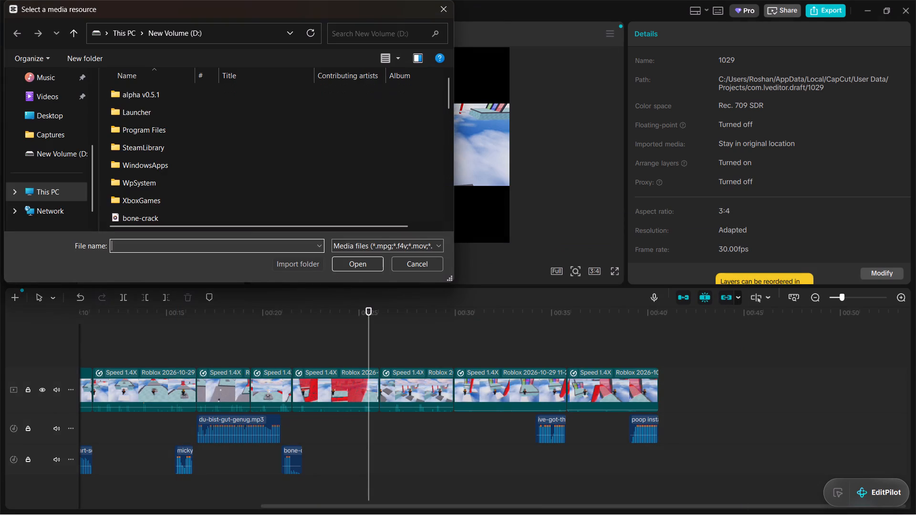
scroll(204, 200, down, 3)
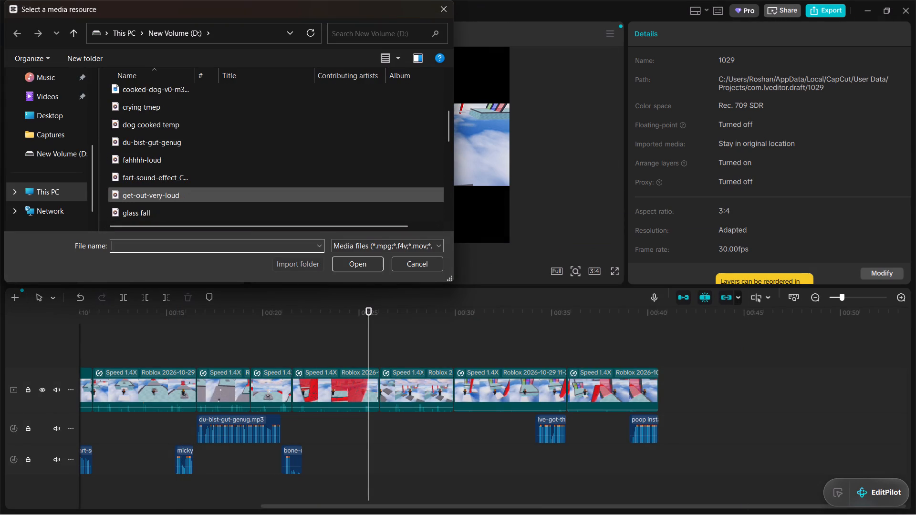
scroll(204, 200, down, 3)
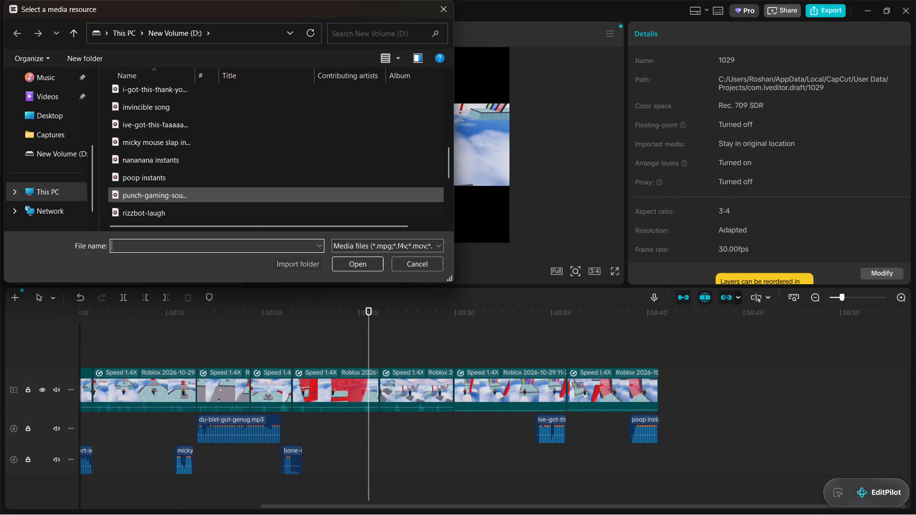
click(172, 207)
click(354, 268)
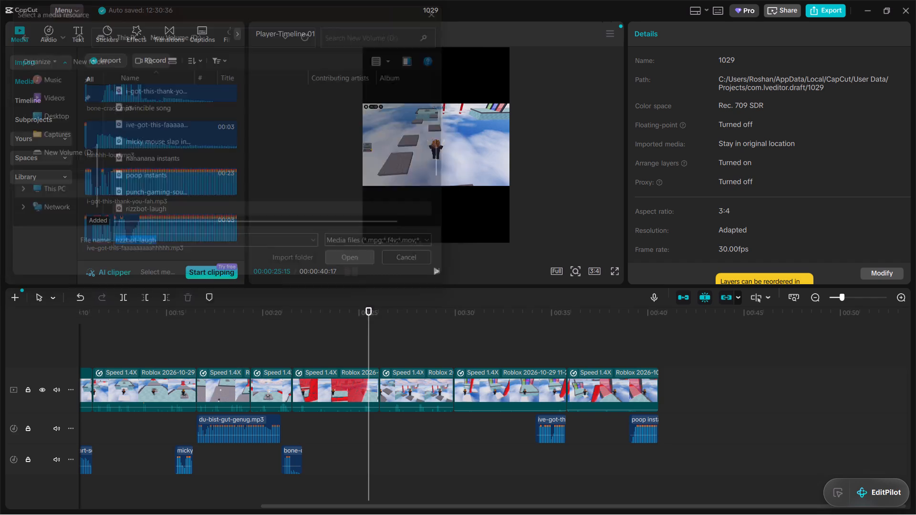
Place rizzbot-laugh.mp3 on the upper audio track, starting at 25:15.
drag(162, 222, 356, 436)
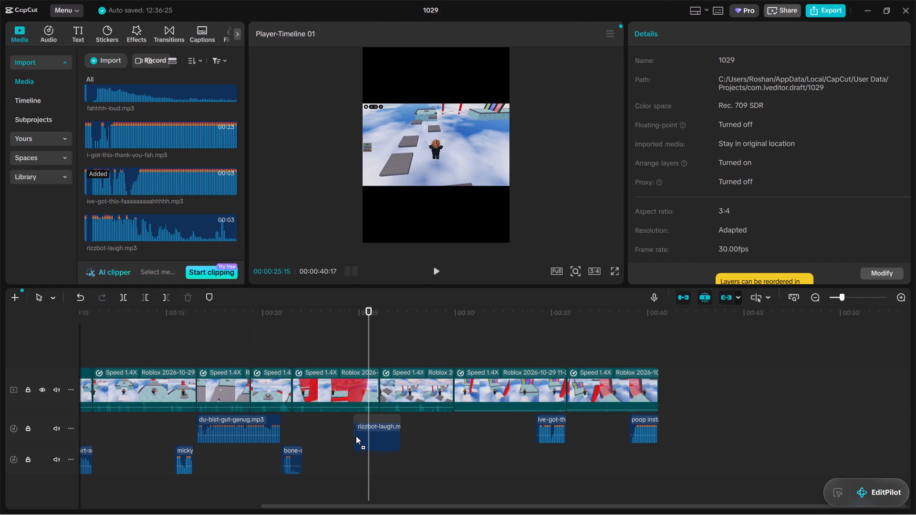
drag(356, 436, 370, 429)
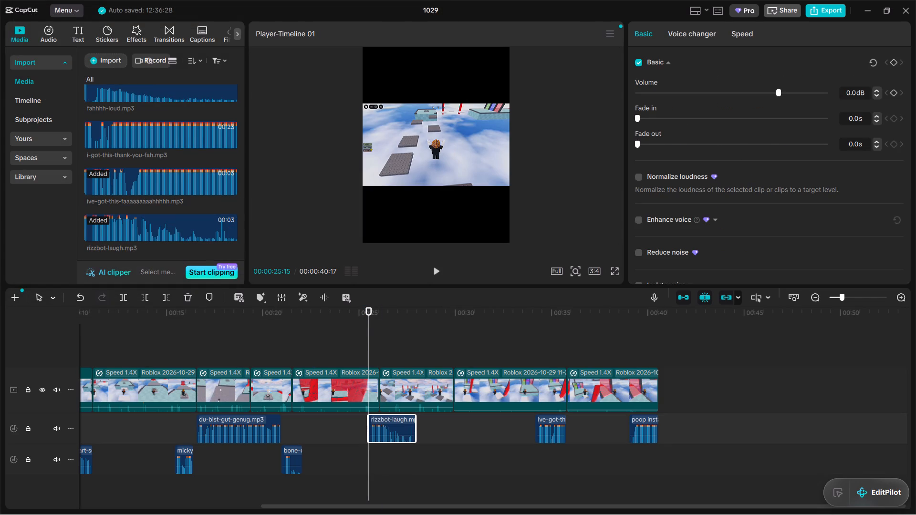
Play back the laugh with the gameplay and shift its clip slightly earlier, to start at about 25 s.
click(346, 340)
click(433, 270)
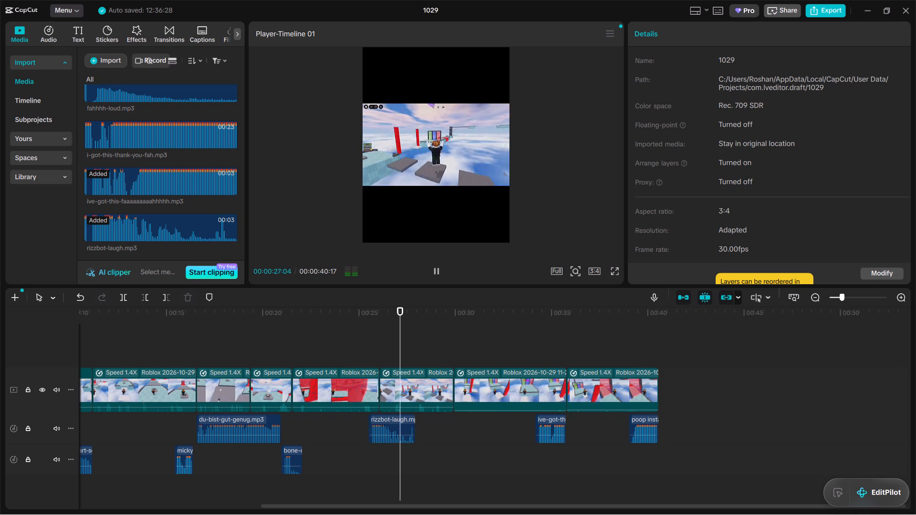
click(343, 336)
drag(384, 425, 377, 425)
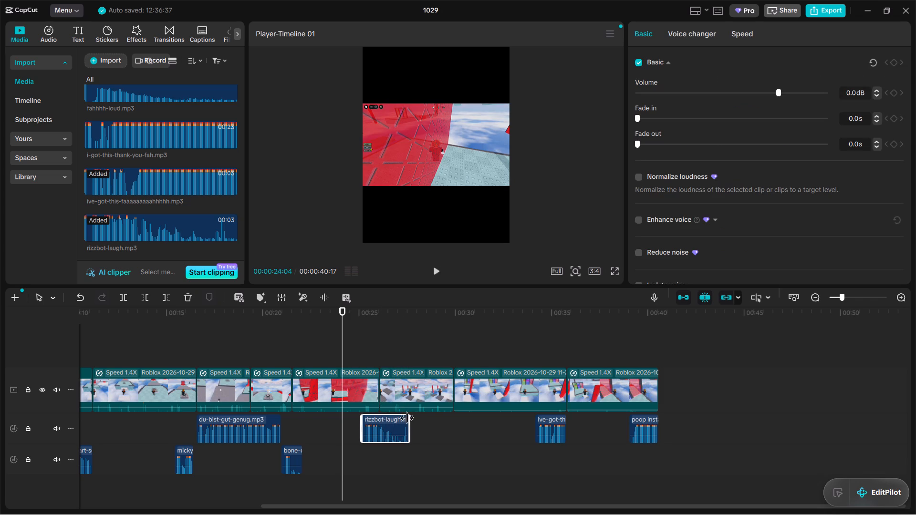
Play the fall to find the cut point and trim the end of the rizzbot-laugh.mp3 clip to 26:01.
key(space)
key(space)
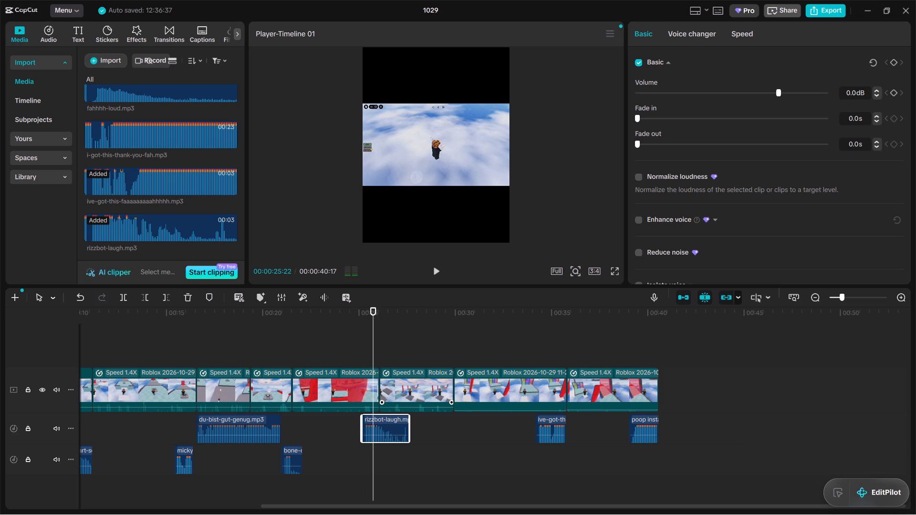
key(space)
key(space)
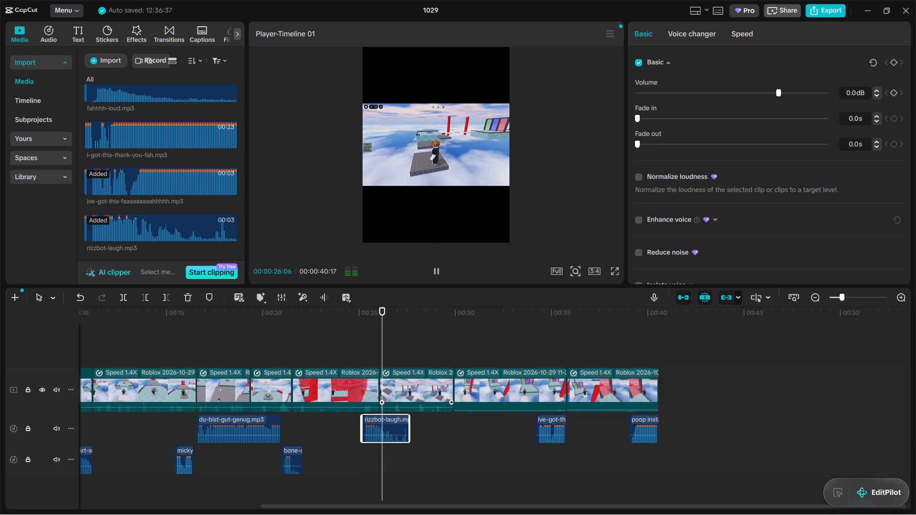
key(Left)
key(Left)
key(Left)
key(Left)
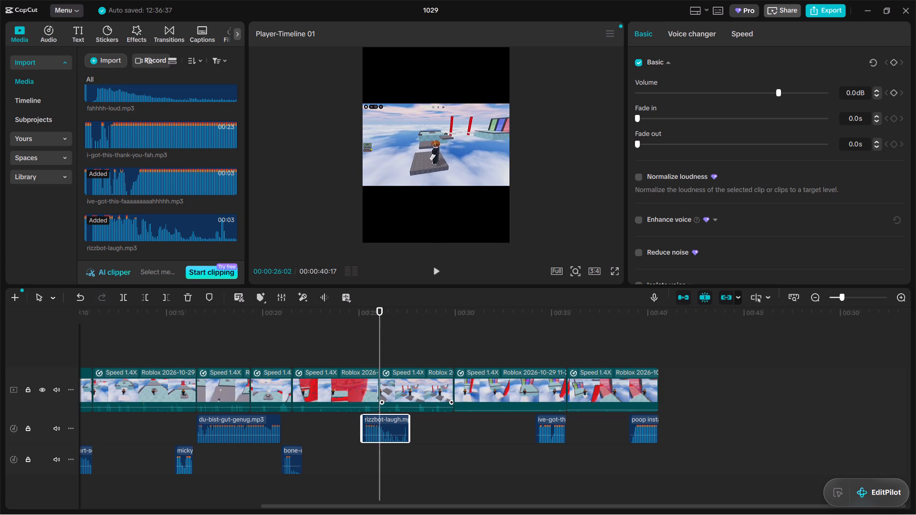
key(Left)
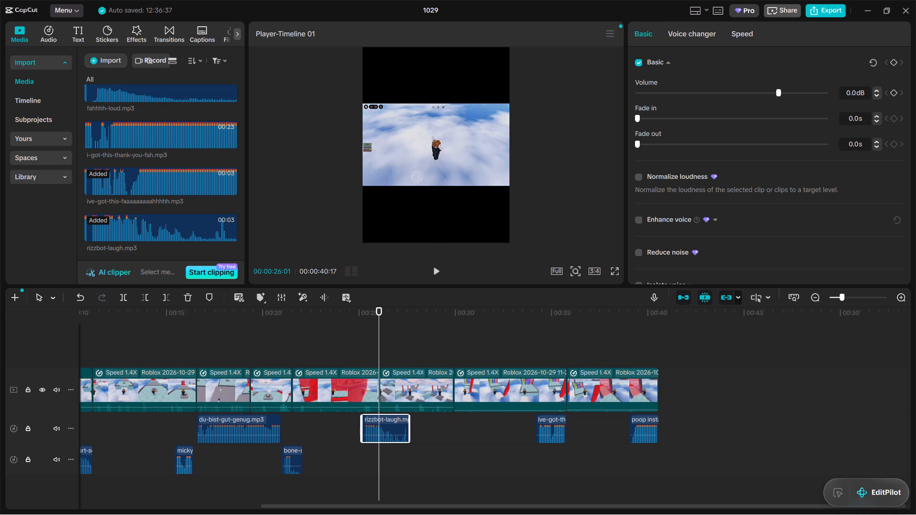
click(165, 296)
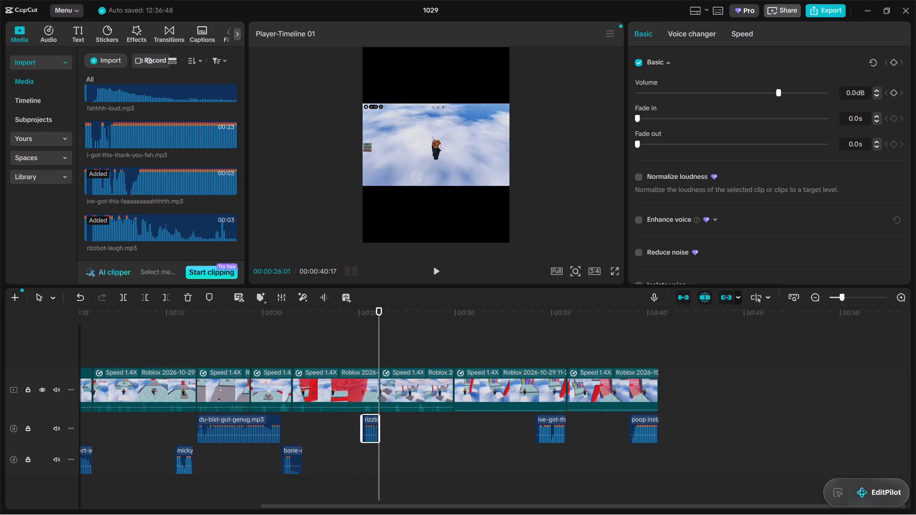
Play back the timeline from about 24 s to 33 s to review the trimmed laugh and the following gameplay.
click(346, 350)
key(space)
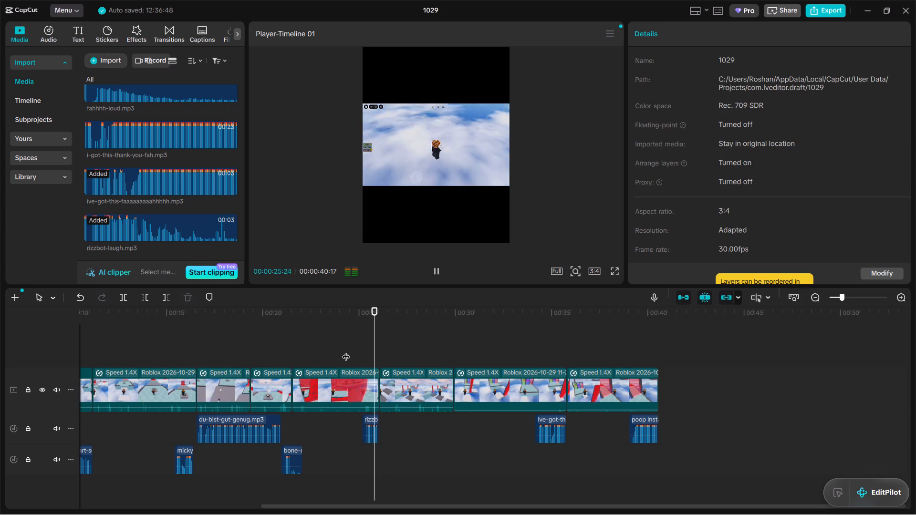
key(space)
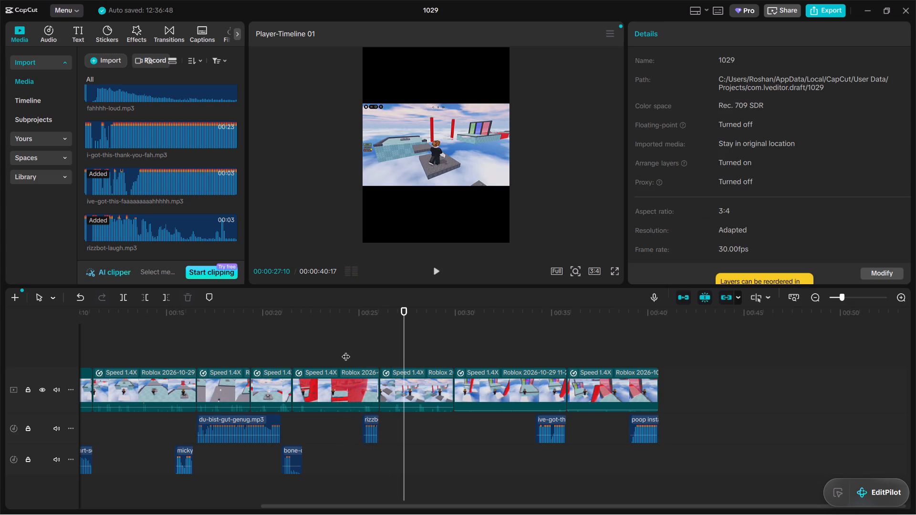
key(space)
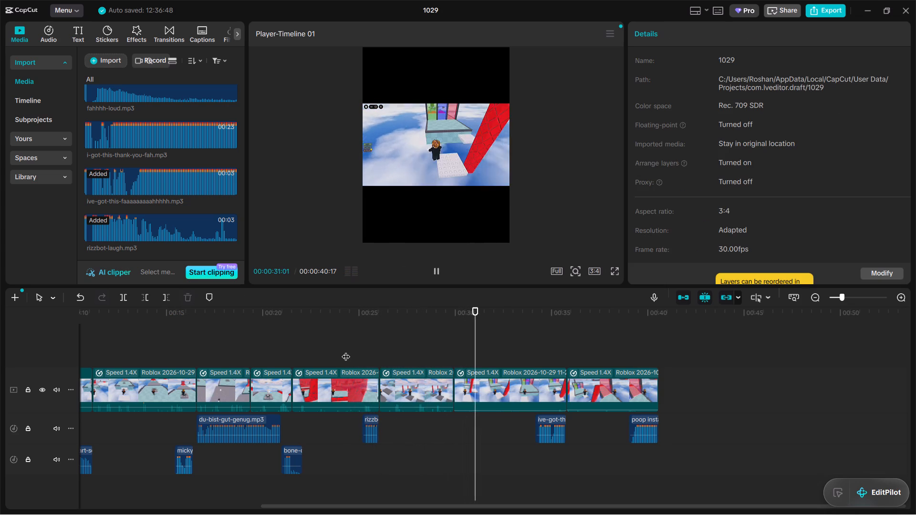
key(space)
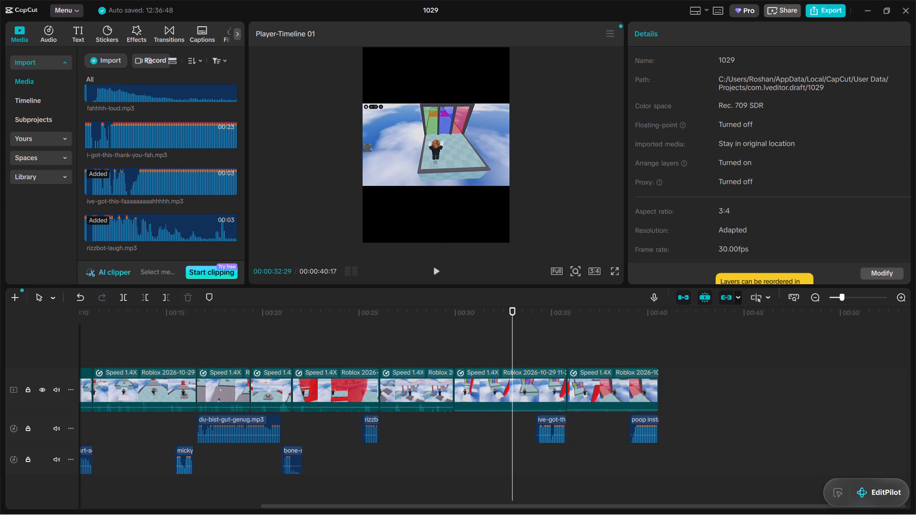
Play on from 26:01, stop at 26:13 just after the fall, and import tiki-tiki-phonk_YGnMsV9.mp3 from drive D.
click(428, 341)
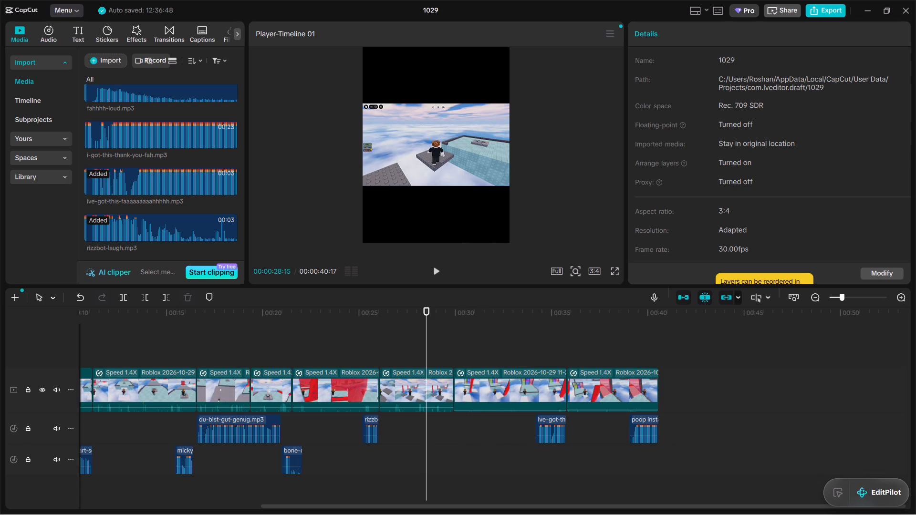
click(407, 340)
click(406, 338)
click(376, 343)
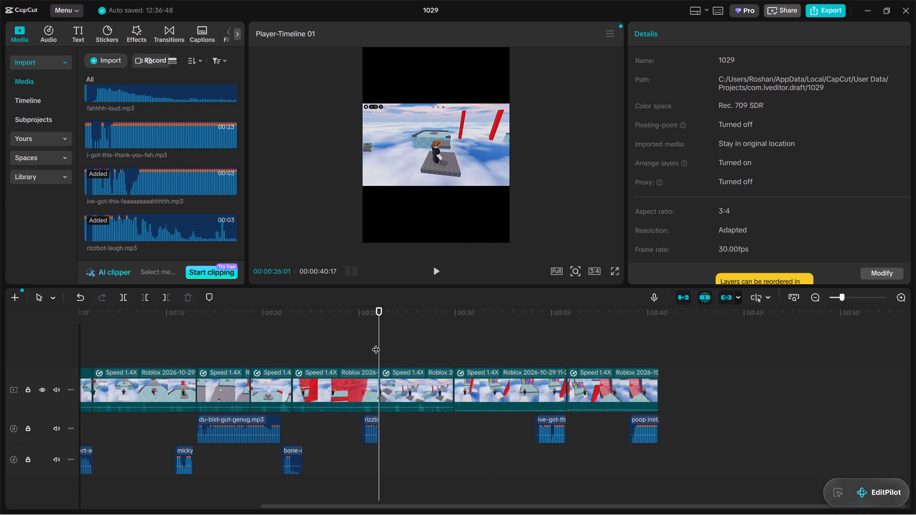
key(space)
key(space)
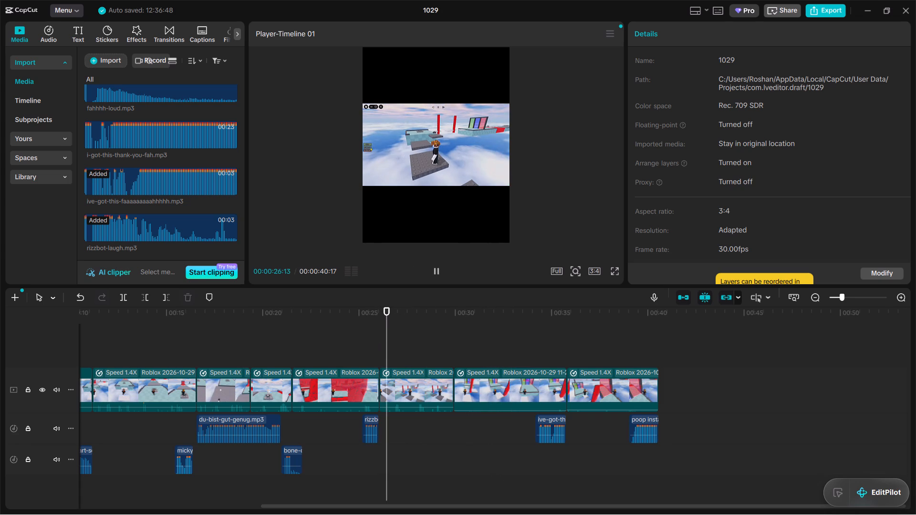
click(103, 61)
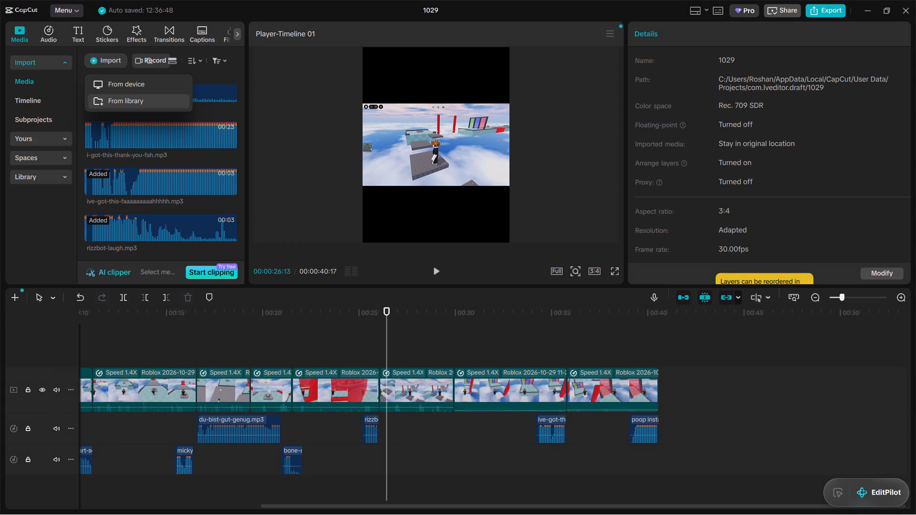
click(158, 86)
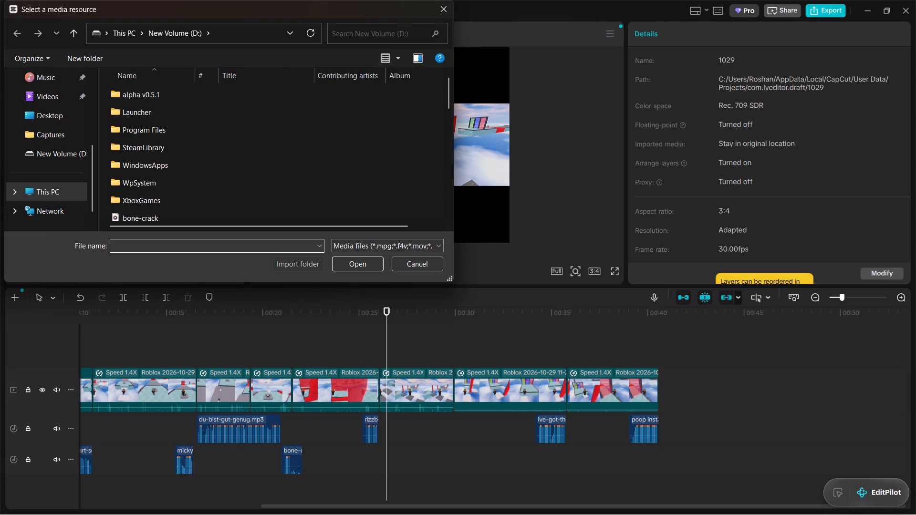
scroll(240, 190, down, 1)
click(156, 189)
scroll(157, 186, down, 2)
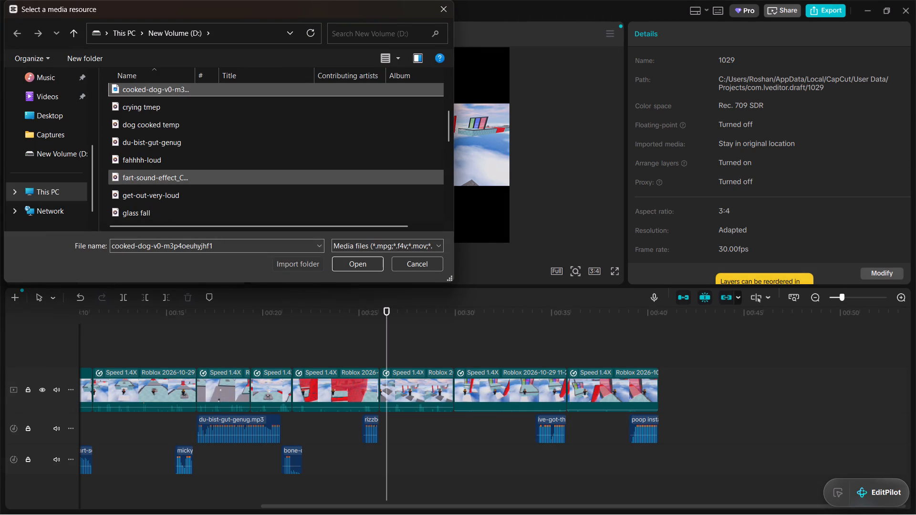
click(157, 180)
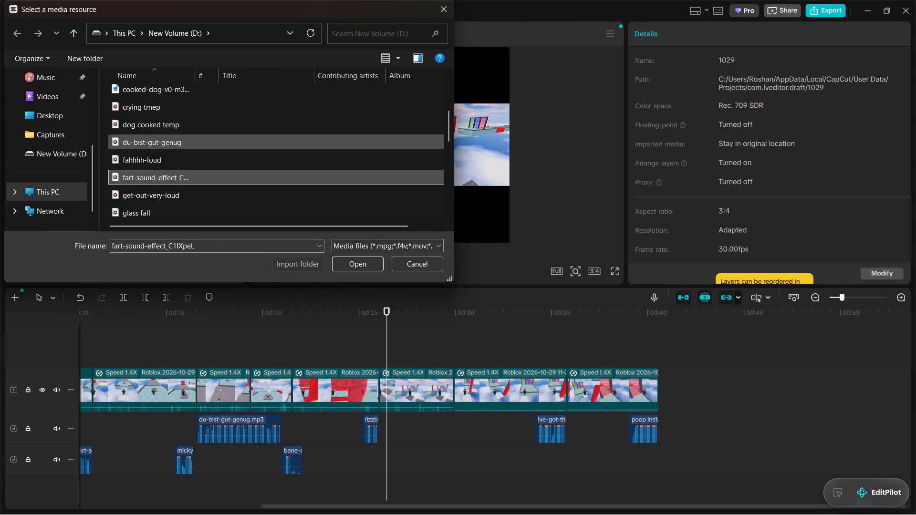
scroll(193, 188, down, 1)
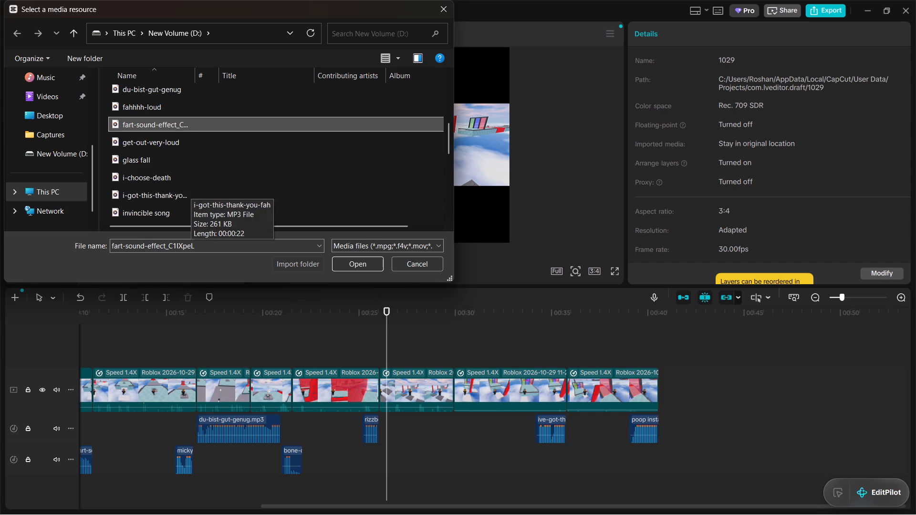
scroll(169, 196, down, 1)
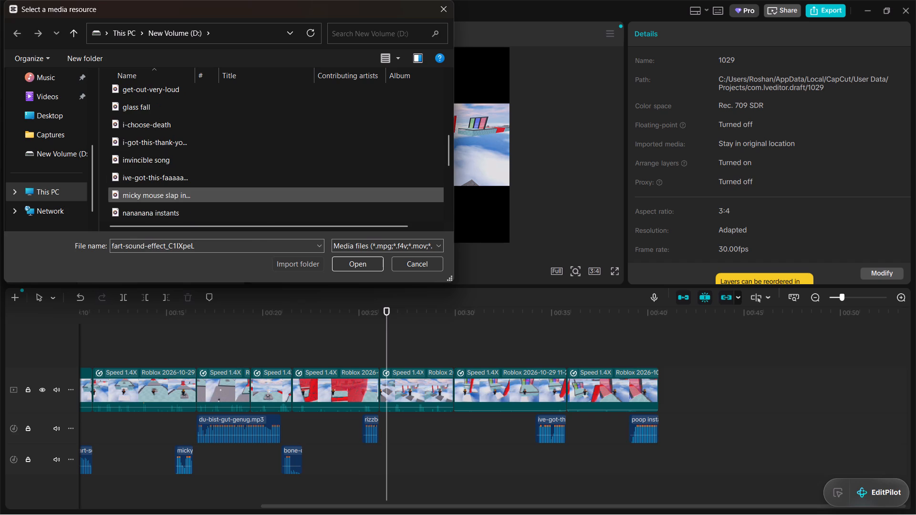
scroll(169, 196, down, 2)
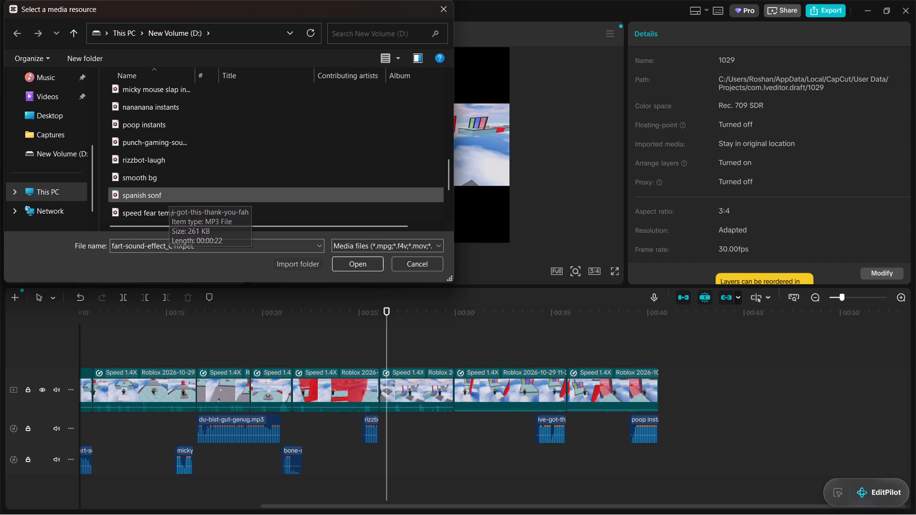
scroll(169, 196, down, 1)
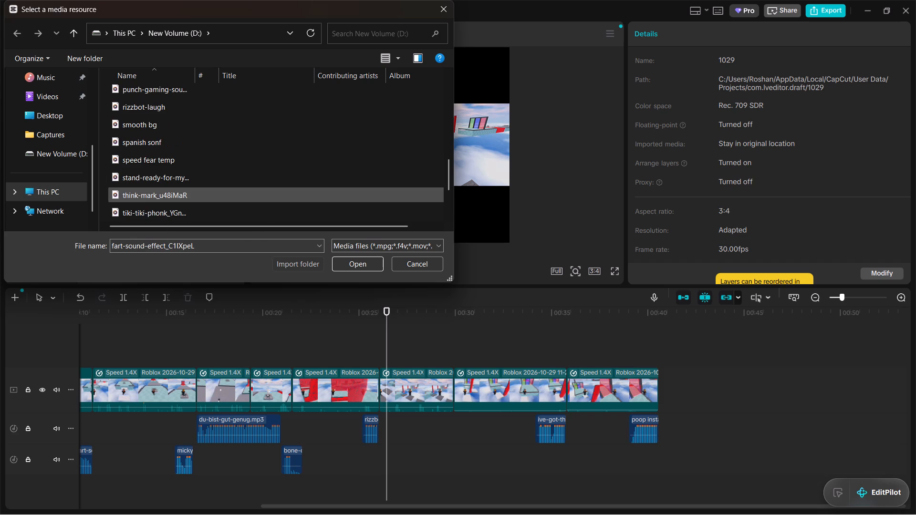
click(171, 206)
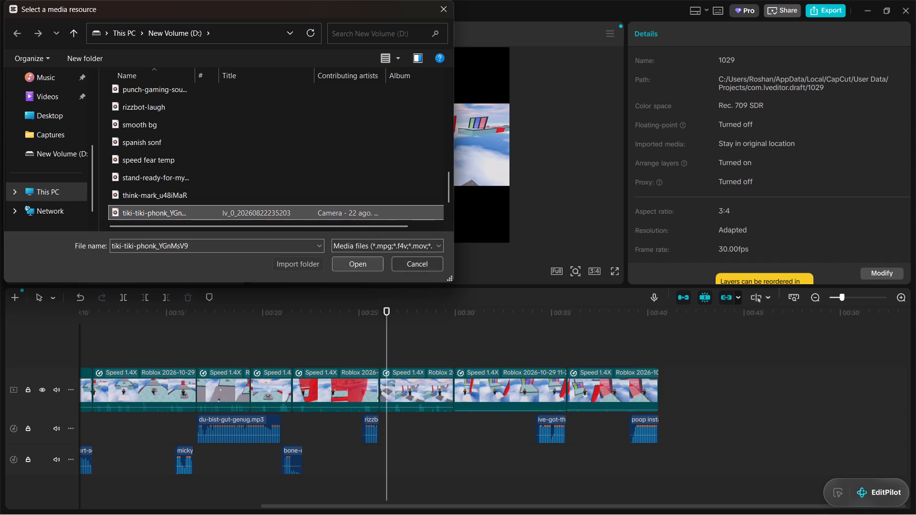
click(350, 267)
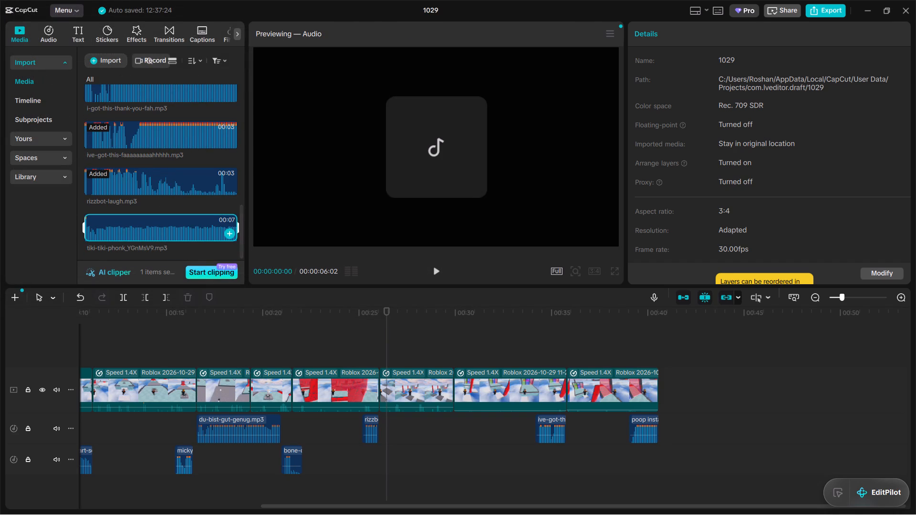
Place tiki-tiki-phonk_YGnMsV9.mp3 on the upper audio track at 26:13 and play it back with the gameplay from about 24 s.
drag(153, 234, 386, 434)
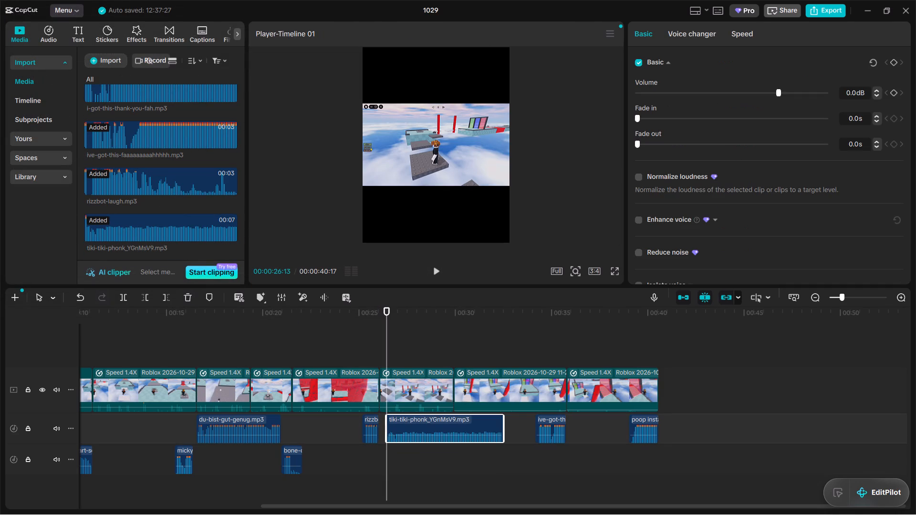
click(343, 321)
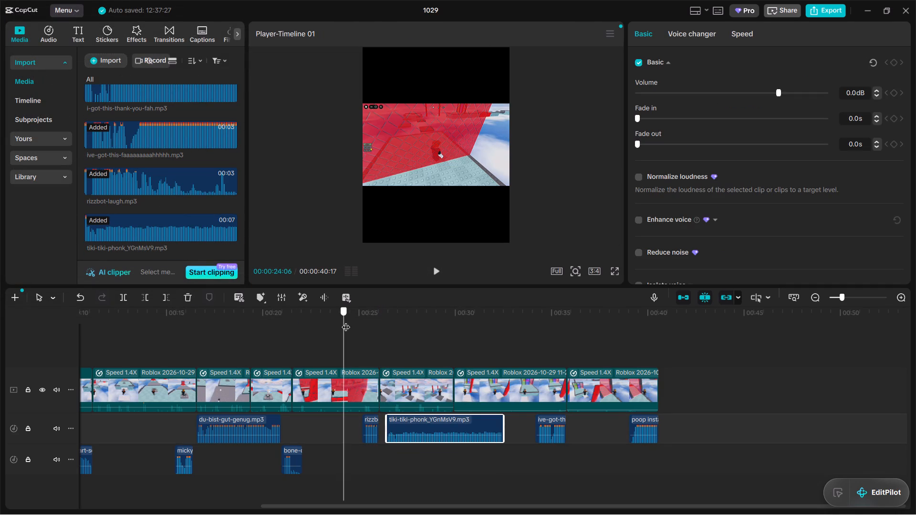
key(space)
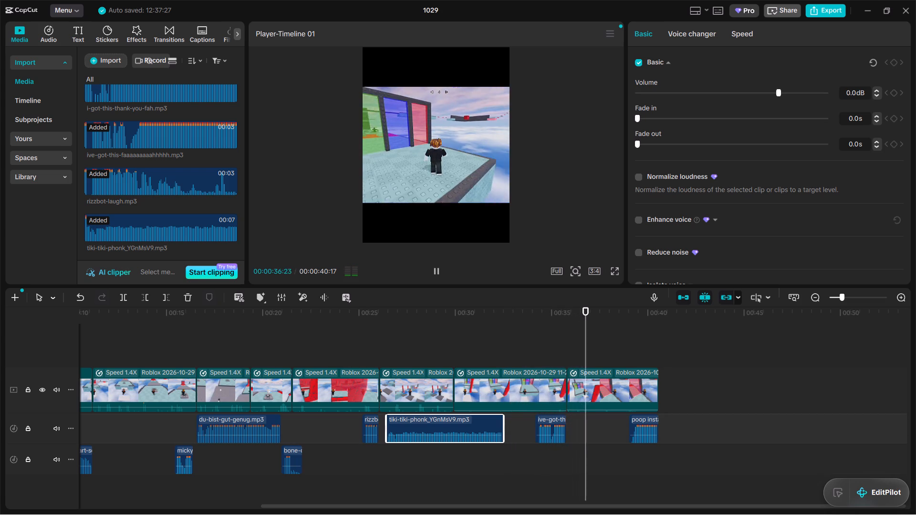
click(484, 428)
key(space)
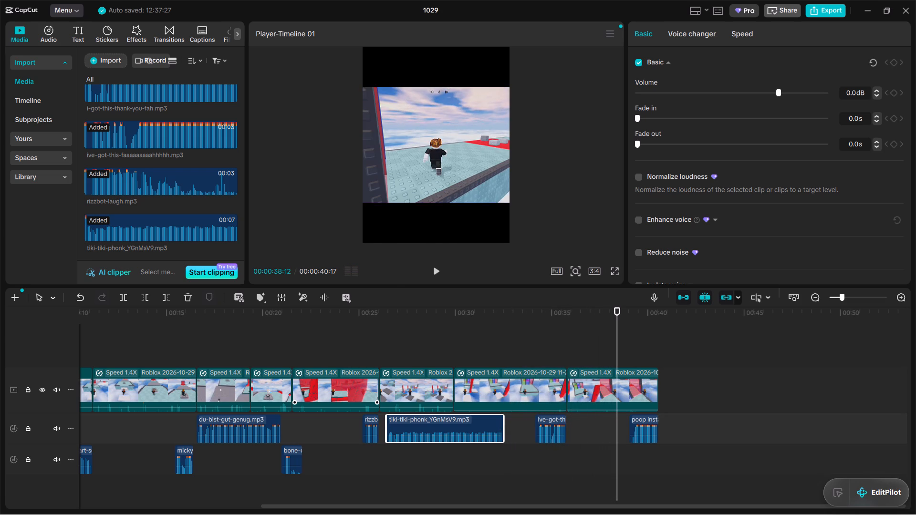
Delete the rizzbot-laugh.mp3 clip at about 25 s from the upper audio track.
click(363, 337)
click(374, 420)
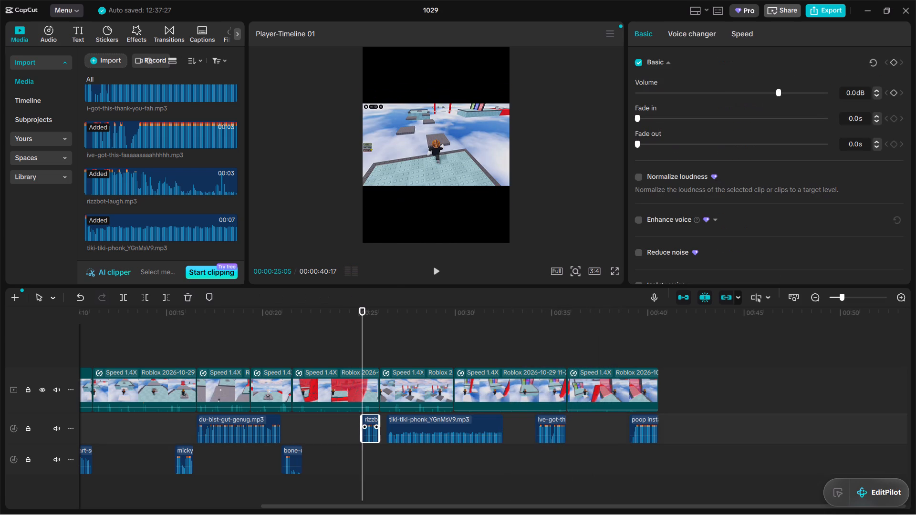
right_click(373, 419)
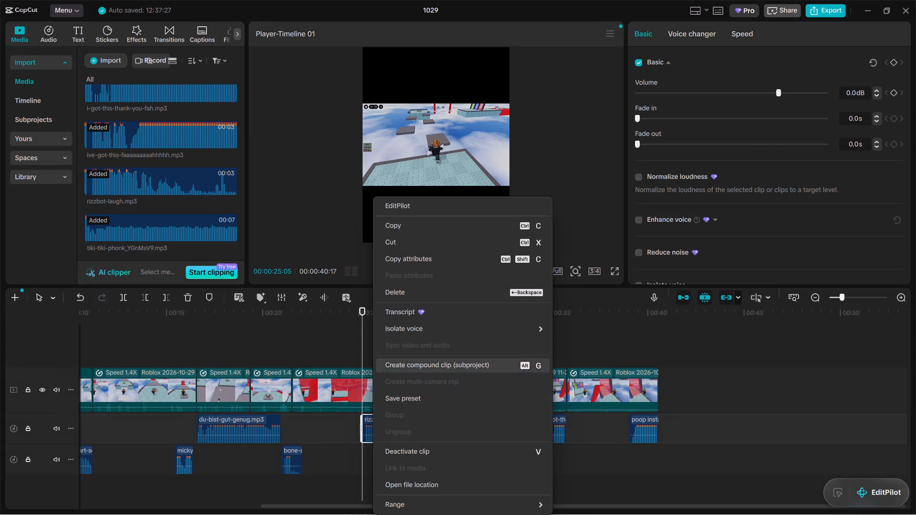
click(411, 293)
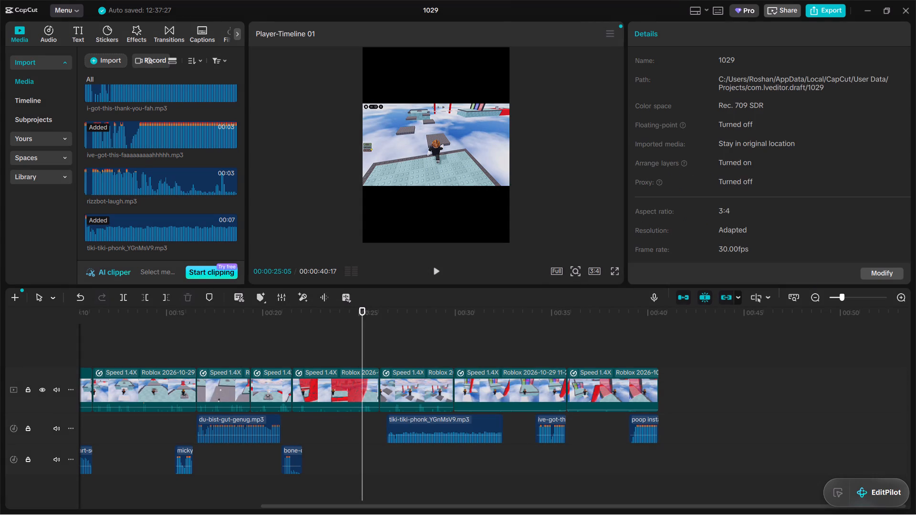
Import punch-gaming-sound-effect-hd_RzIG1GE.mp3 from drive D and preview the sound.
click(97, 61)
click(145, 86)
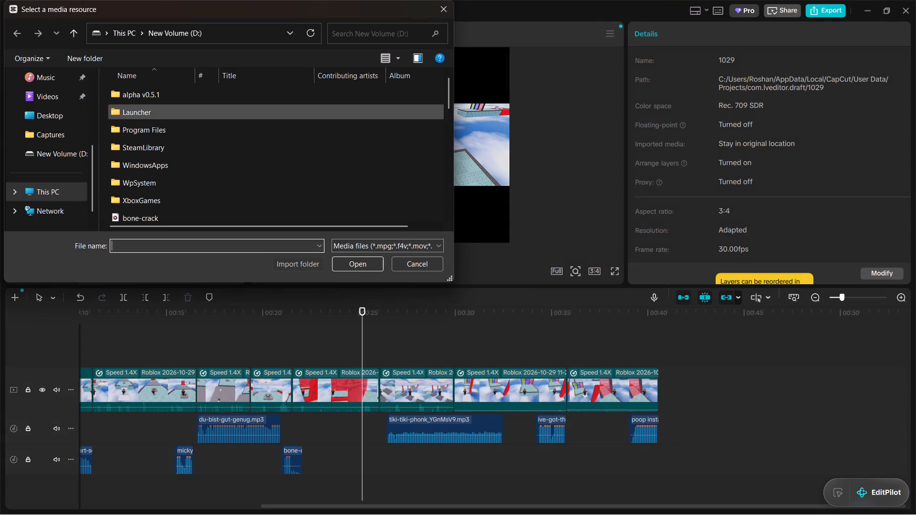
scroll(159, 199, down, 3)
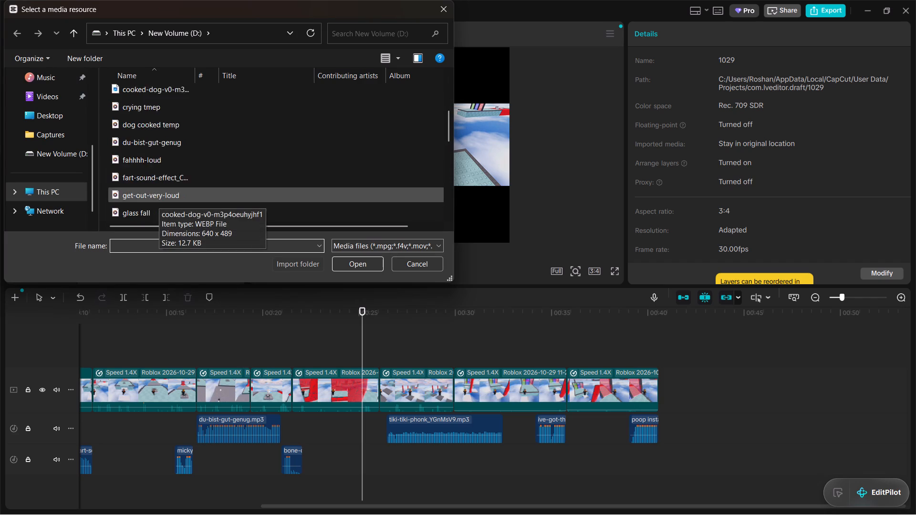
scroll(159, 198, down, 2)
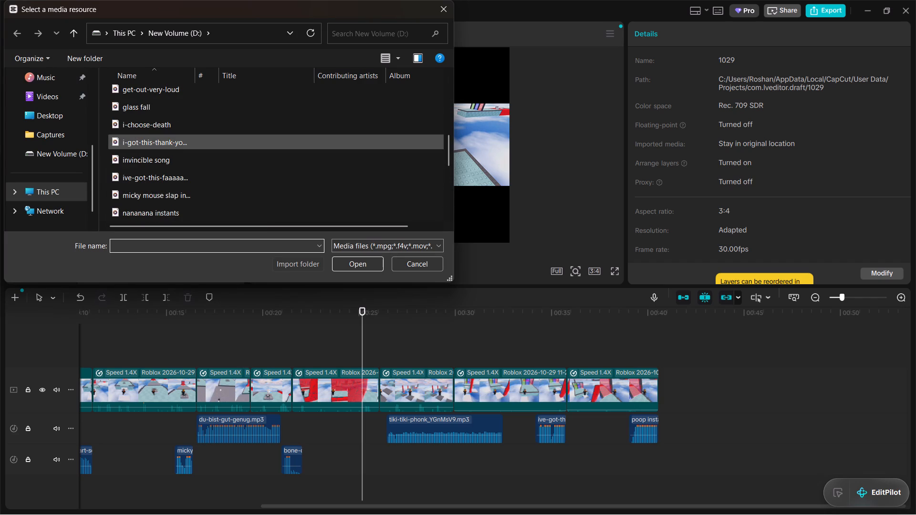
scroll(167, 196, down, 1)
click(167, 196)
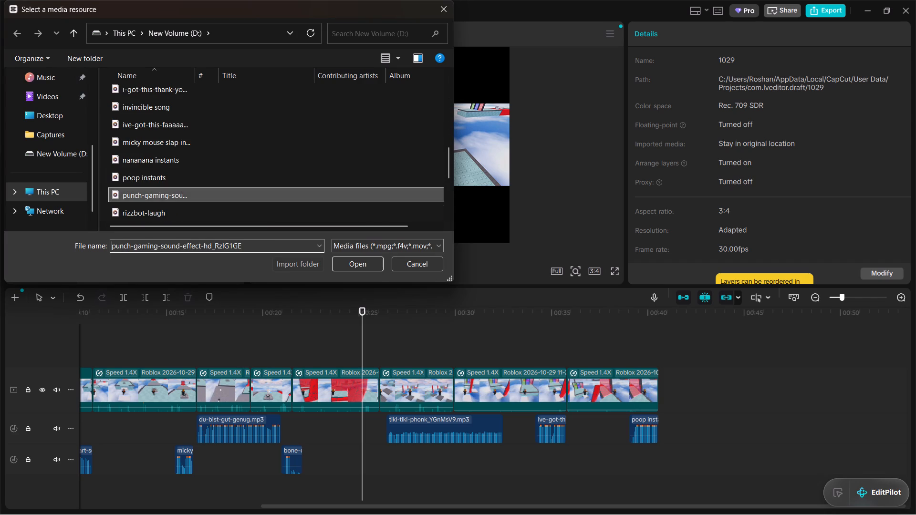
click(361, 258)
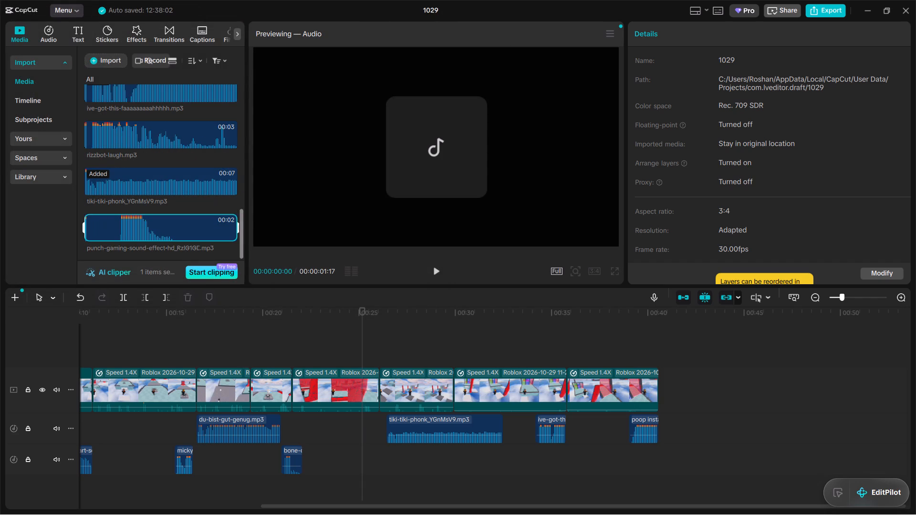
click(437, 269)
Place the punch sound on the lower audio track at about 25 s and play it back with the gameplay from 24:04.
drag(136, 227, 268, 402)
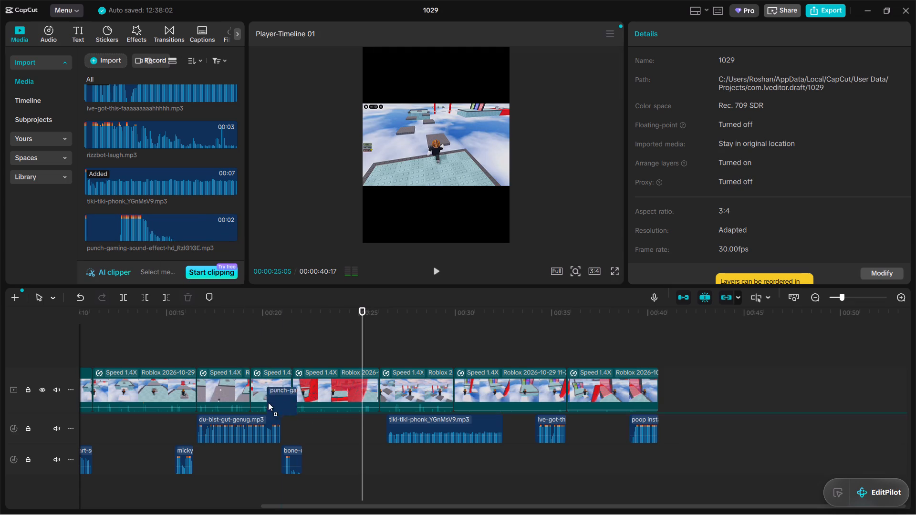
drag(268, 402, 356, 437)
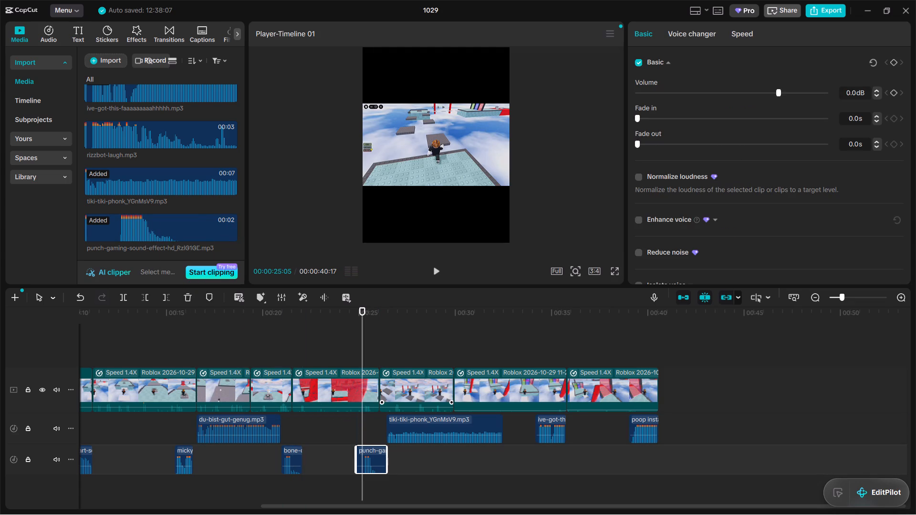
click(343, 333)
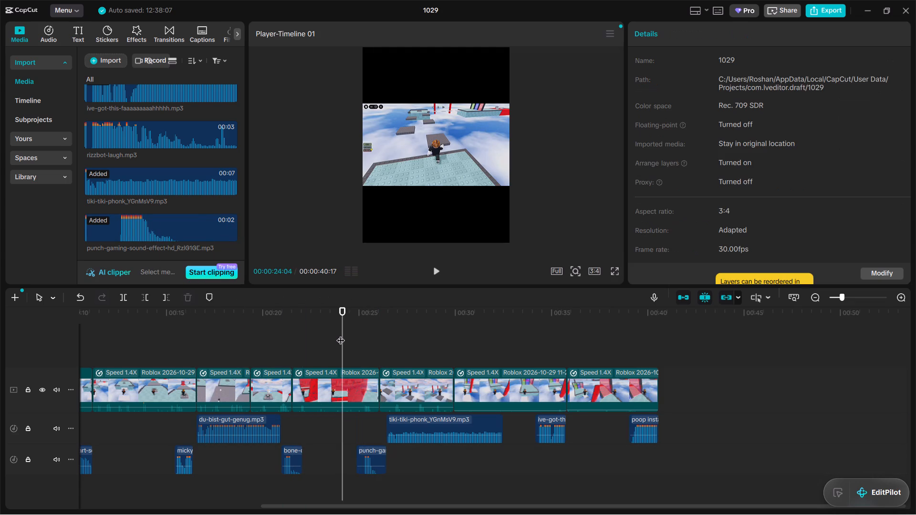
key(space)
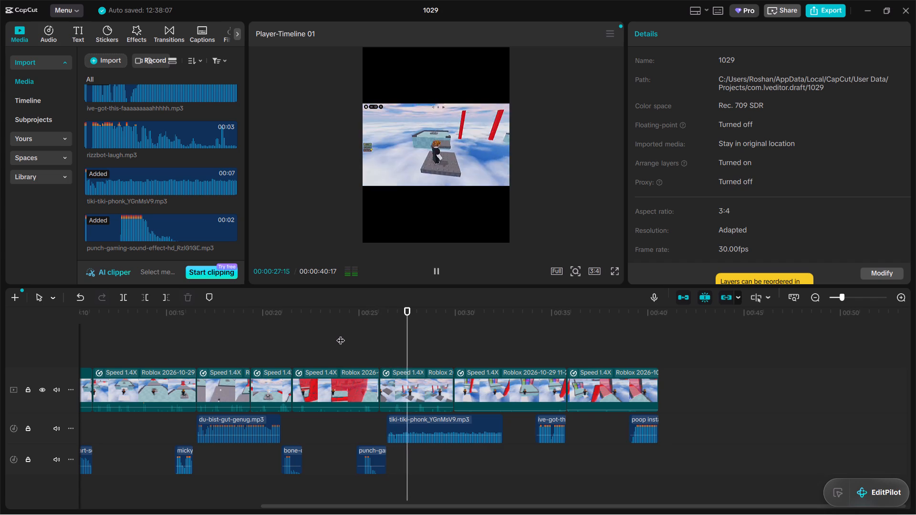
key(space)
Shift the tiki-tiki-phonk clip later, to start at about 27 s, and play it back with the platform jumps.
drag(452, 426, 452, 425)
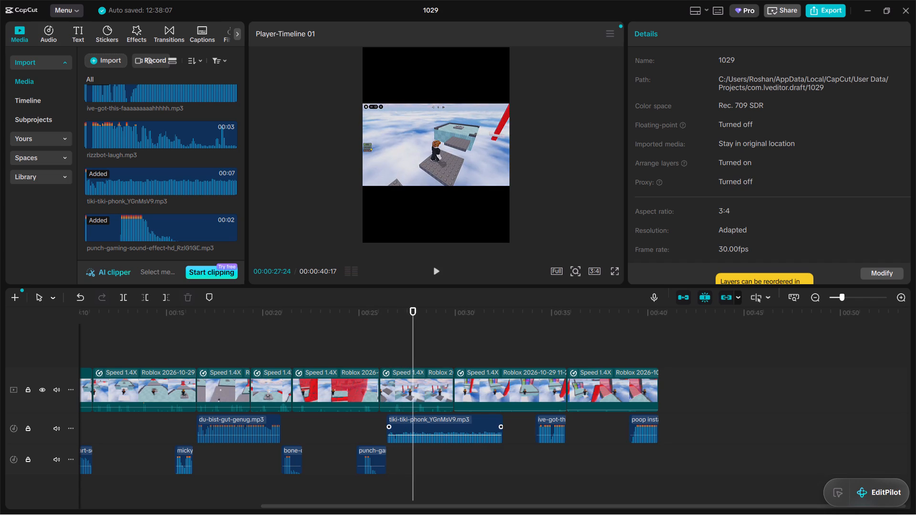
drag(452, 425, 468, 429)
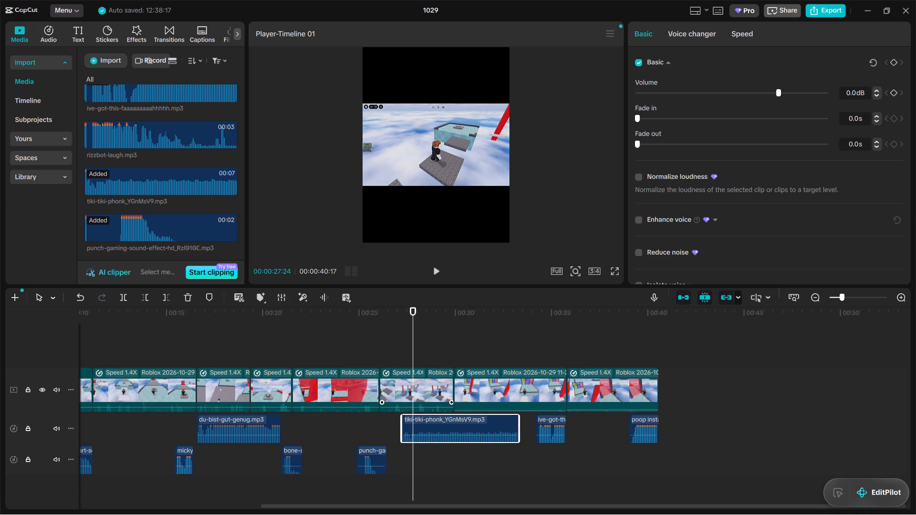
click(380, 359)
key(space)
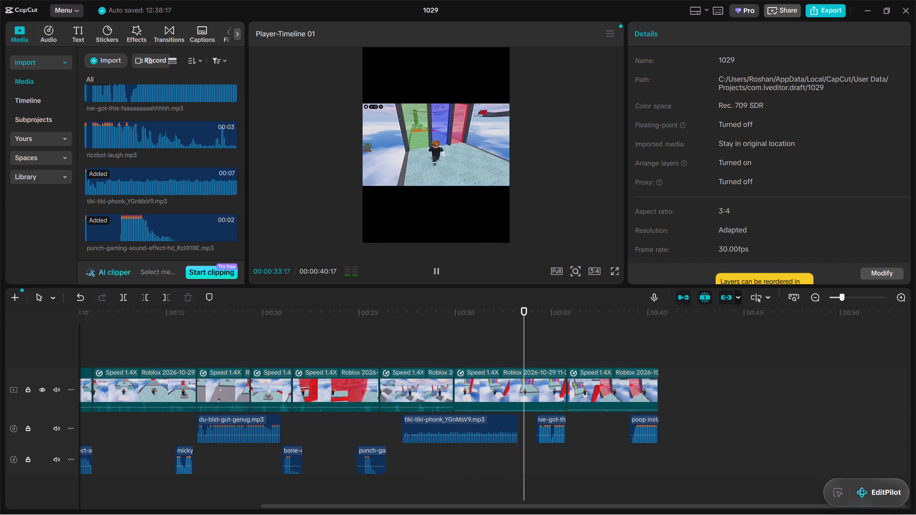
key(space)
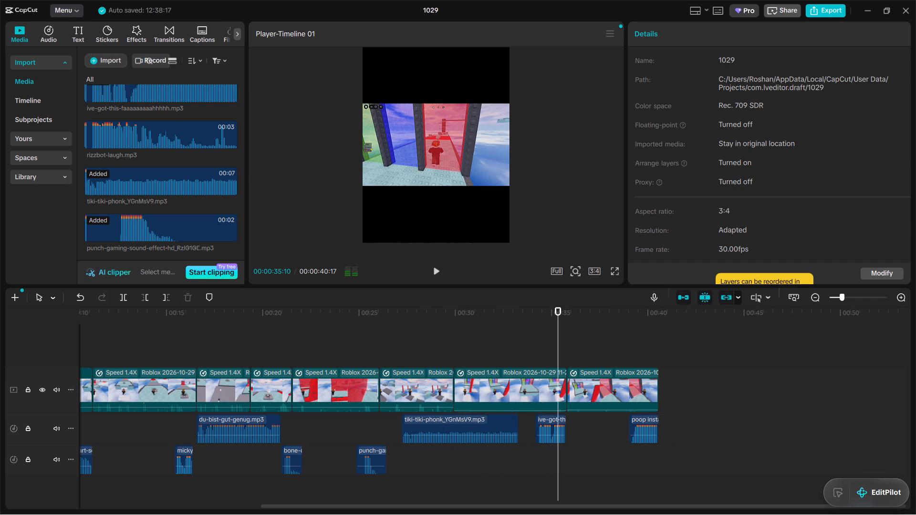
Shift the tiki-tiki-phonk clip further, to start at about 28 s, and play the timeline to its end.
drag(468, 427, 474, 427)
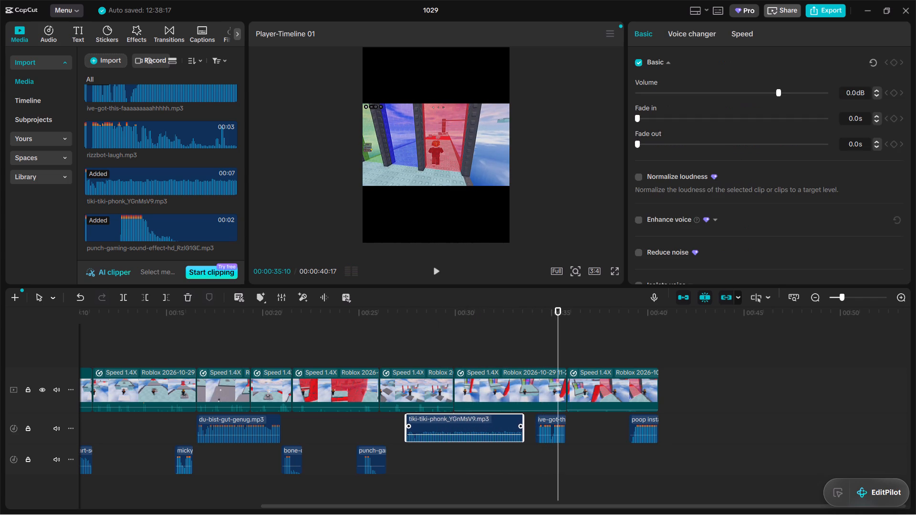
drag(474, 427, 480, 427)
click(391, 355)
key(space)
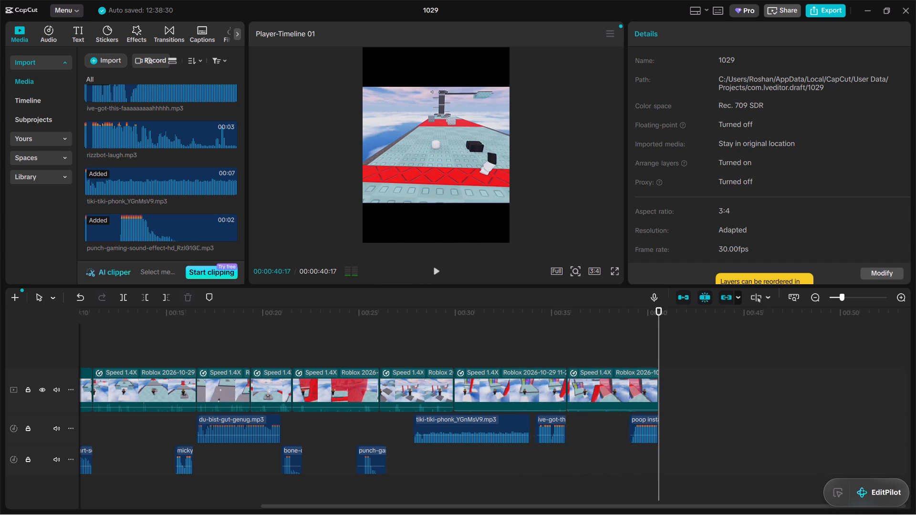
Scrub the playhead from the end of the timeline back to its start.
drag(661, 317, 511, 336)
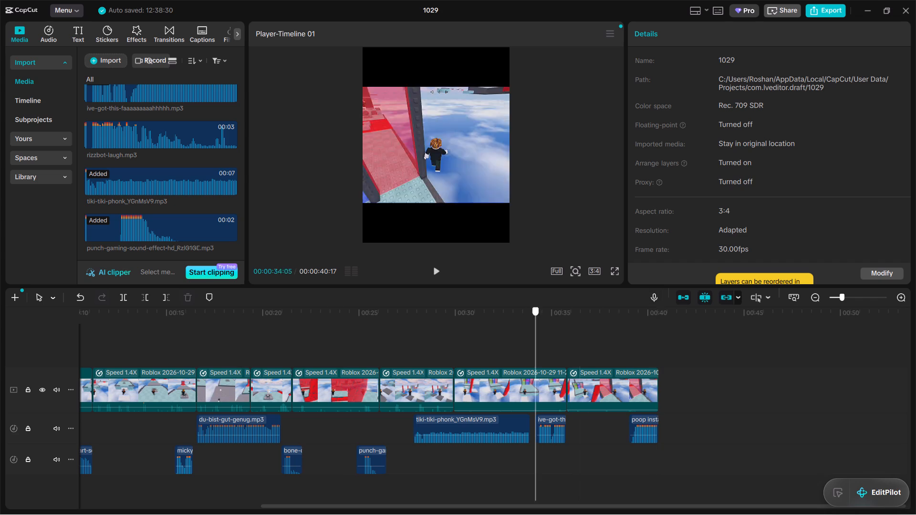
drag(511, 336, 39, 382)
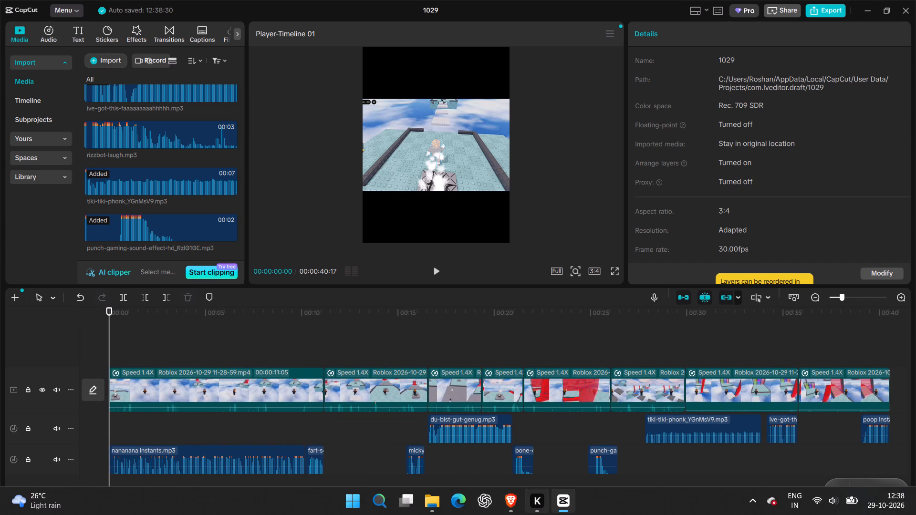
Switch to the Brave browser and go to the empty new tab.
click(510, 495)
click(159, 7)
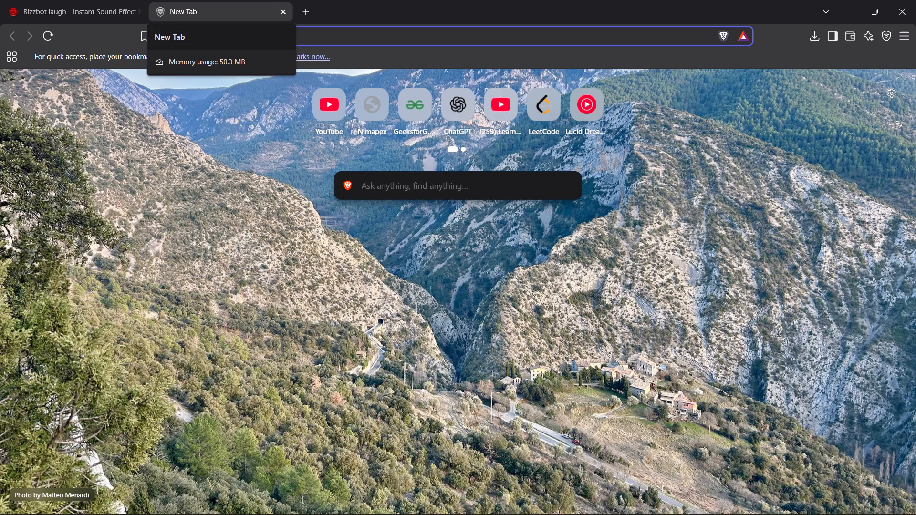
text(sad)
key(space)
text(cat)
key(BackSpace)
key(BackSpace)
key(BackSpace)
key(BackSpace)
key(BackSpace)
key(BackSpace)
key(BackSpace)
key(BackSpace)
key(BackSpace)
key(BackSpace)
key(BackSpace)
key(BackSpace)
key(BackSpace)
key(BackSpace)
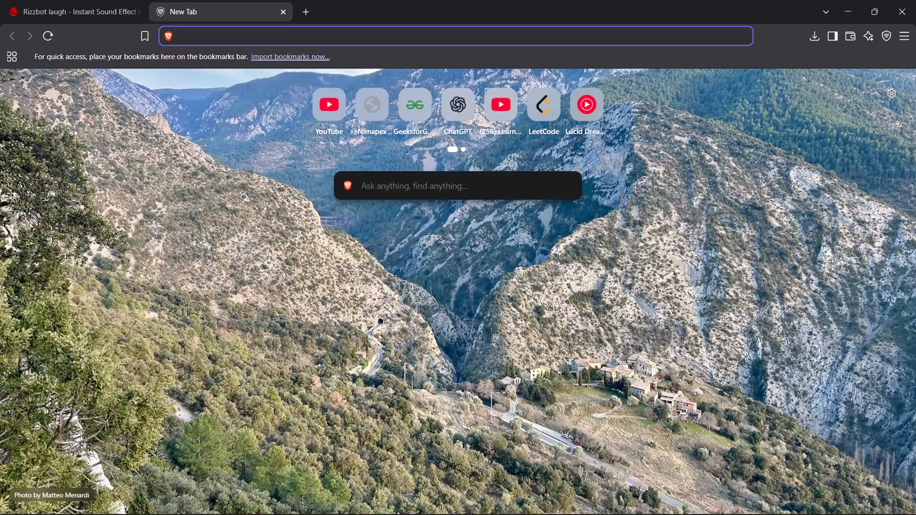
Search the web for "happy cat png meme".
text(happy cat png)
key(space)
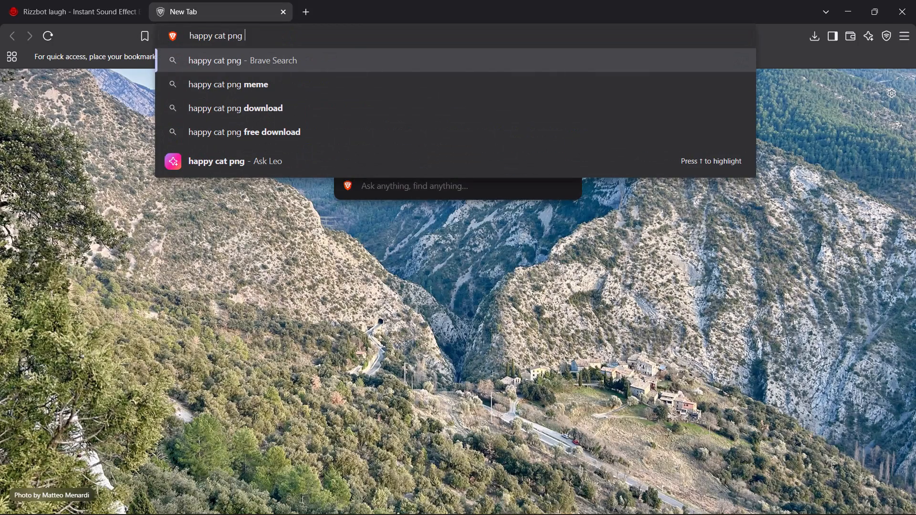
text(em)
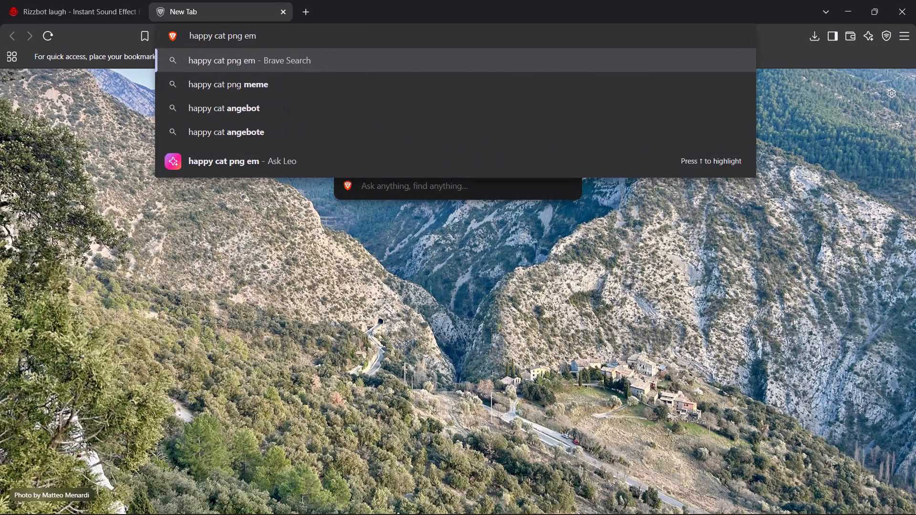
key(BackSpace)
key(BackSpace)
key(BackSpace)
text(mem)
key(BackSpace)
key(BackSpace)
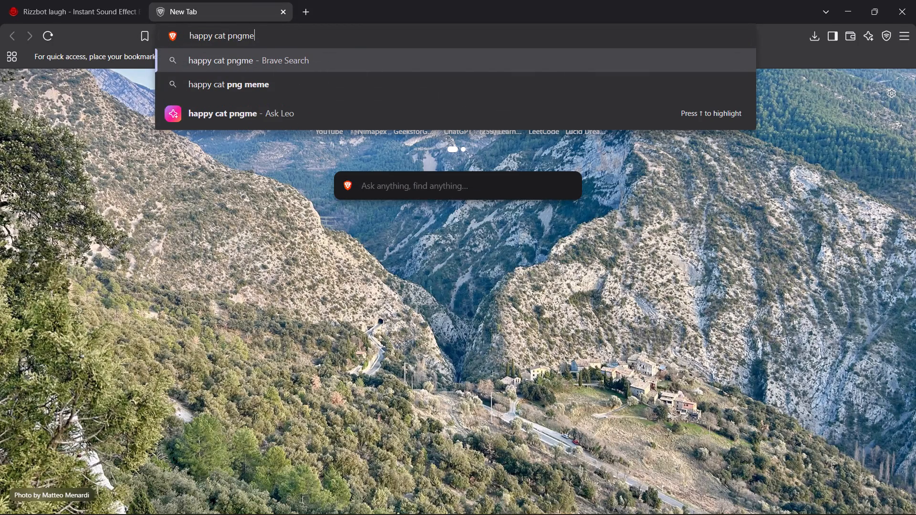
key(BackSpace)
key(space)
text(meme)
key(Return)
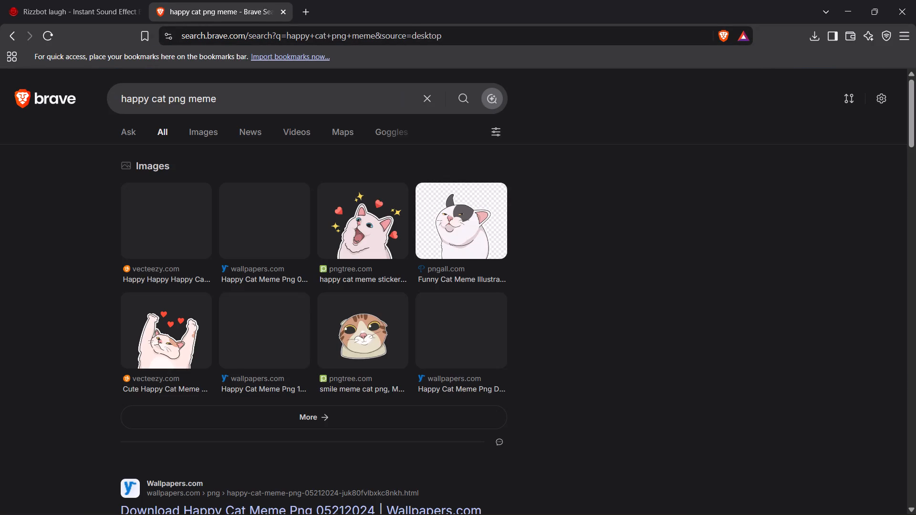
Look through the web results and the image results for a suitable happy cat meme picture.
scroll(275, 226, down, 3)
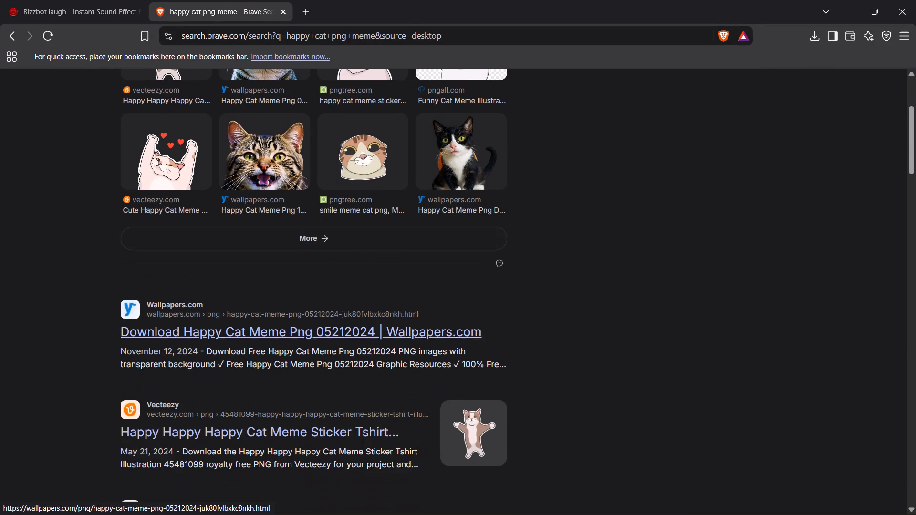
scroll(227, 327, down, 3)
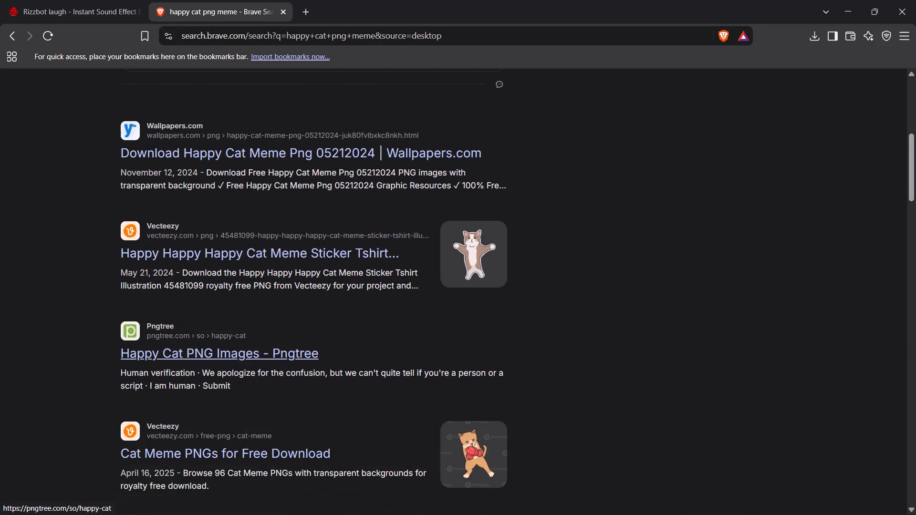
scroll(227, 340, down, 4)
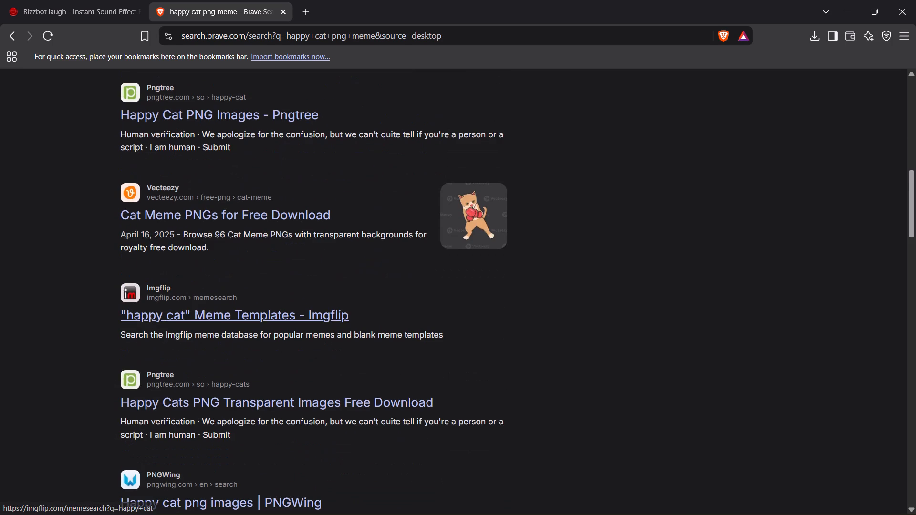
scroll(225, 290, up, 6)
scroll(204, 240, up, 4)
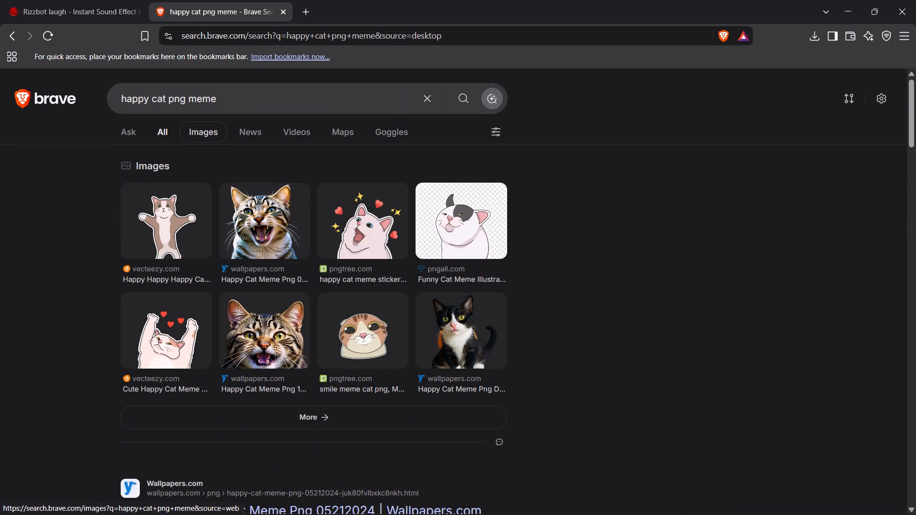
click(190, 131)
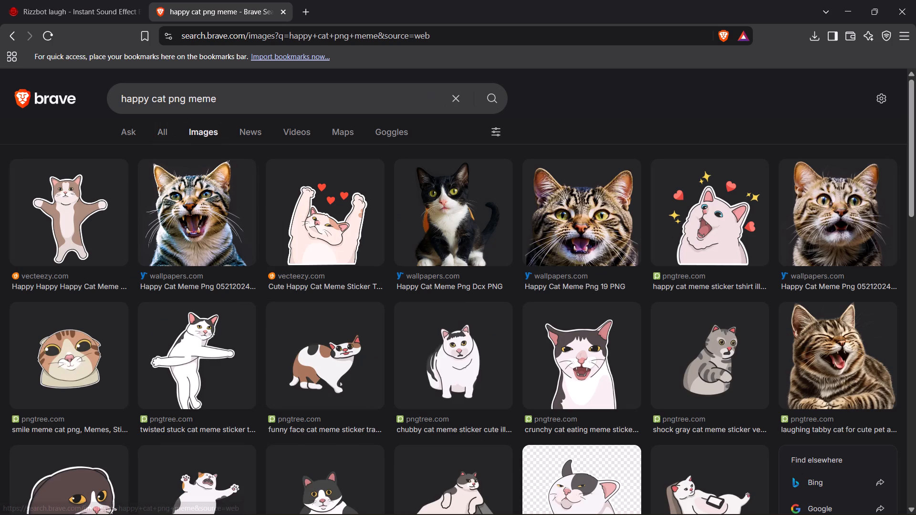
scroll(454, 349, down, 3)
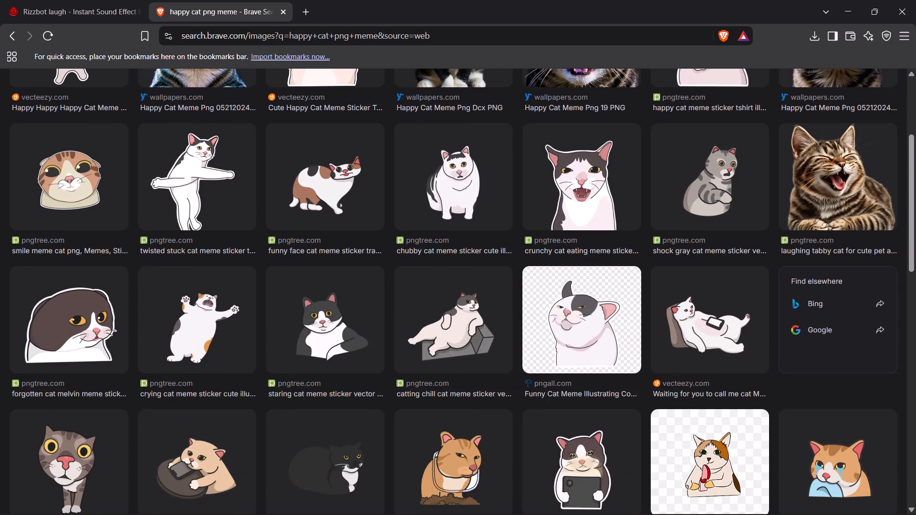
scroll(506, 343, down, 2)
scroll(688, 373, down, 3)
scroll(432, 355, down, 3)
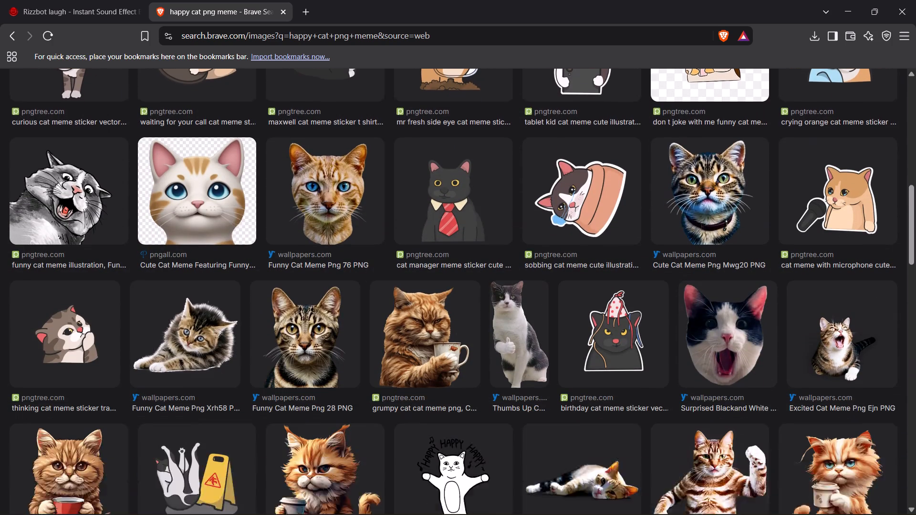
scroll(426, 358, up, 11)
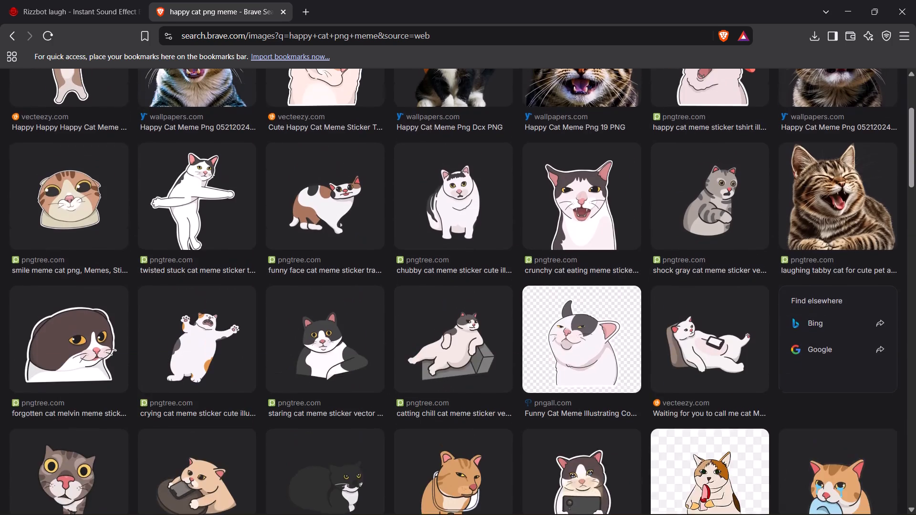
scroll(411, 308, up, 5)
Change the image search from cat to face, searching for "happy face png meme".
click(169, 97)
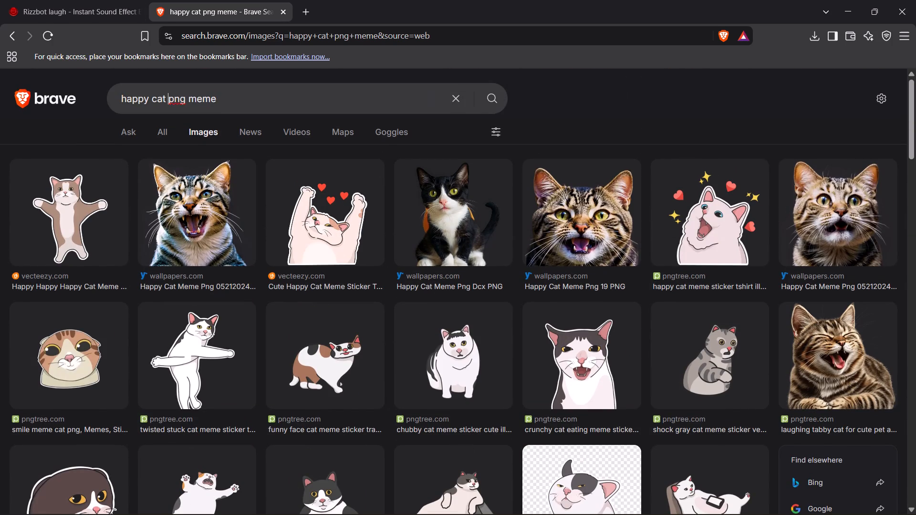
key(BackSpace)
key(BackSpace)
key(BackSpace)
key(BackSpace)
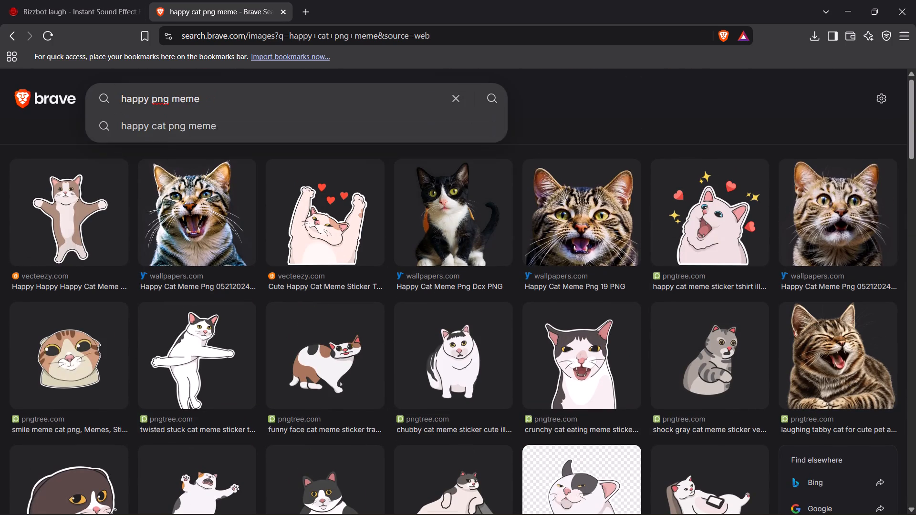
text(face)
key(space)
key(Return)
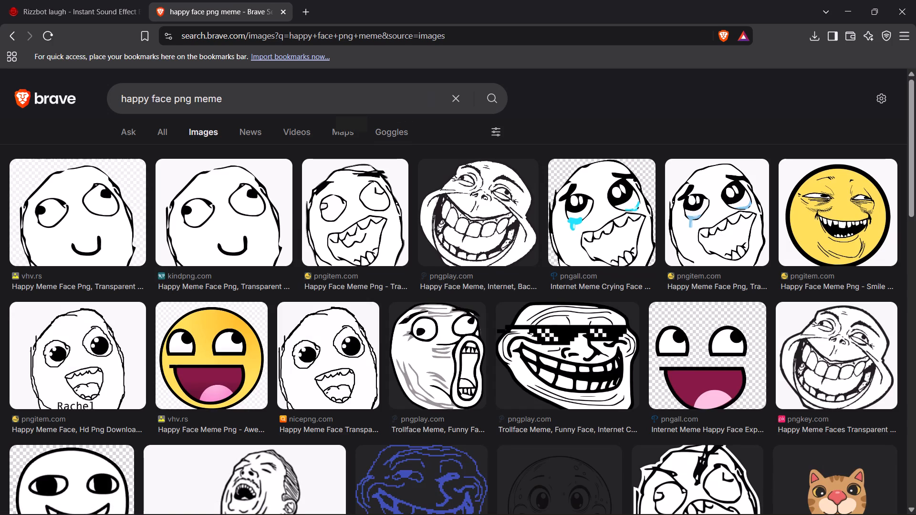
Open the pngall.com "Meme Face with Wide Eyes and Raised Eyebrows" image separately, save it to drive D as "upset png", and close its tab.
scroll(119, 333, down, 1)
scroll(614, 319, down, 1)
scroll(547, 270, down, 3)
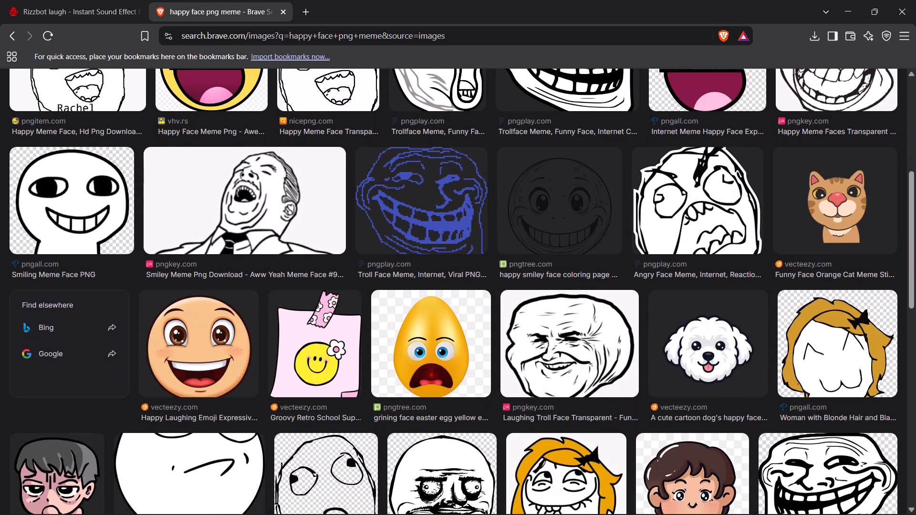
scroll(301, 219, down, 2)
scroll(308, 215, up, 1)
scroll(306, 213, down, 2)
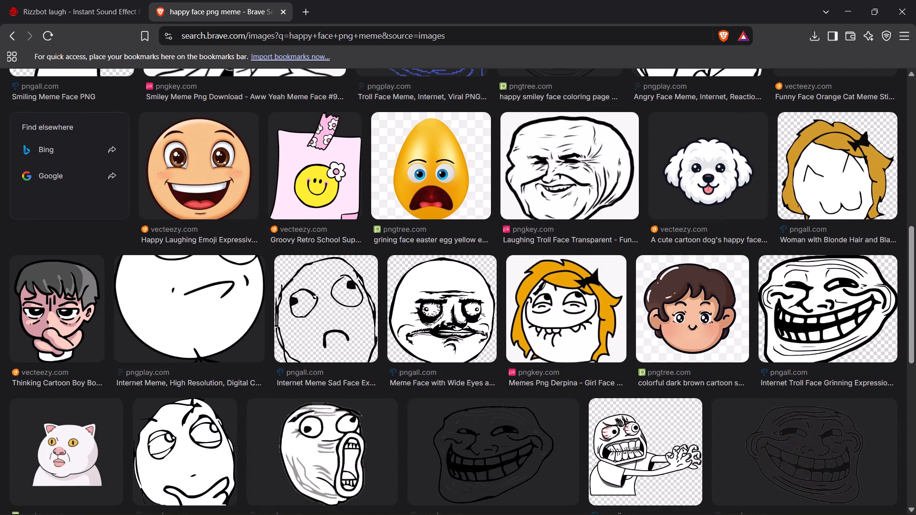
click(463, 279)
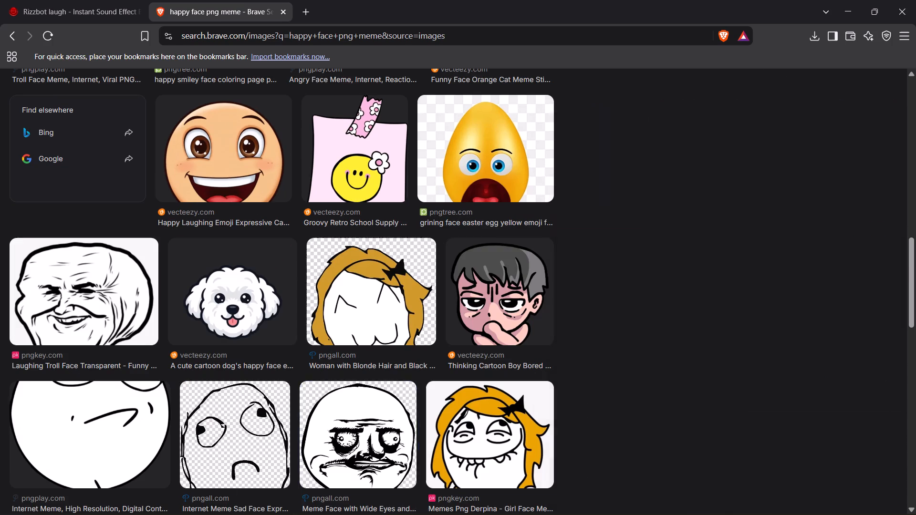
right_click(739, 251)
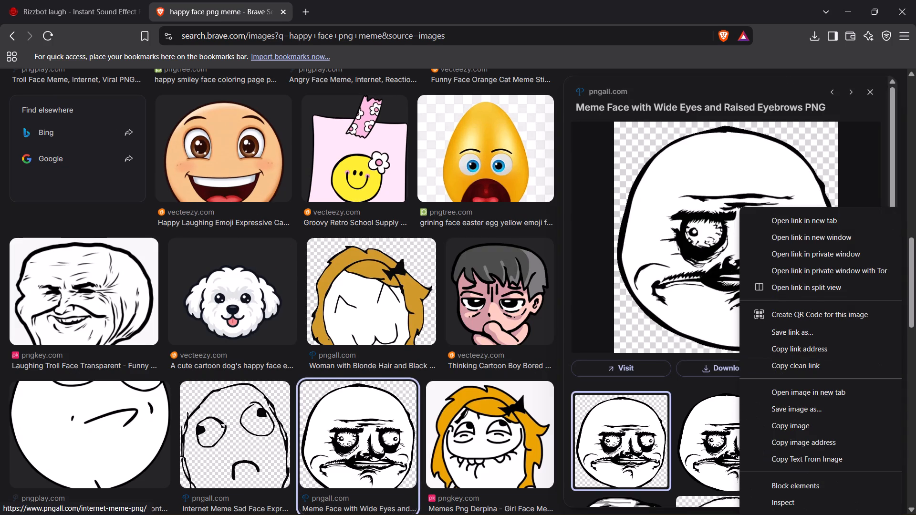
click(711, 371)
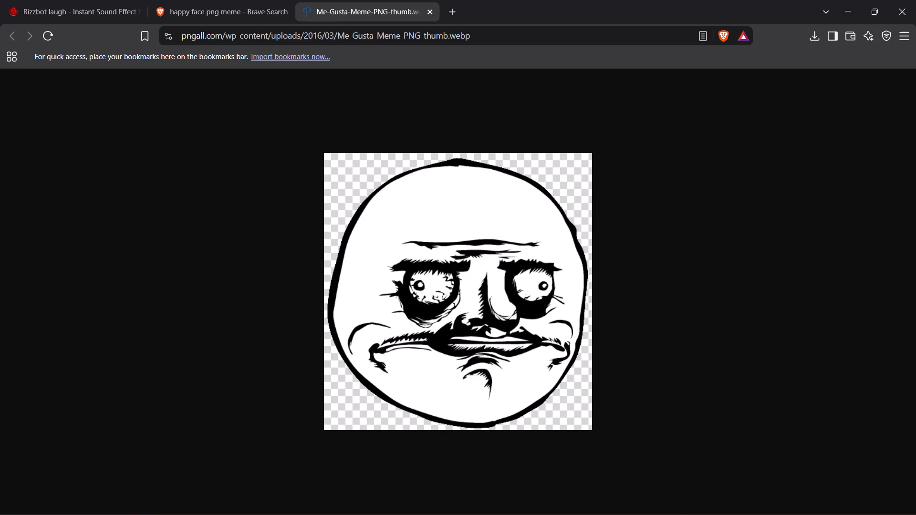
right_click(487, 245)
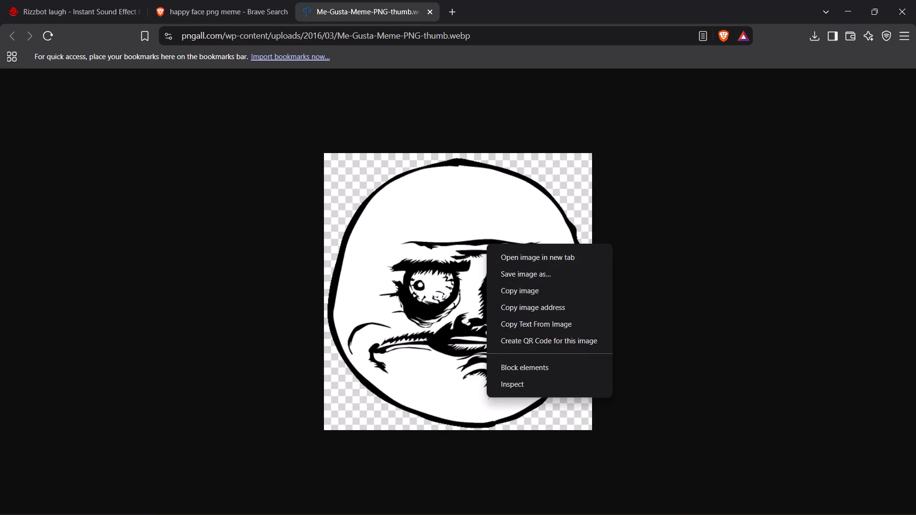
click(530, 276)
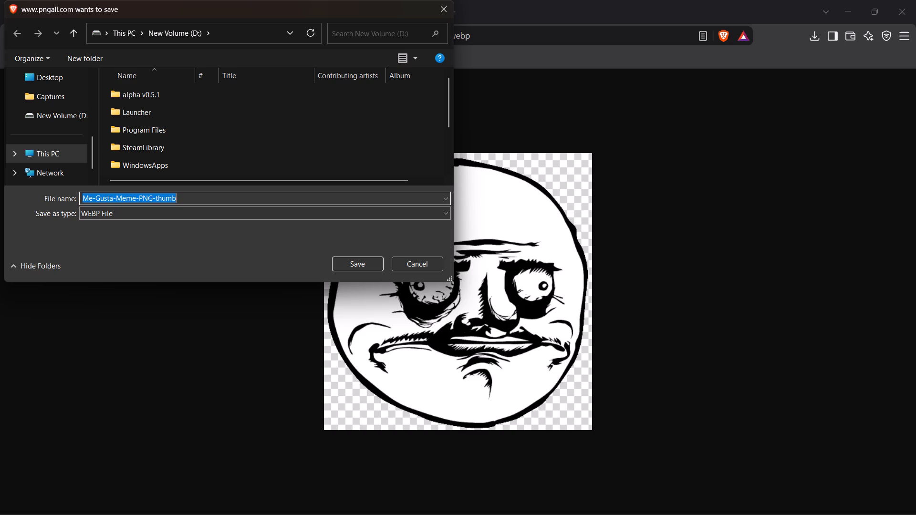
text(upset png)
key(Return)
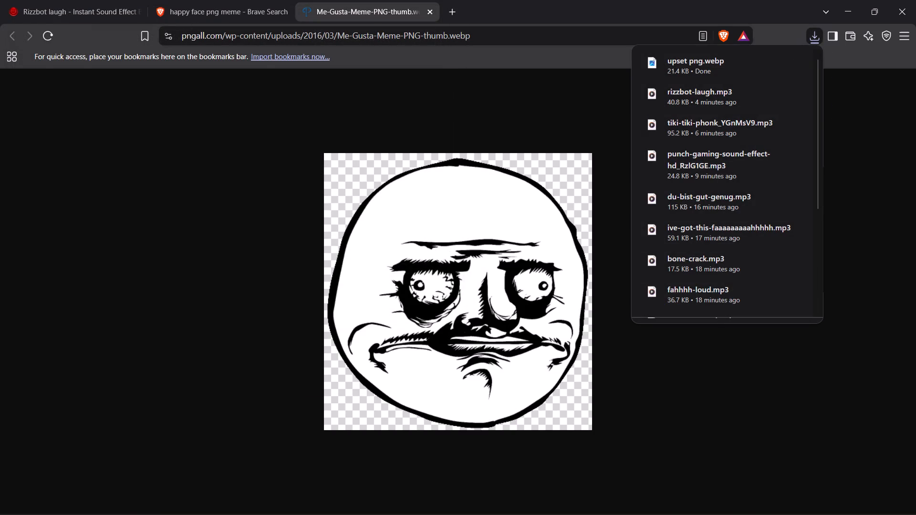
click(432, 10)
Find the pngall.com "Troll Face with Open Mouth Side View" image and save it to drive D as "angry png".
scroll(285, 258, down, 3)
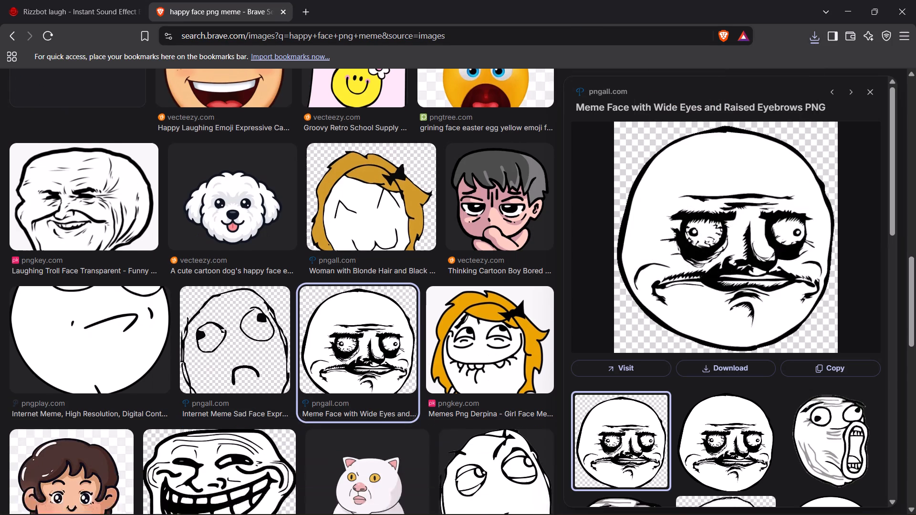
scroll(285, 258, down, 3)
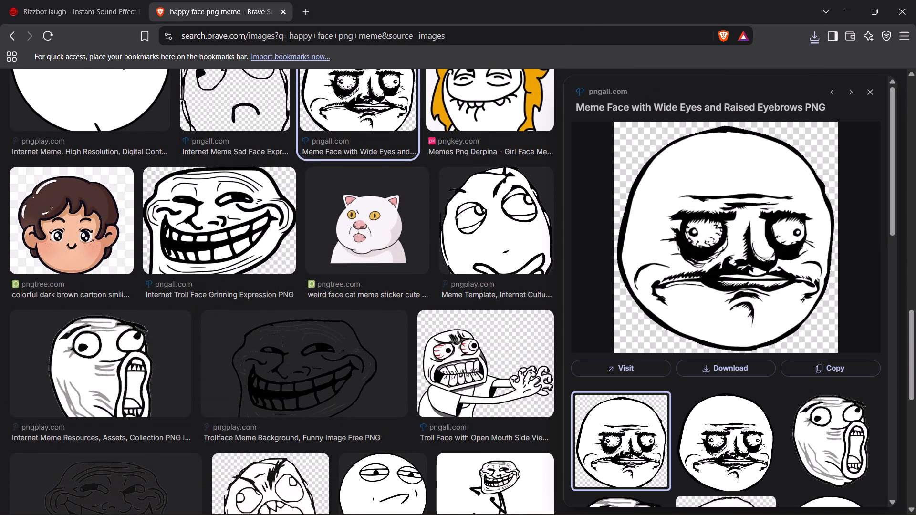
click(500, 341)
right_click(729, 279)
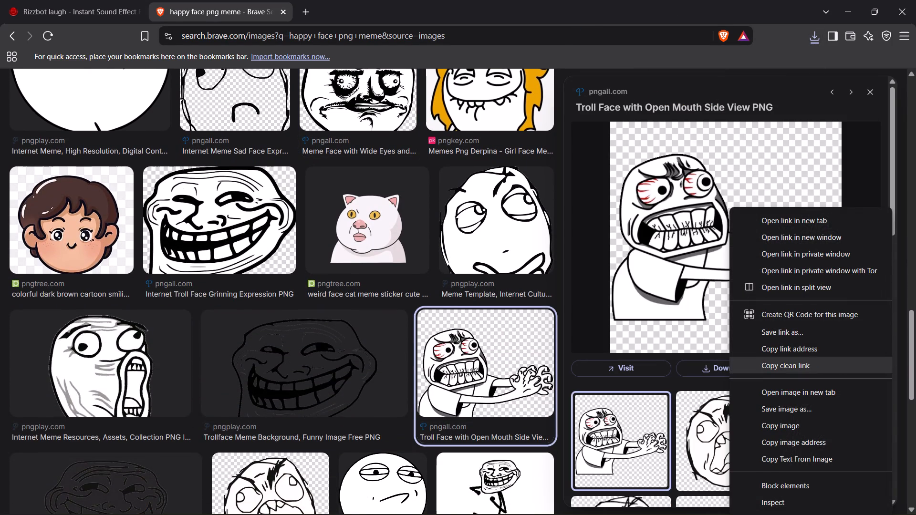
click(778, 408)
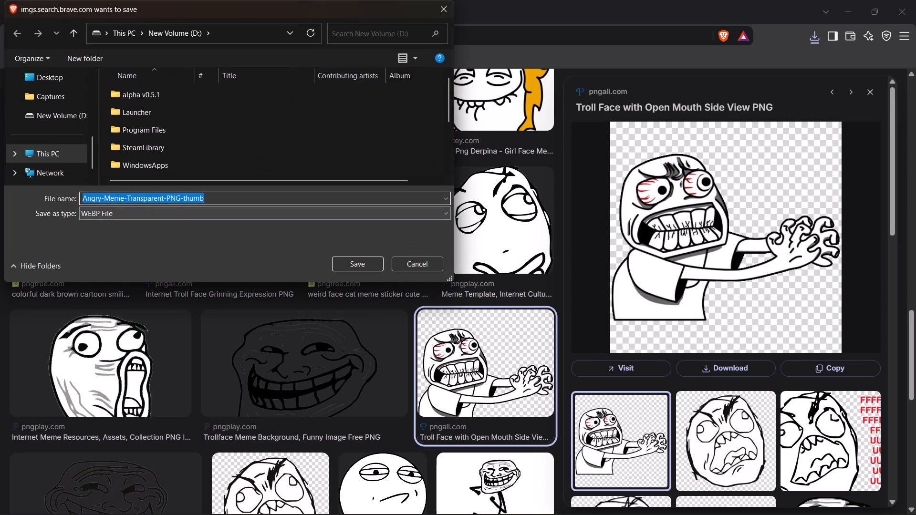
text(ang)
key(BackSpace)
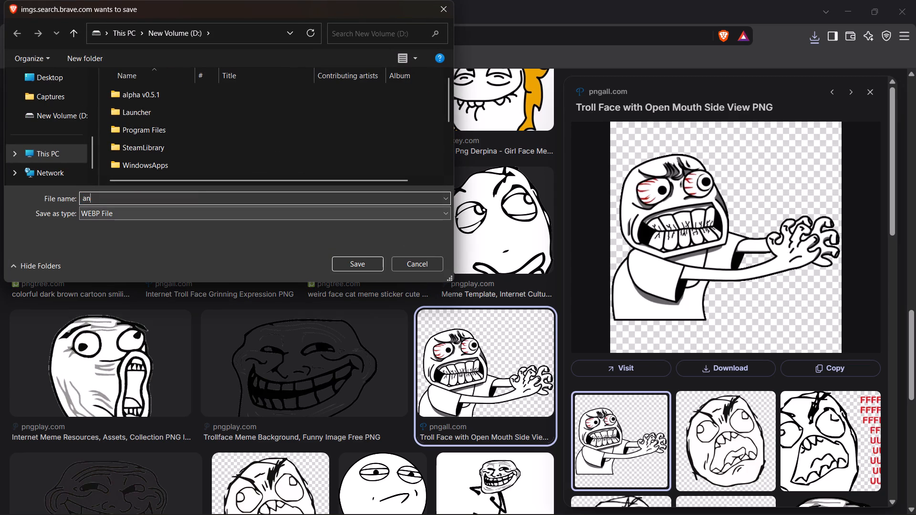
text(gry png)
key(Return)
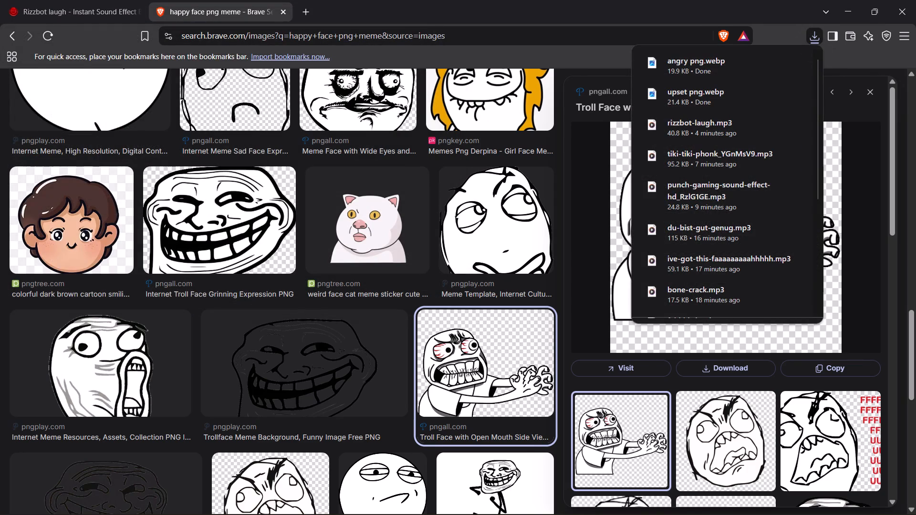
Look through the remaining happy face meme images and the earlier happy cat image results for another suitable picture.
scroll(494, 244, down, 2)
scroll(486, 321, down, 1)
scroll(236, 333, down, 3)
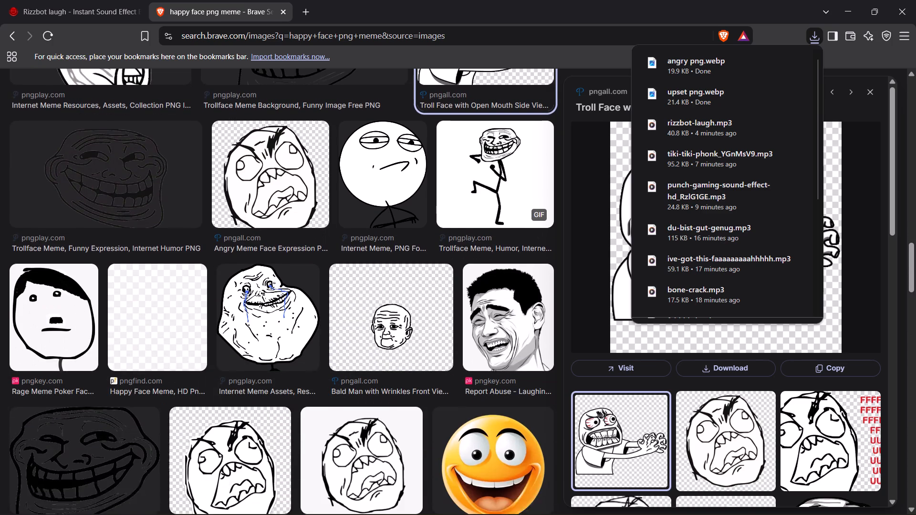
scroll(337, 317, down, 2)
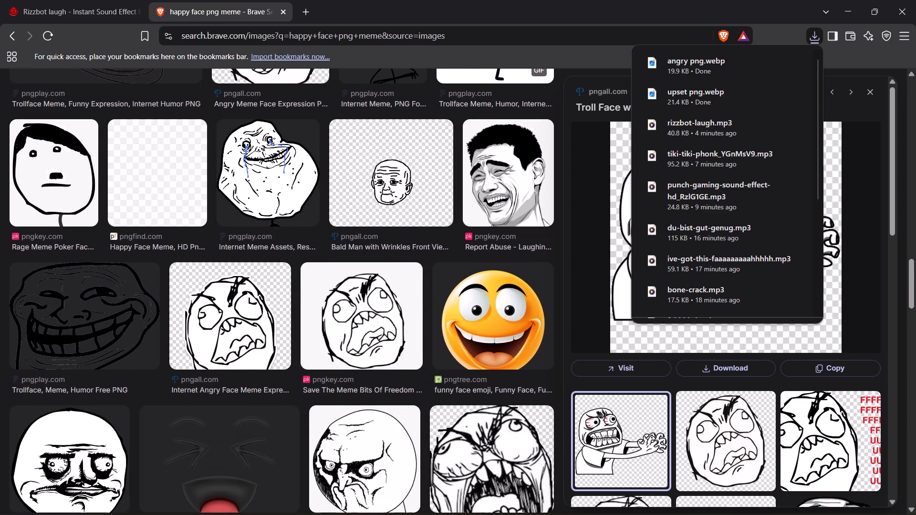
scroll(337, 317, down, 2)
drag(203, 154, 235, 161)
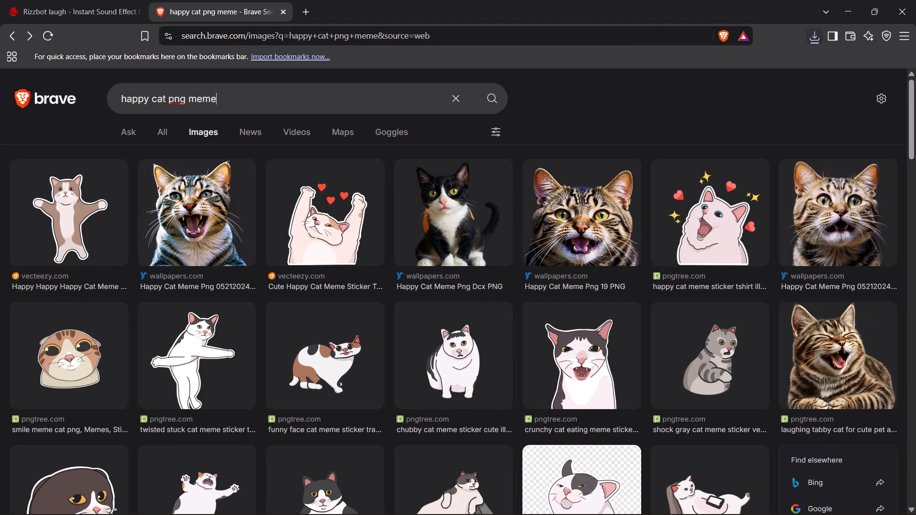
scroll(587, 238, down, 2)
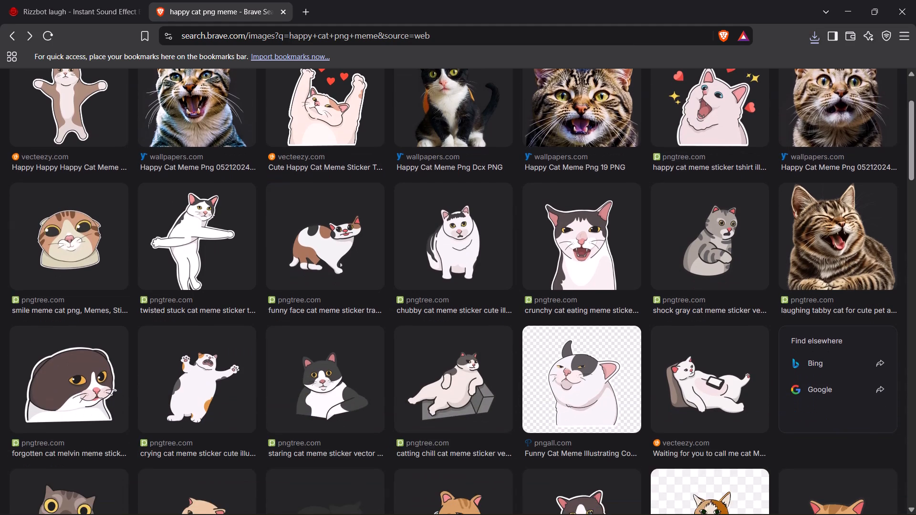
scroll(606, 248, down, 2)
scroll(774, 247, down, 2)
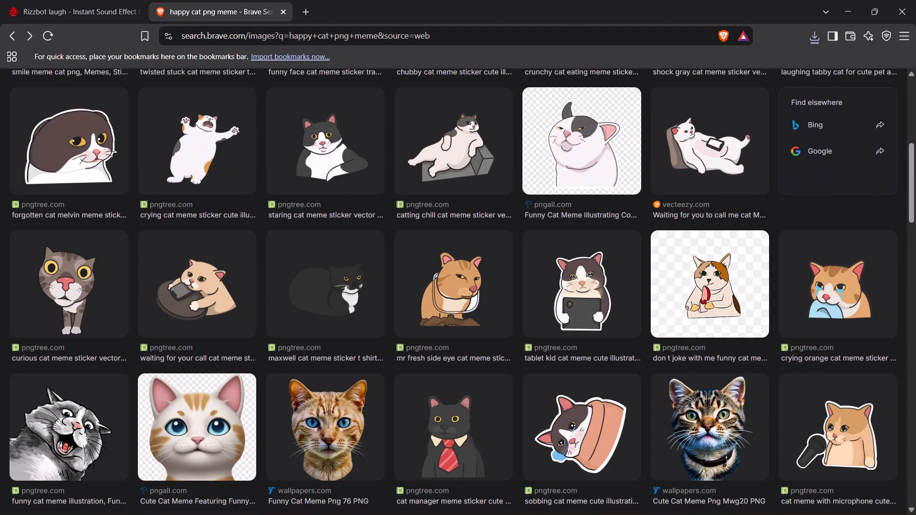
scroll(747, 286, down, 3)
scroll(417, 312, down, 2)
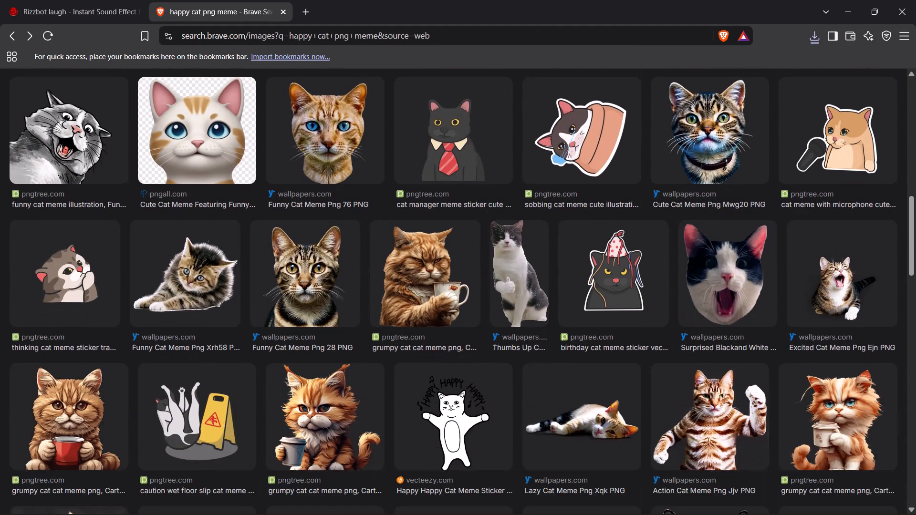
scroll(415, 309, down, 3)
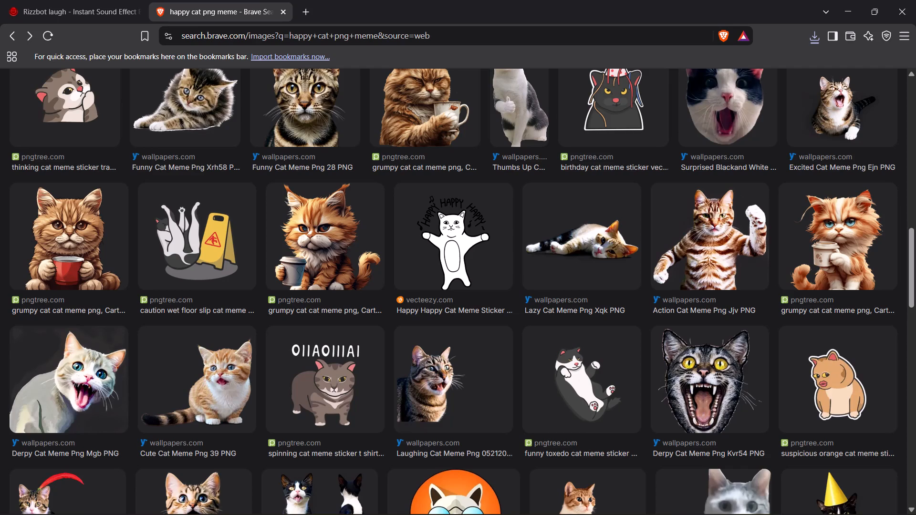
scroll(413, 301, down, 4)
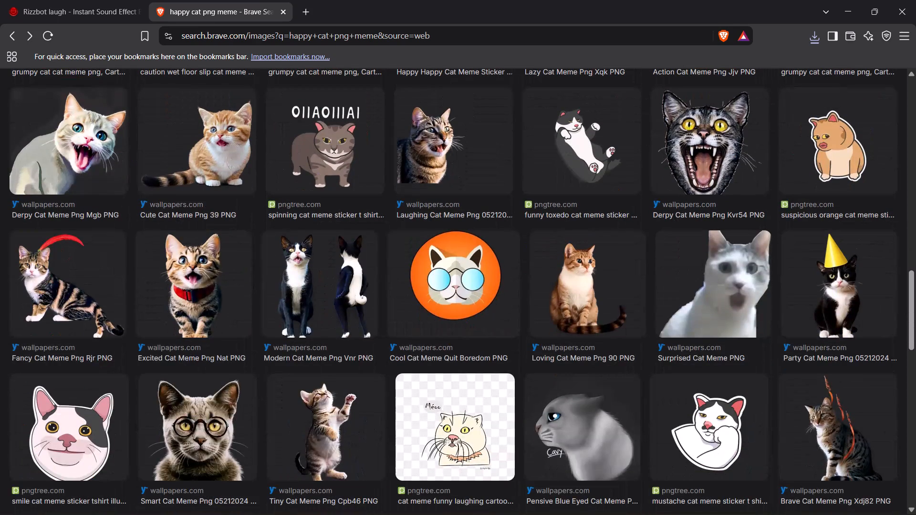
drag(416, 298, 420, 294)
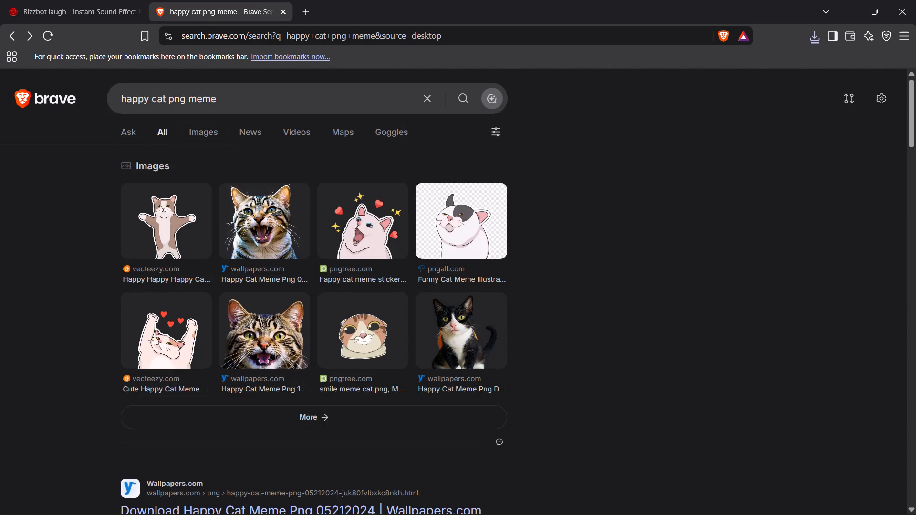
Open the Wallpapers.com "Happy Cat Meme Png 05212024" page, examine its picture and download options, and return to the search results.
click(175, 142)
scroll(324, 371, down, 3)
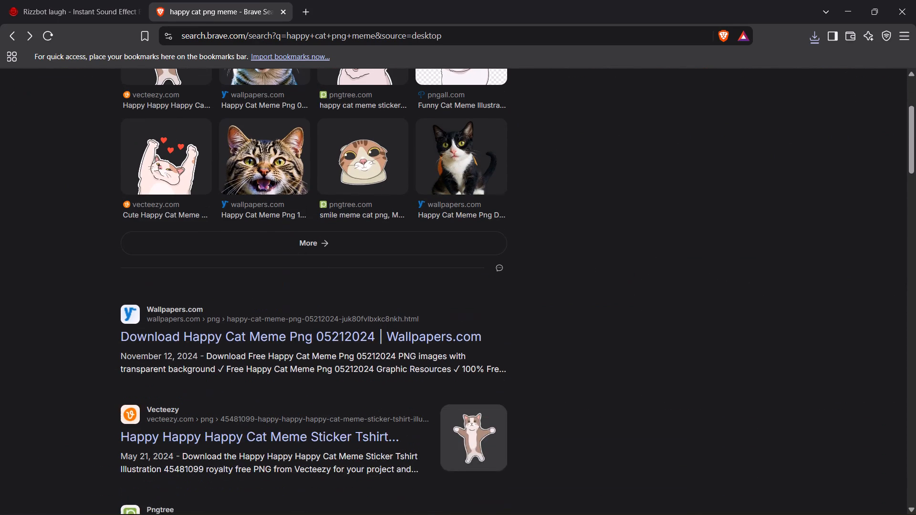
click(245, 331)
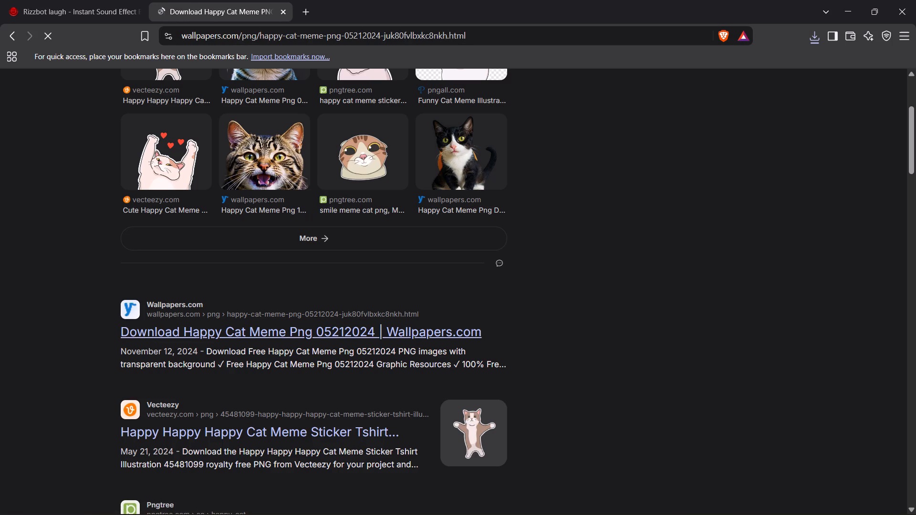
click(403, 333)
scroll(556, 311, down, 3)
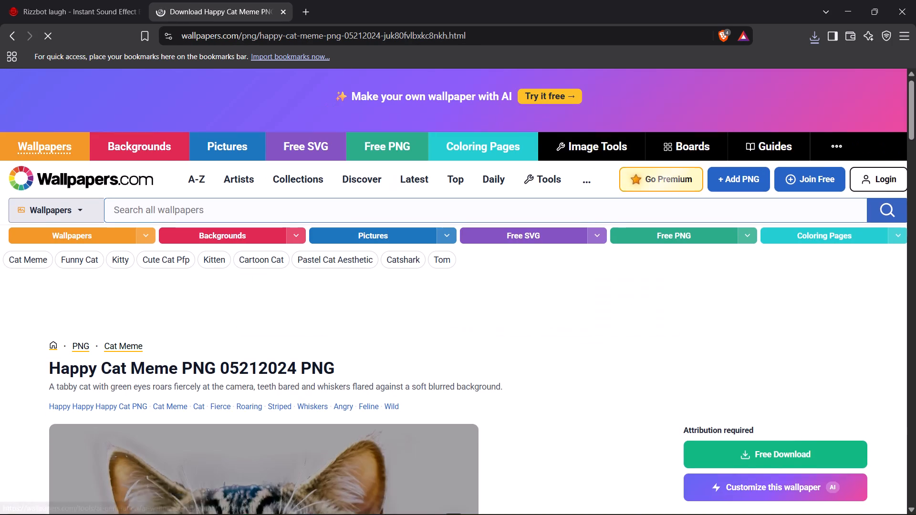
scroll(524, 265, down, 8)
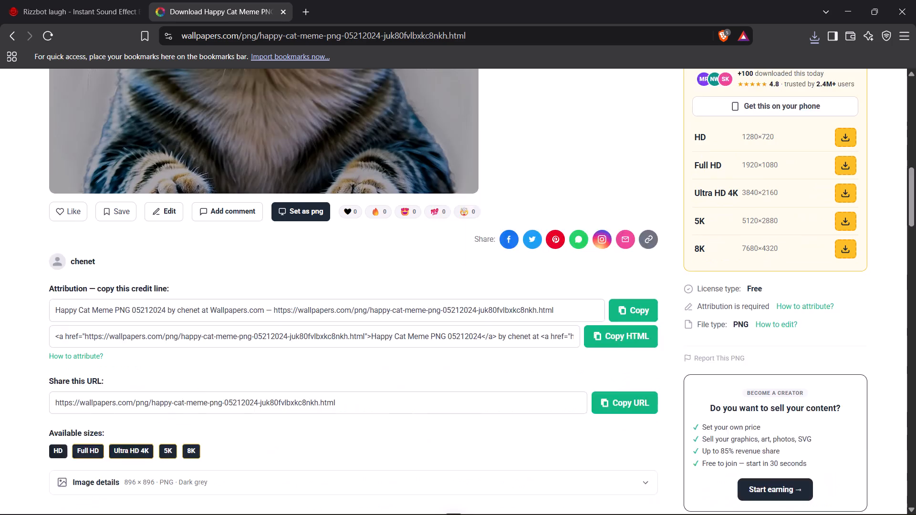
scroll(524, 266, down, 3)
click(524, 266)
scroll(240, 144, up, 6)
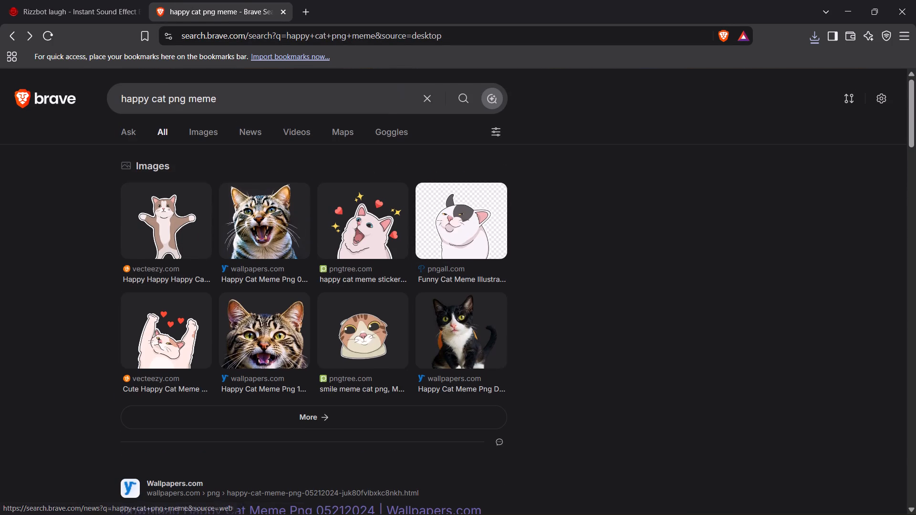
Remove the word cat from the search and show the image results for "happy png meme".
click(167, 96)
key(BackSpace)
key(BackSpace)
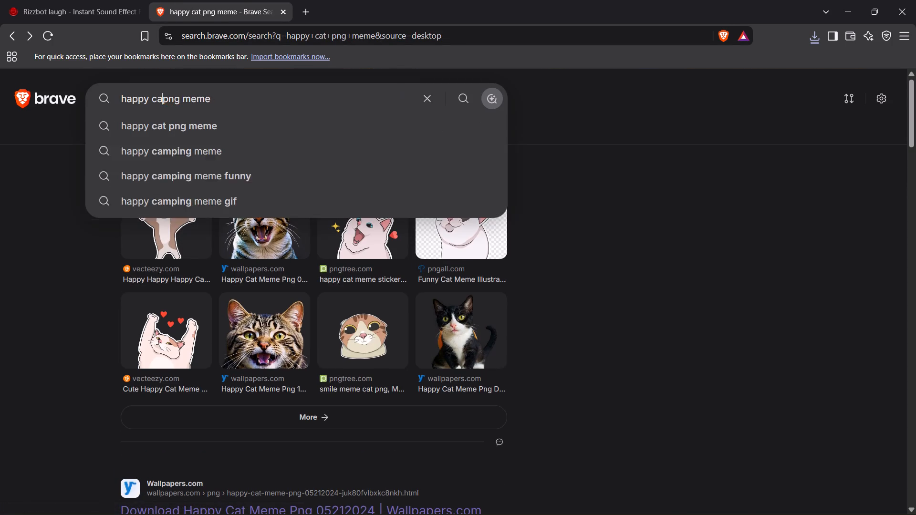
key(BackSpace)
key(BackSpace)
key(Return)
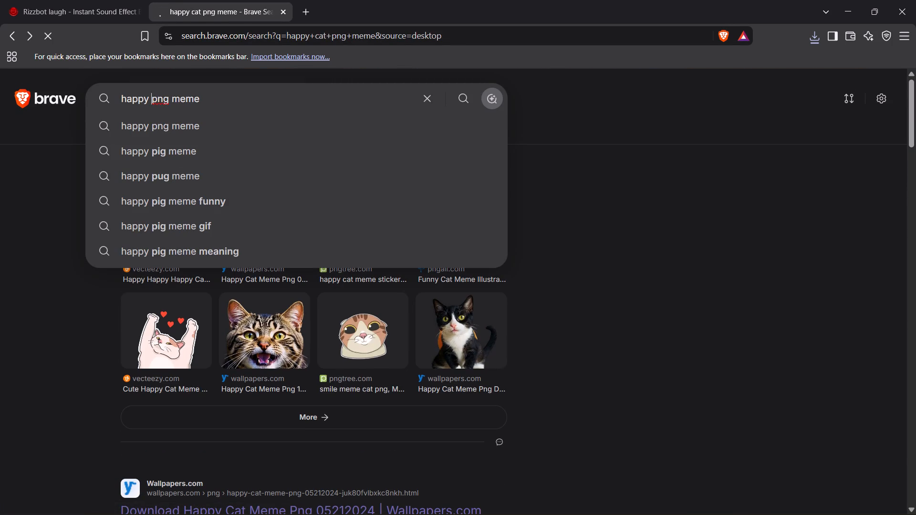
click(195, 124)
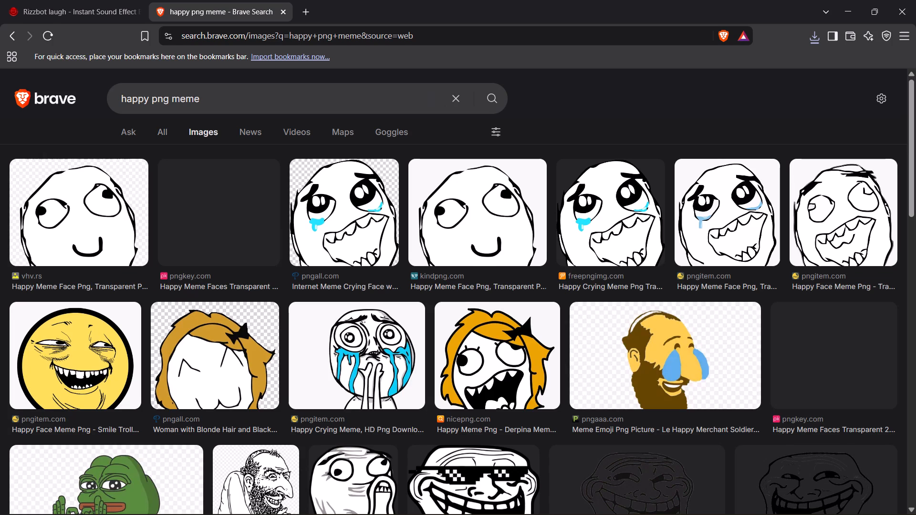
Find the pngplay.com "Trollface Meme, Funny Face, Internet Culture" image with pixel sunglasses and save it to the computer.
scroll(278, 208, down, 1)
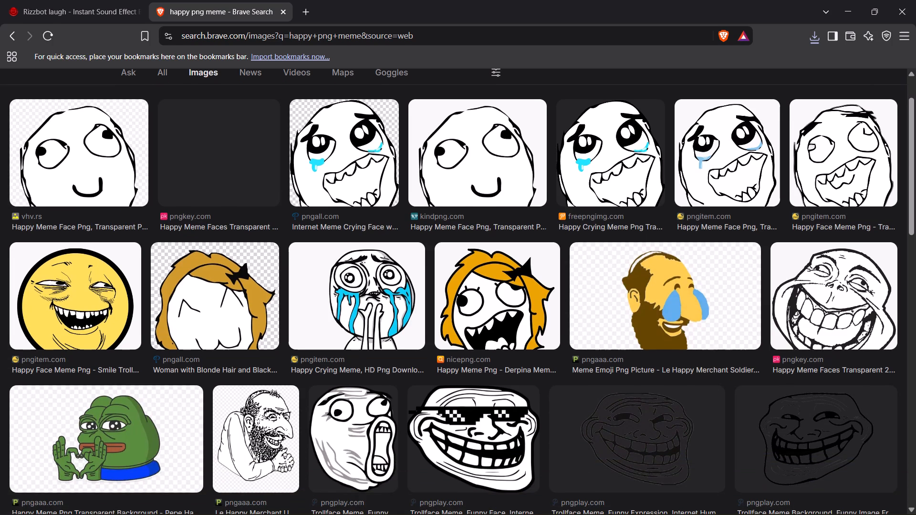
scroll(211, 291, down, 2)
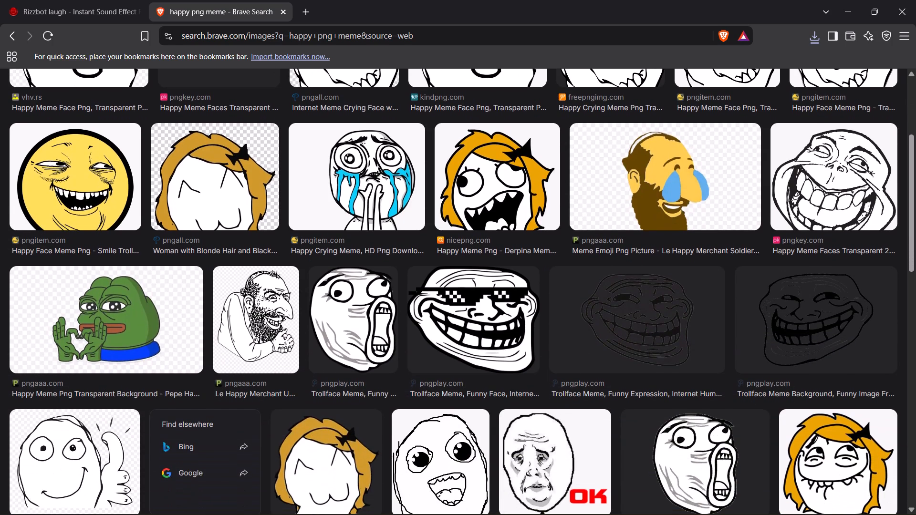
scroll(307, 310, down, 1)
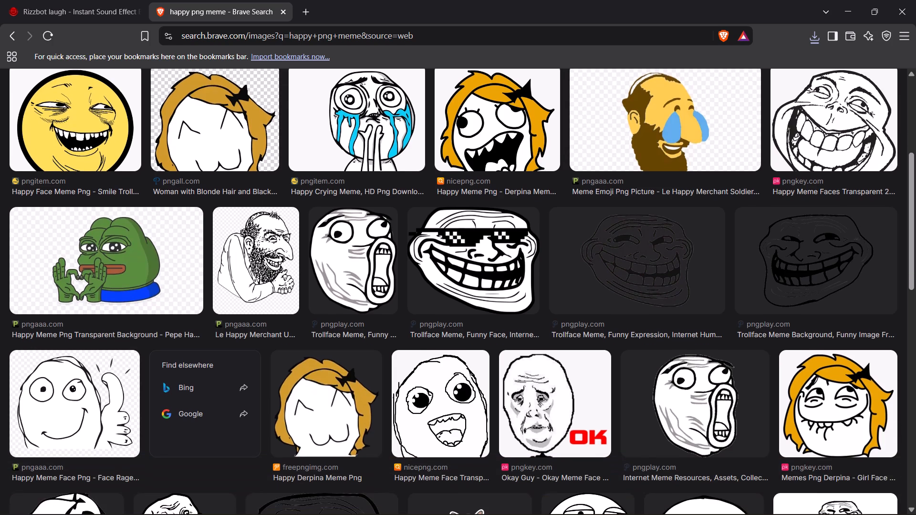
scroll(394, 294, down, 1)
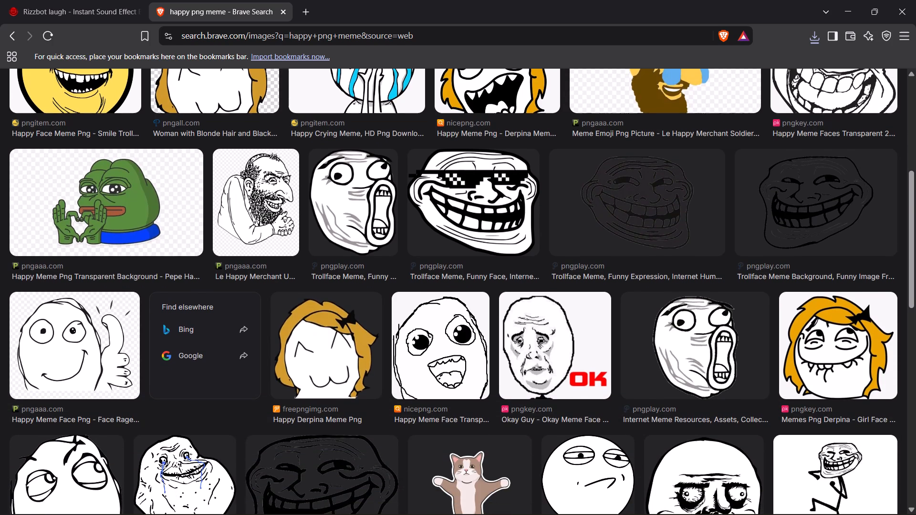
scroll(703, 272, down, 2)
scroll(698, 268, up, 1)
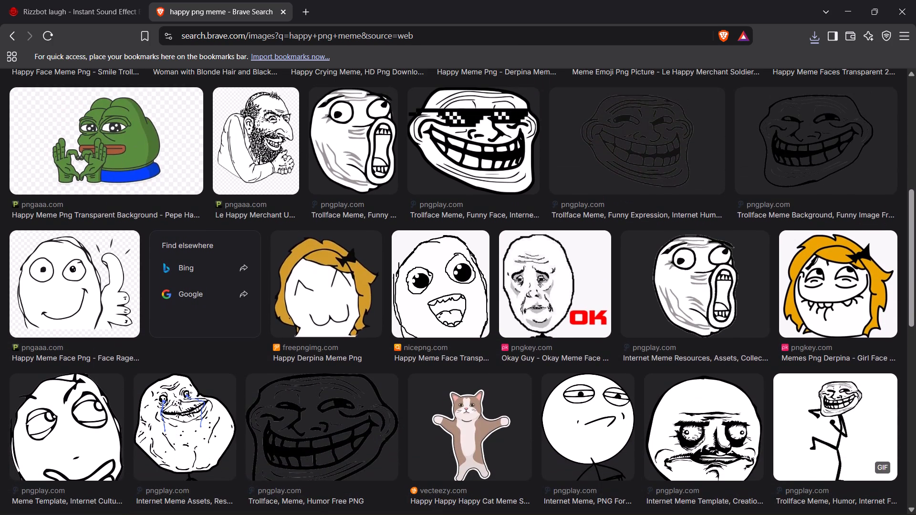
click(477, 144)
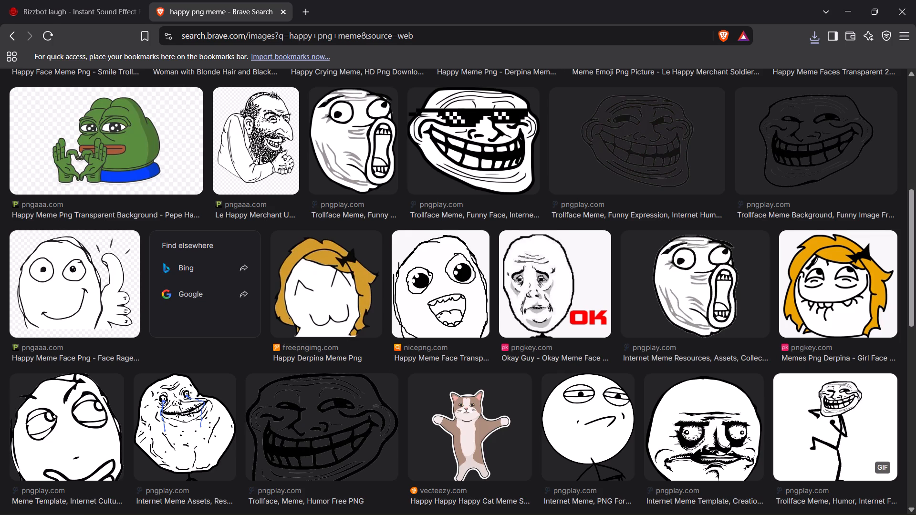
right_click(724, 208)
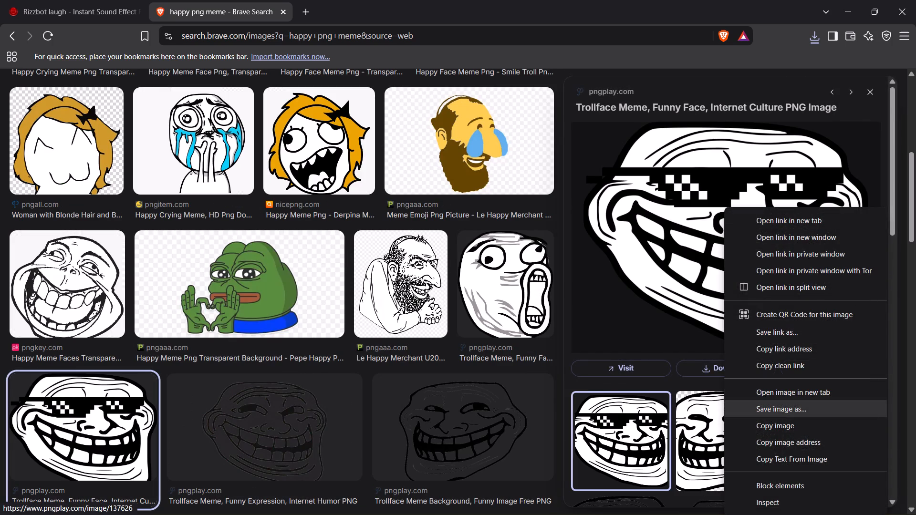
click(799, 412)
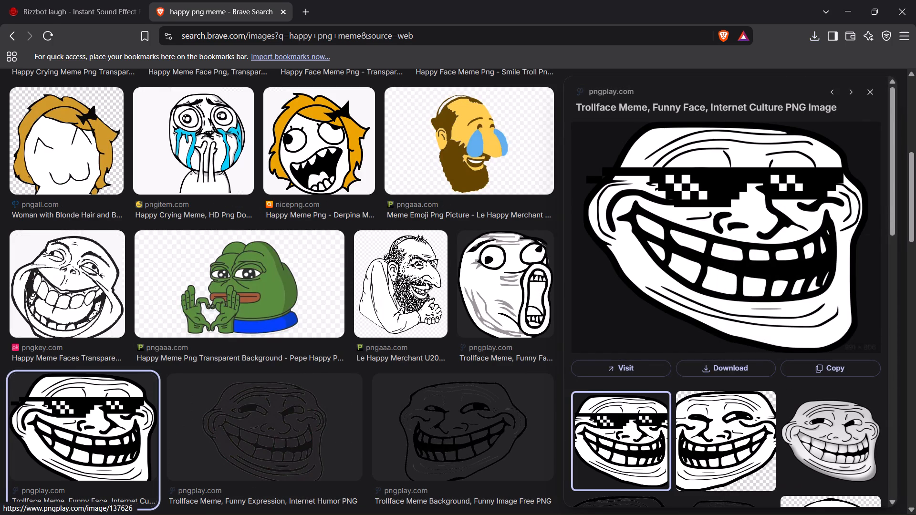
click(338, 263)
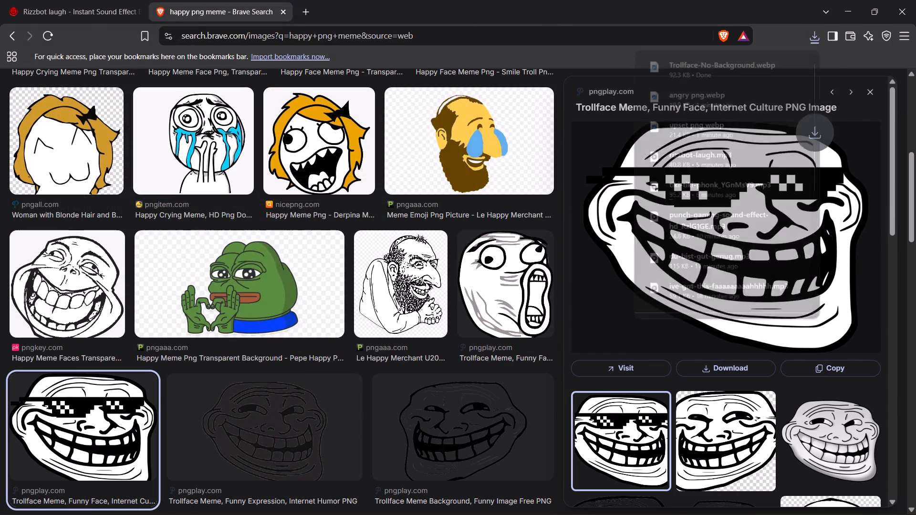
Switch to CapCut, play the timeline from the start, and park the playhead at 00:00:10:01, just before the fart sound.
click(860, 15)
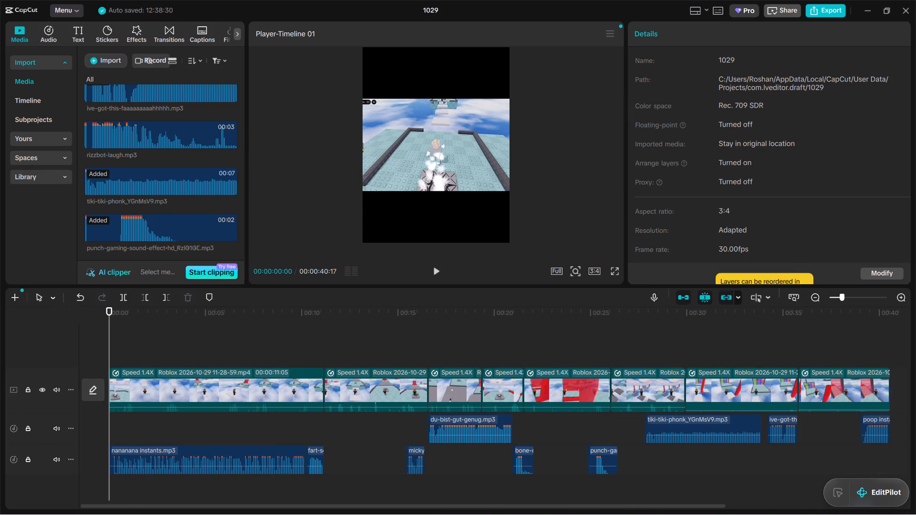
click(435, 269)
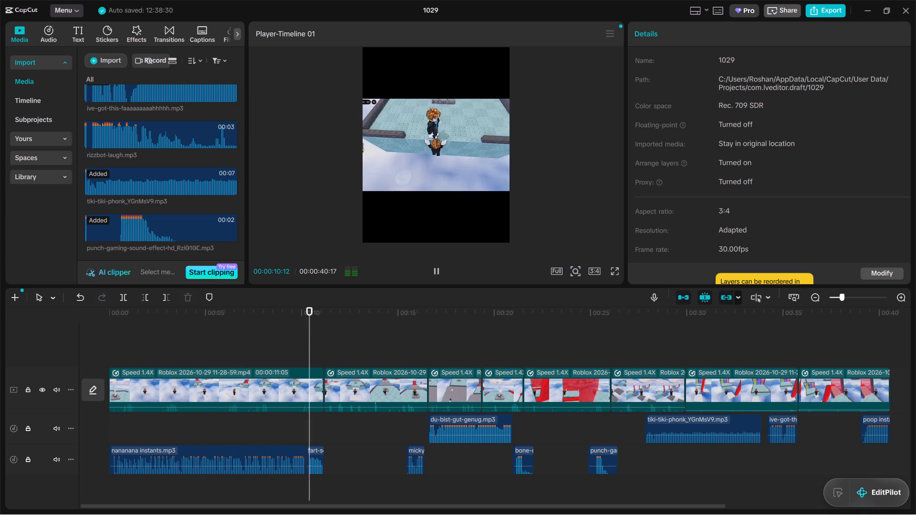
click(435, 268)
key(Left)
key(Left)
key(Left)
key(Left)
key(Left)
key(Left)
key(Left)
key(Left)
key(Left)
key(Left)
key(Left)
key(Left)
key(Left)
key(Left)
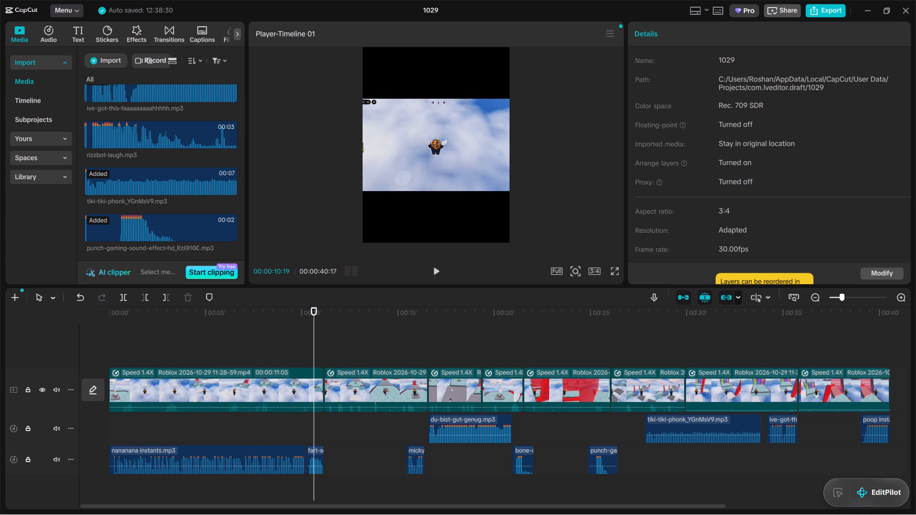
key(Left)
key(Left)
key(Left)
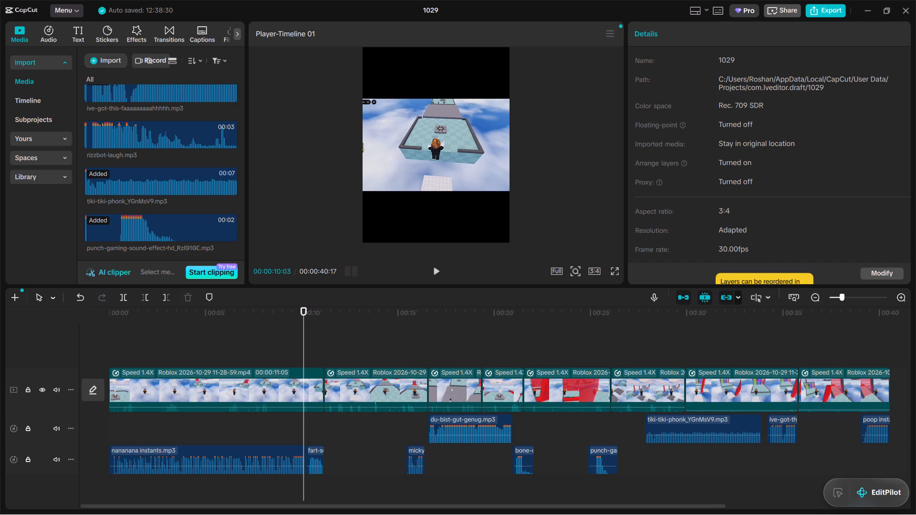
key(Left)
key(Left)
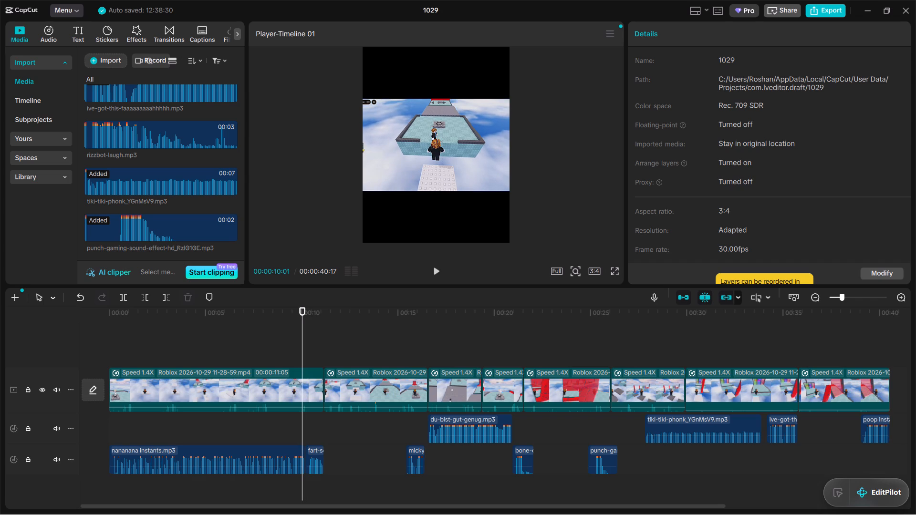
Delete the unused rizzbot-laugh.mp3 from the project's imported media.
right_click(198, 129)
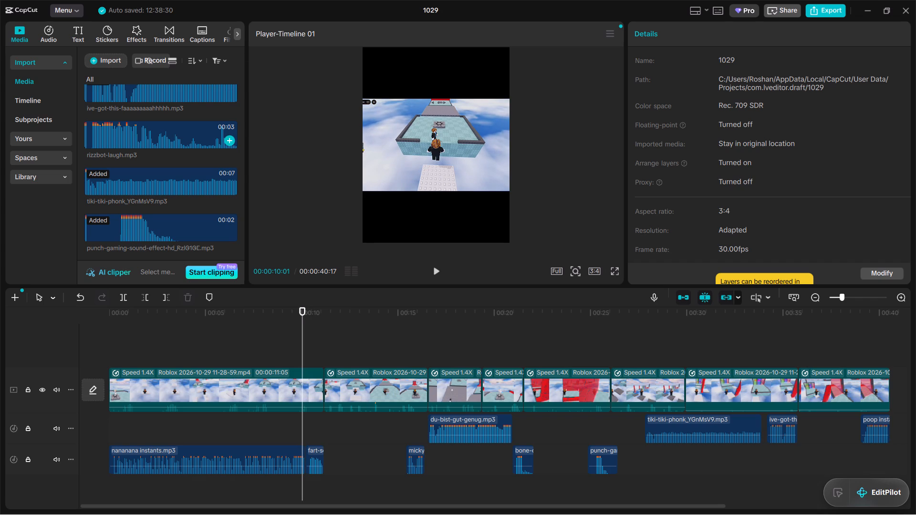
click(225, 151)
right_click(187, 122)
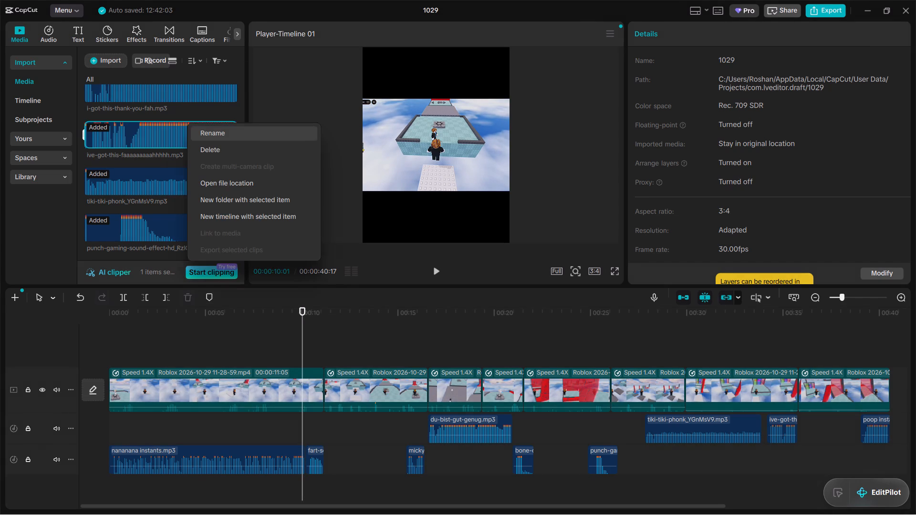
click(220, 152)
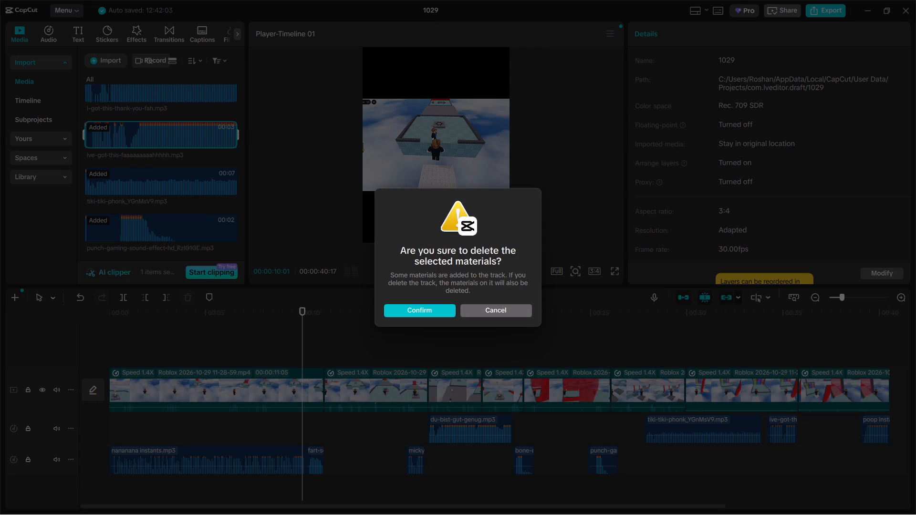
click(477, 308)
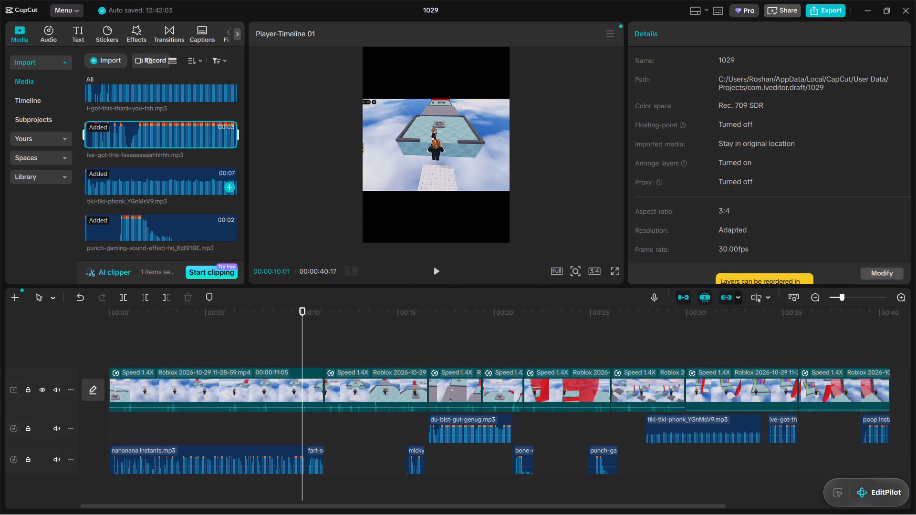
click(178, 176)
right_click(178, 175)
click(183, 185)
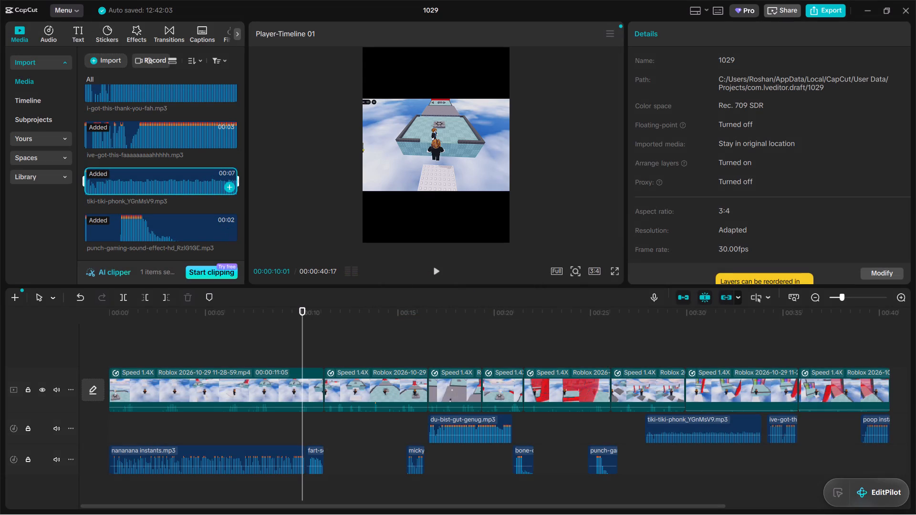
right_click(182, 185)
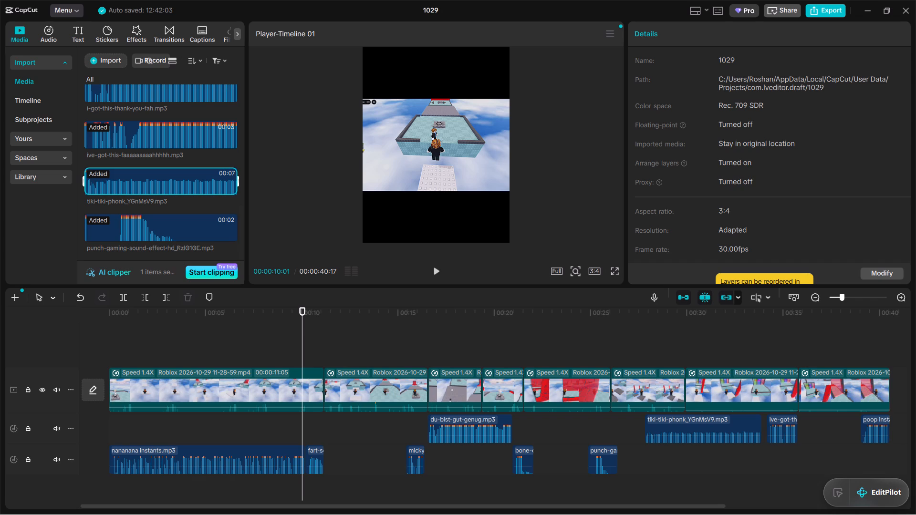
Undo the deletion of rizzbot-laugh.mp3 from the imported media.
click(74, 296)
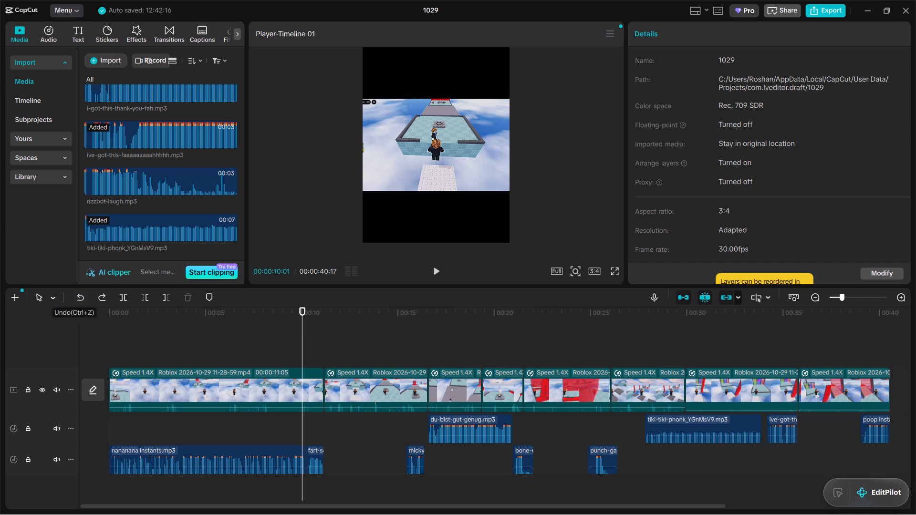
Scrub the timeline out to 00:00:40:00 and return the playhead to 00:00:00:00.
drag(299, 309, 601, 372)
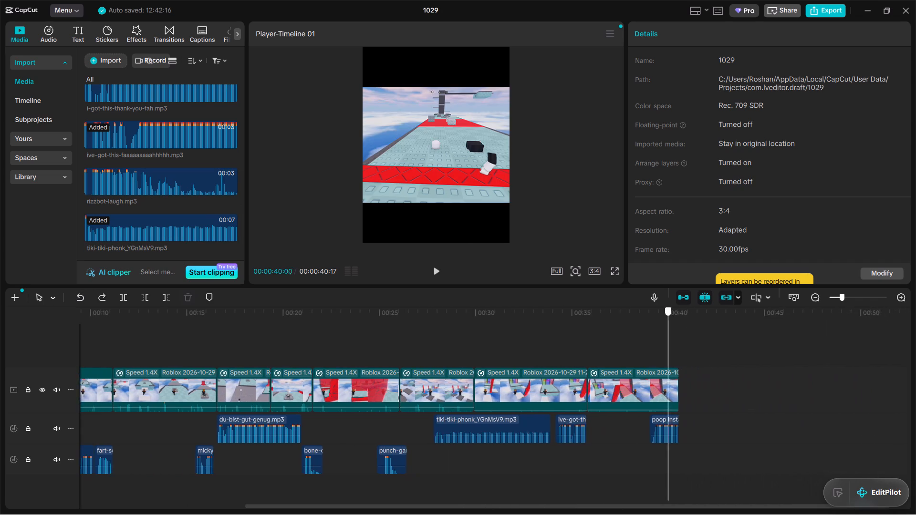
drag(601, 372, 31, 395)
drag(48, 395, 61, 394)
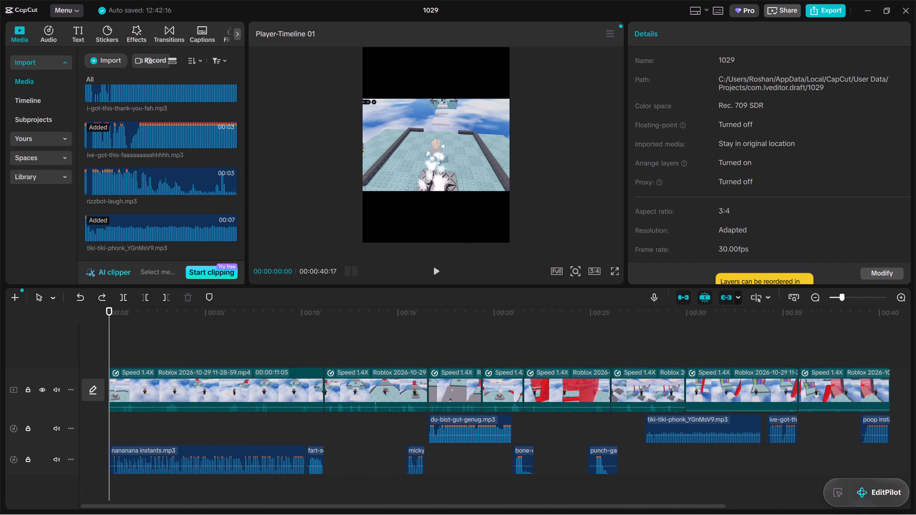
Import the "upset png" face image from New Volume (D:) into the project media.
click(99, 61)
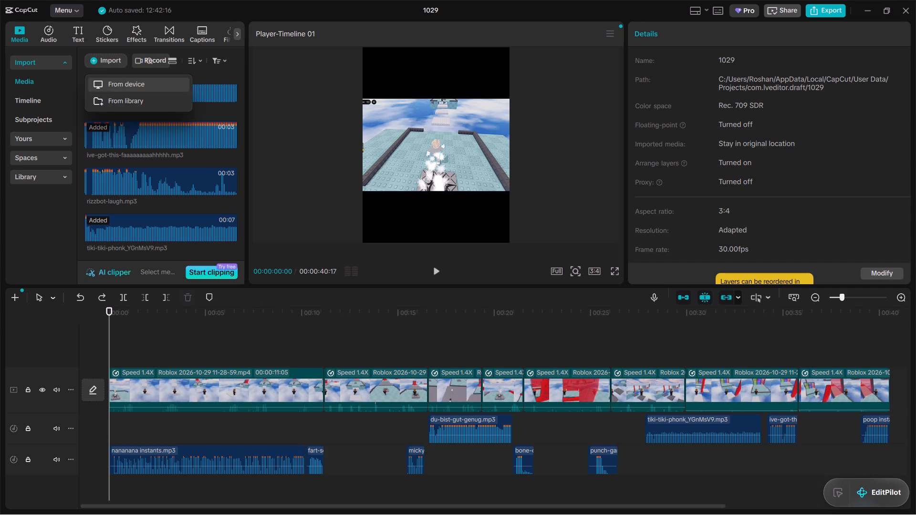
click(122, 85)
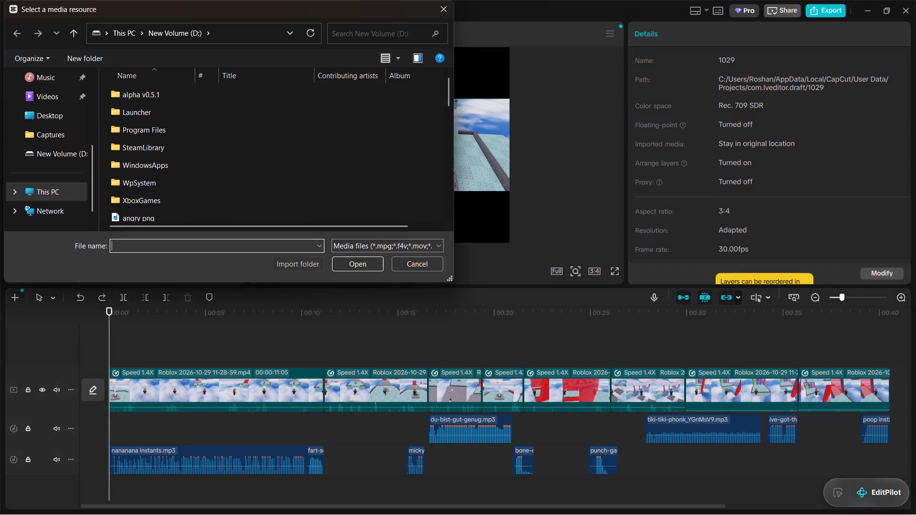
scroll(184, 224, down, 2)
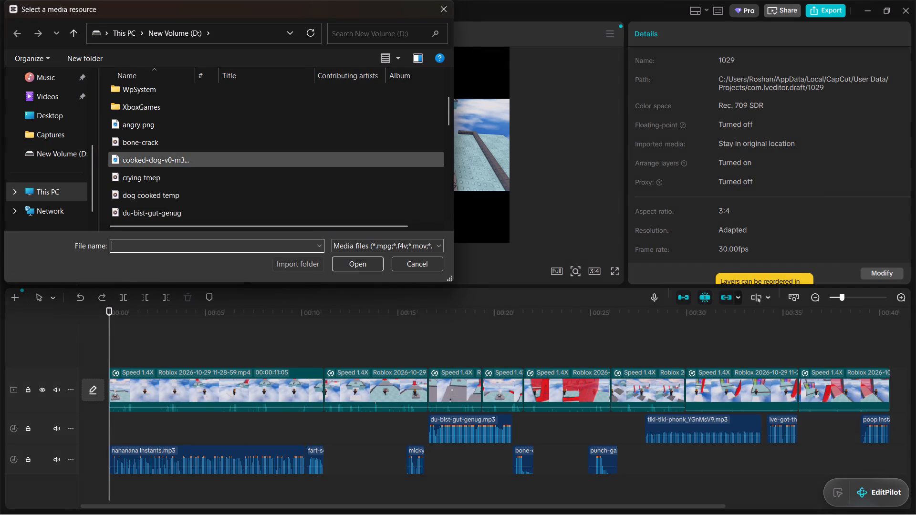
scroll(178, 129, down, 1)
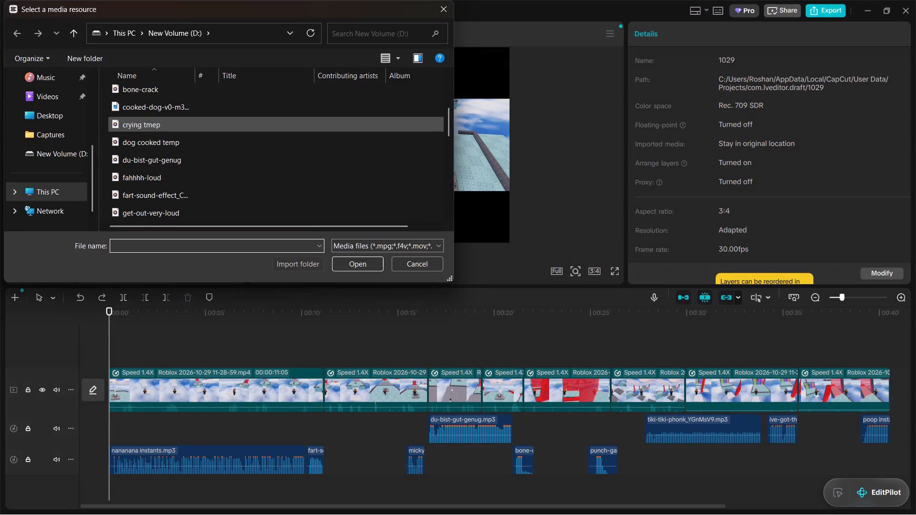
scroll(178, 129, down, 6)
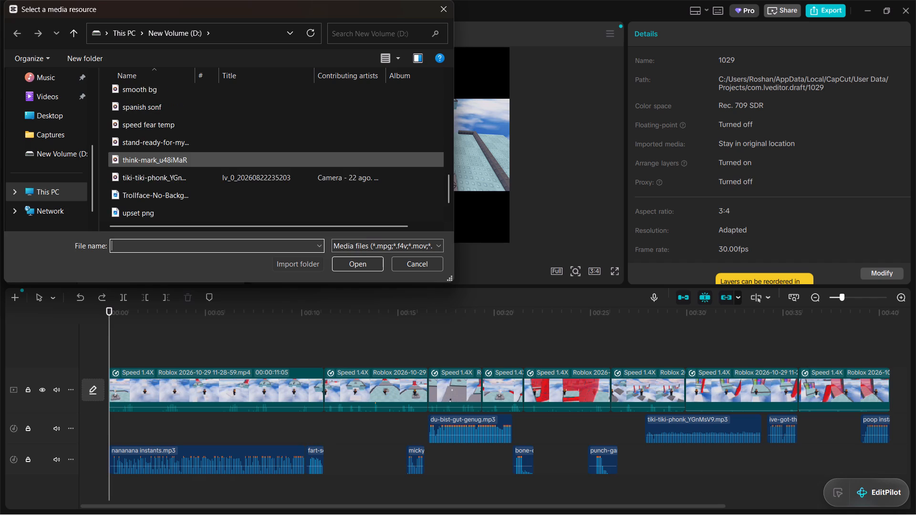
click(173, 214)
click(342, 267)
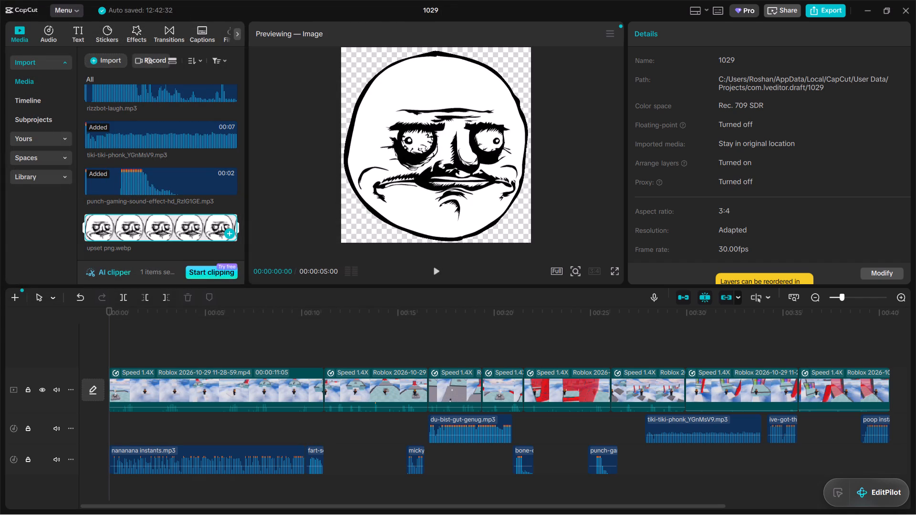
Place upset png.webp on a new track above the main video, starting at about 8 seconds.
drag(167, 220, 259, 351)
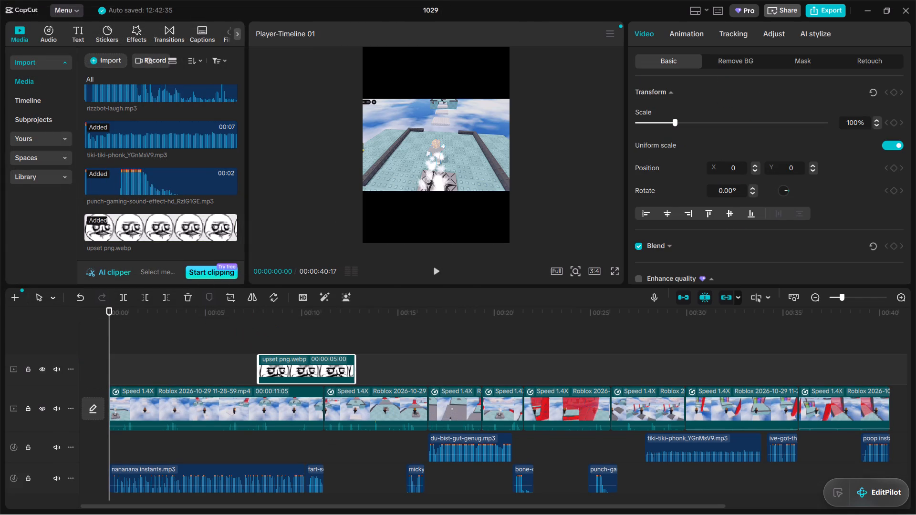
Play the timeline from the start and pause at 00:00:09:18 to check the upset face overlay.
click(435, 270)
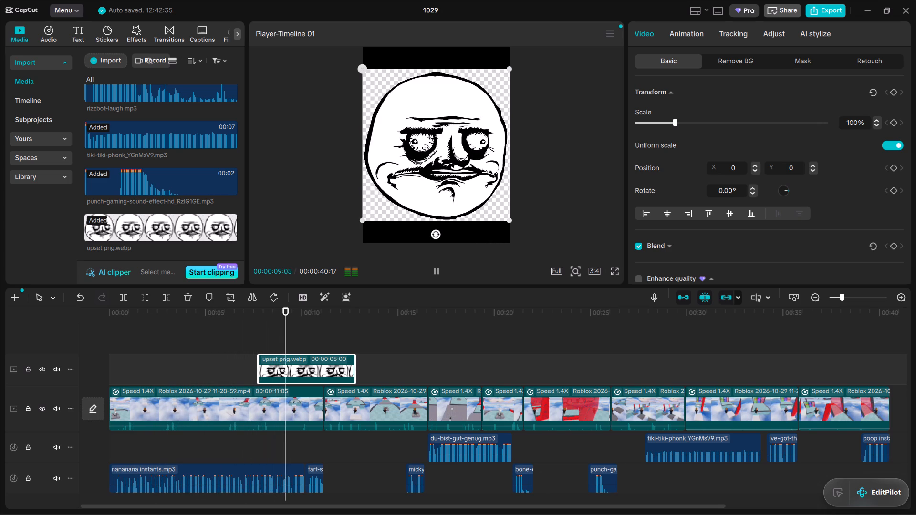
key(space)
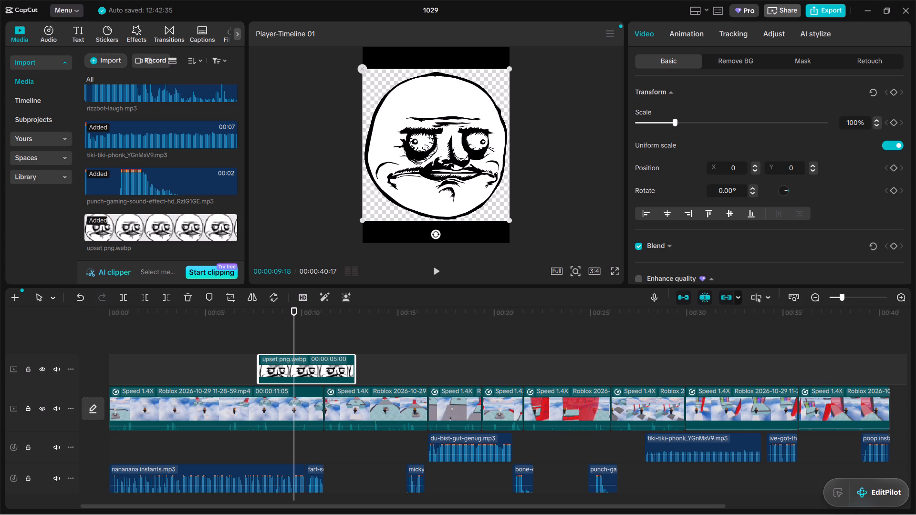
Turn on Chroma key for the upset png.webp clip to try keying out its checkered background.
scroll(703, 181, down, 2)
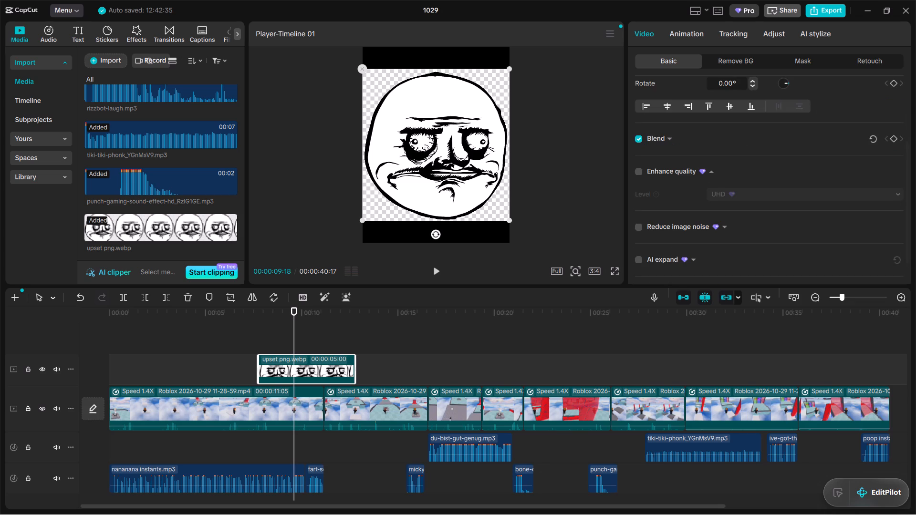
click(741, 58)
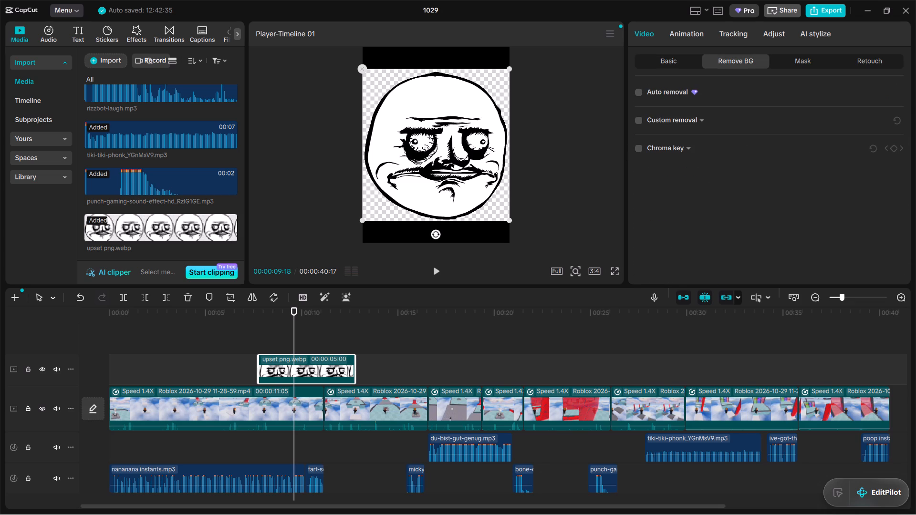
click(641, 148)
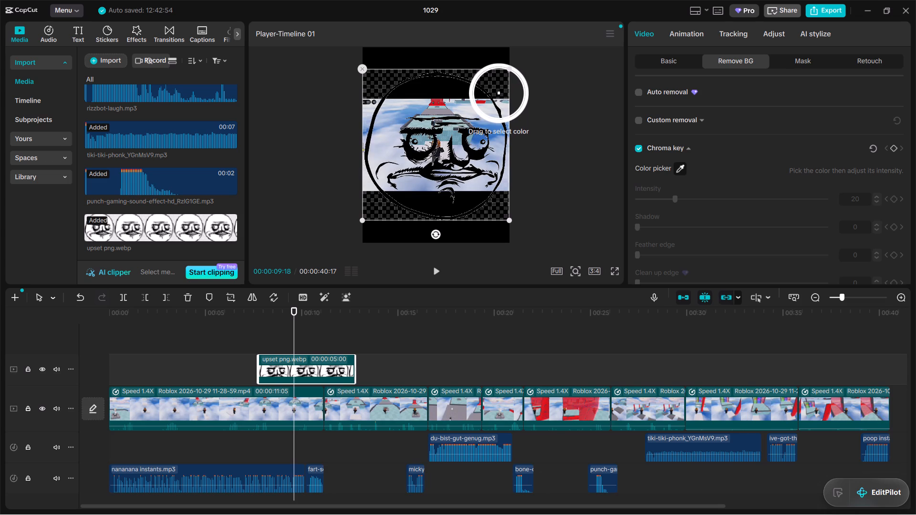
Minimize the CapCut window.
click(861, 5)
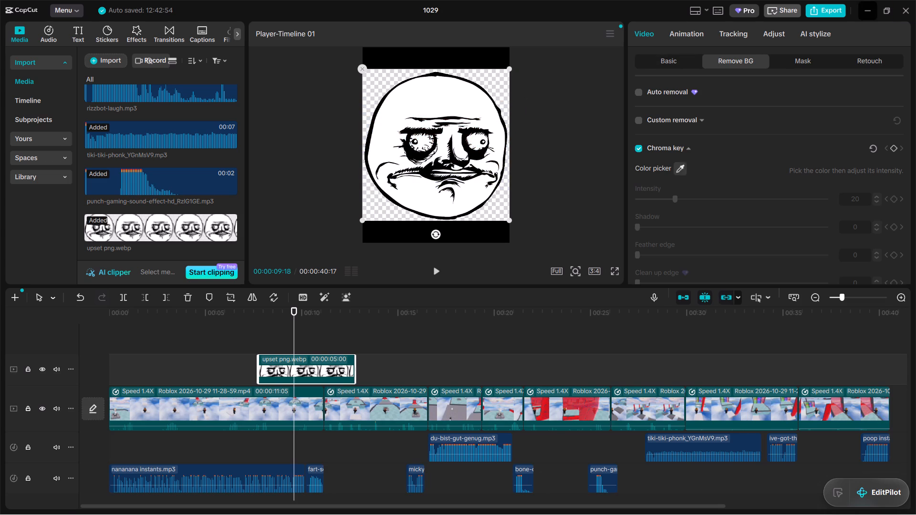
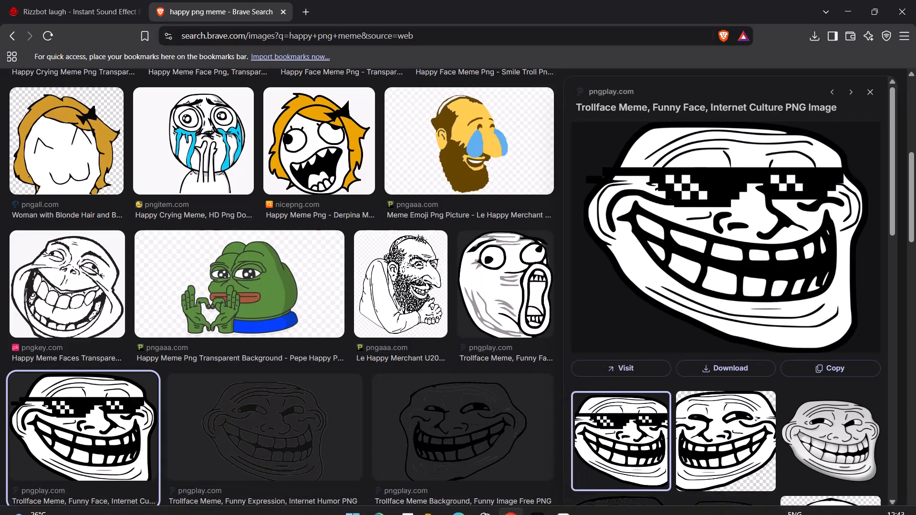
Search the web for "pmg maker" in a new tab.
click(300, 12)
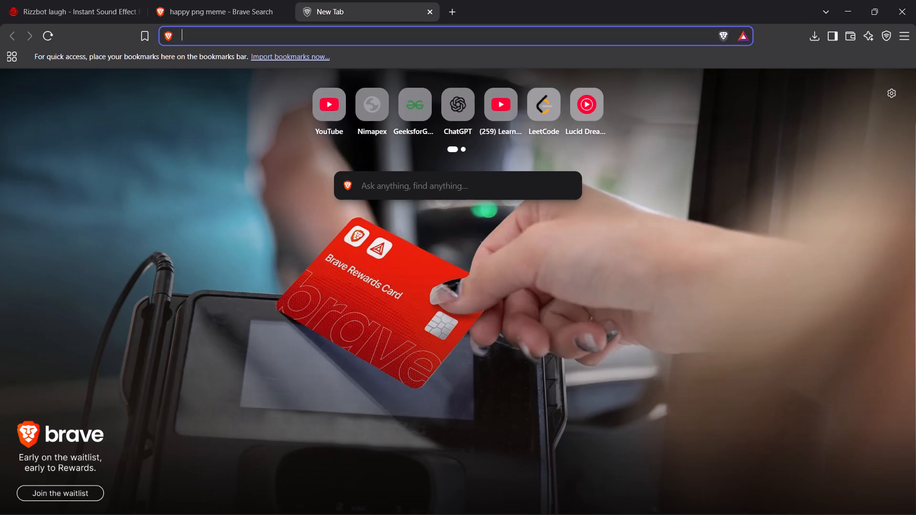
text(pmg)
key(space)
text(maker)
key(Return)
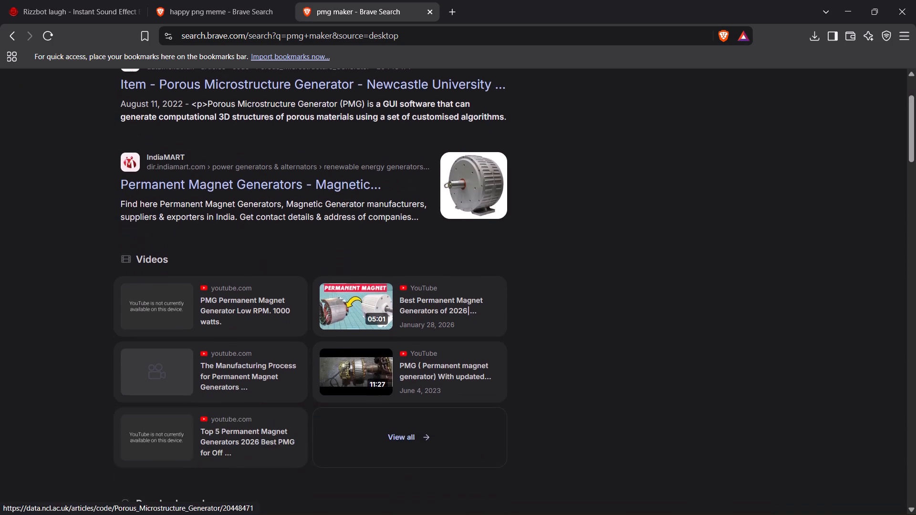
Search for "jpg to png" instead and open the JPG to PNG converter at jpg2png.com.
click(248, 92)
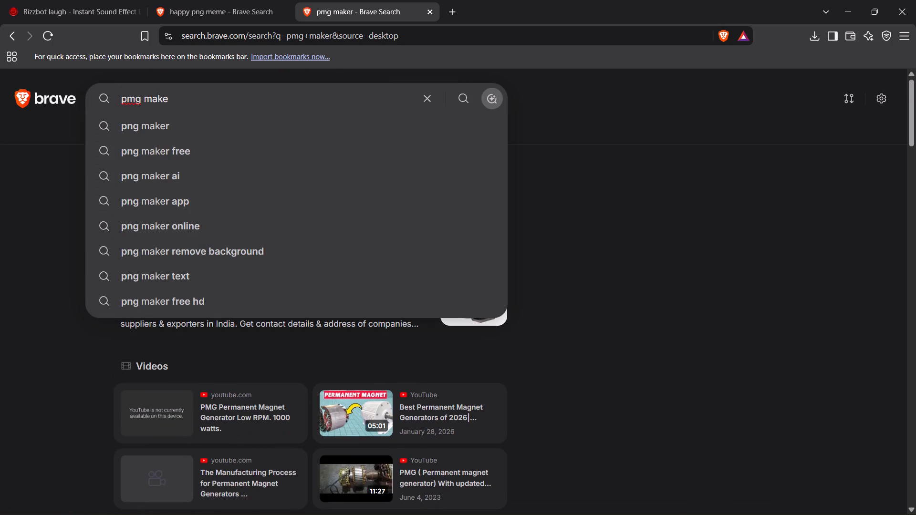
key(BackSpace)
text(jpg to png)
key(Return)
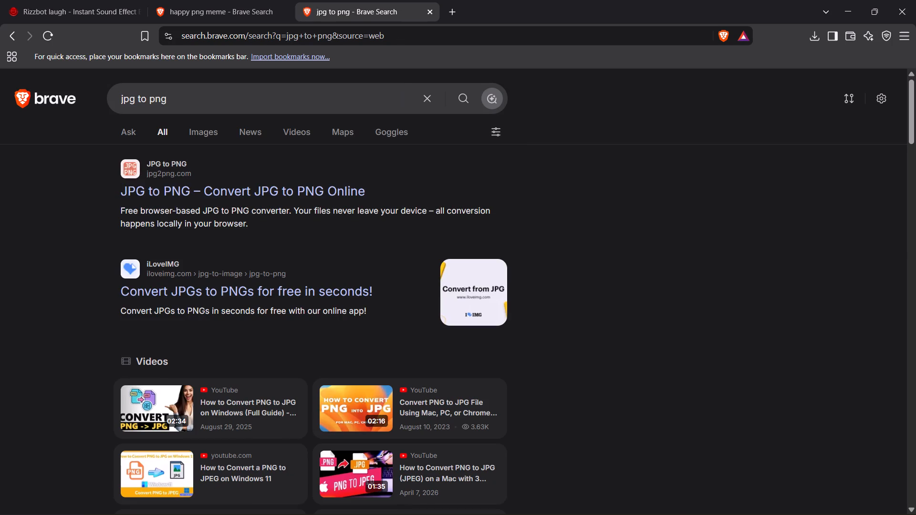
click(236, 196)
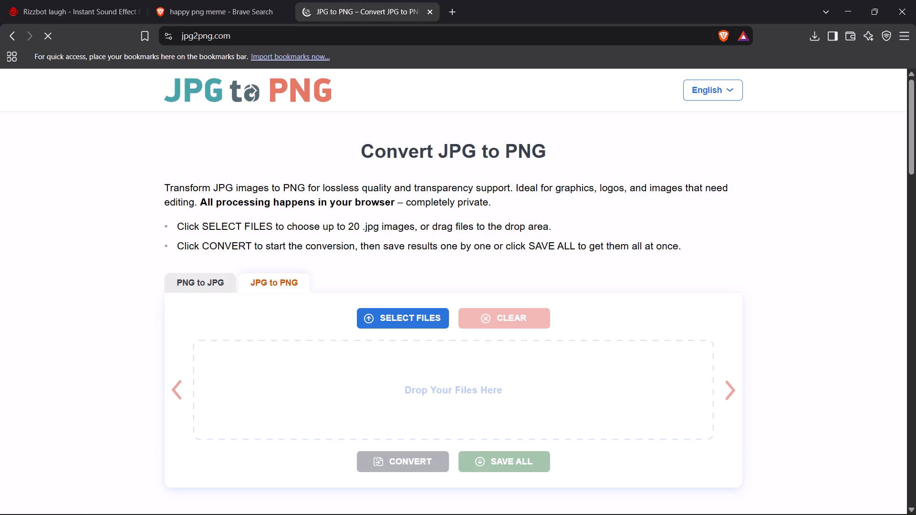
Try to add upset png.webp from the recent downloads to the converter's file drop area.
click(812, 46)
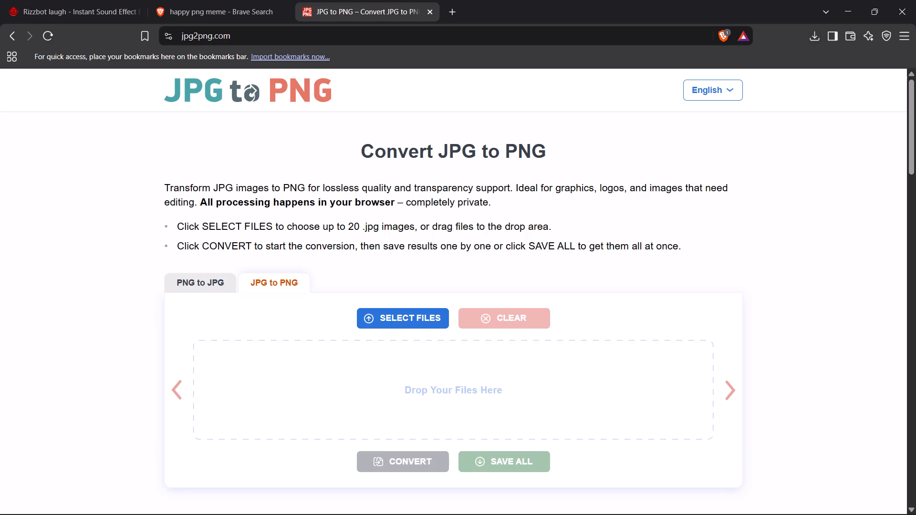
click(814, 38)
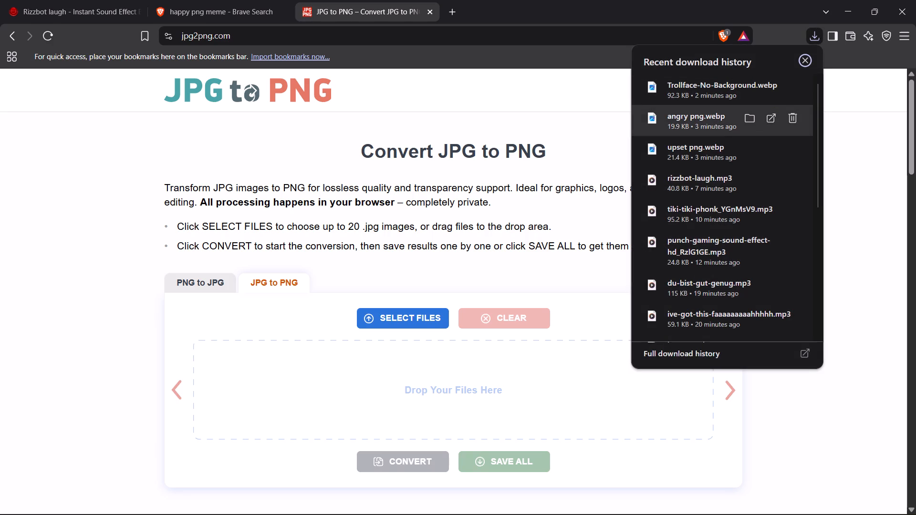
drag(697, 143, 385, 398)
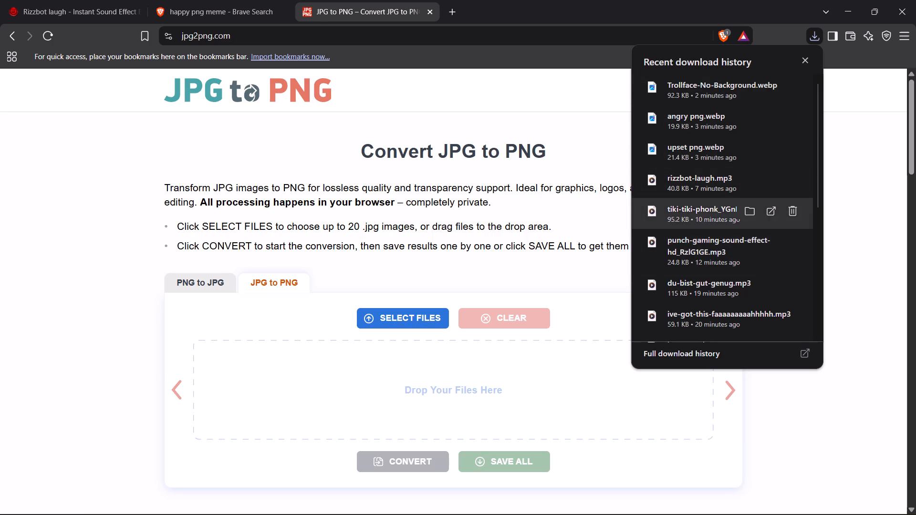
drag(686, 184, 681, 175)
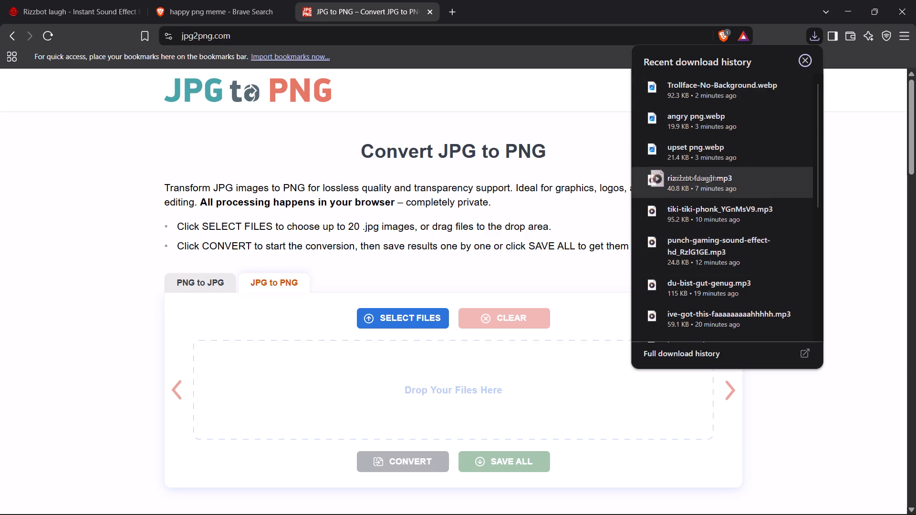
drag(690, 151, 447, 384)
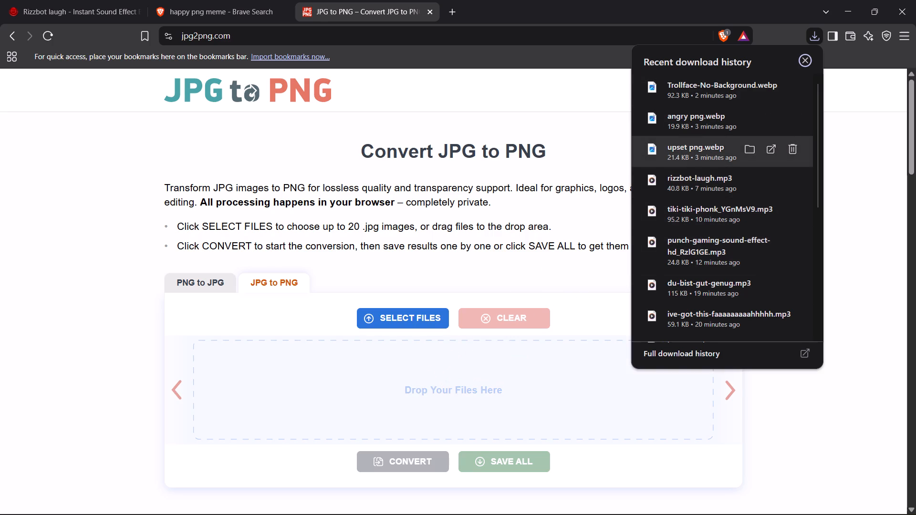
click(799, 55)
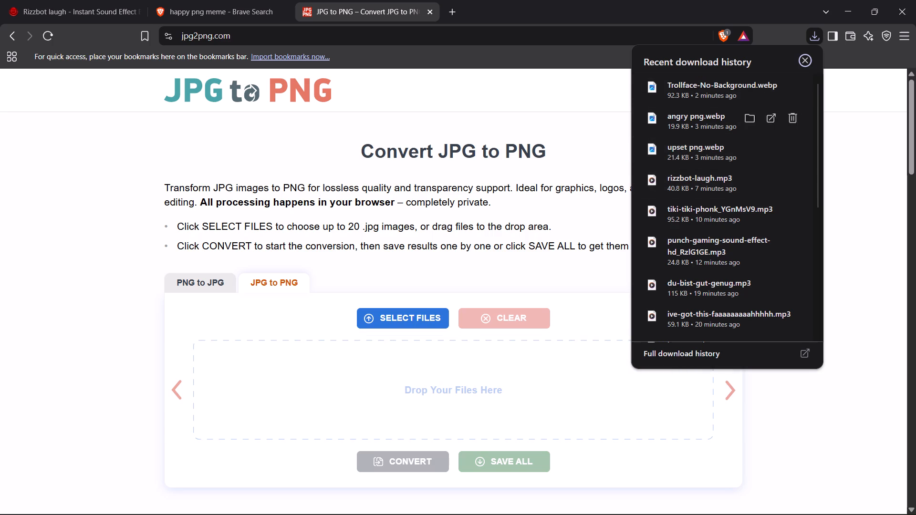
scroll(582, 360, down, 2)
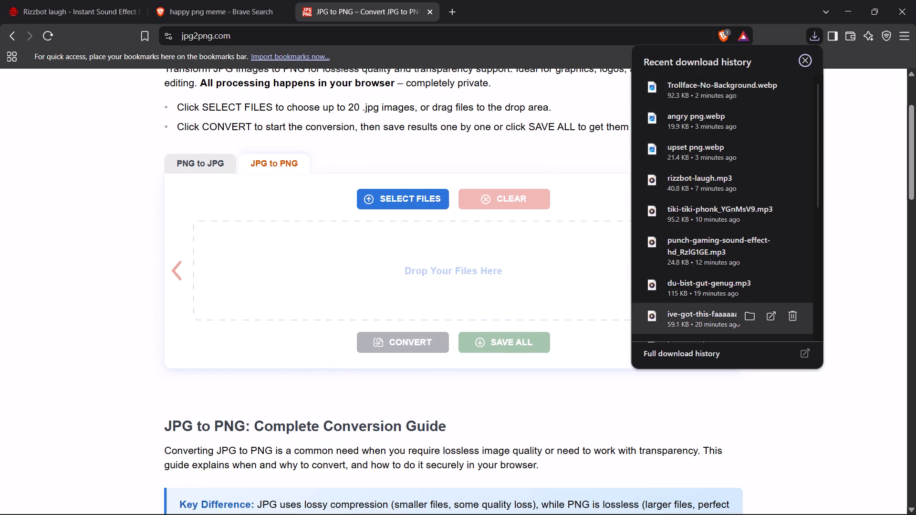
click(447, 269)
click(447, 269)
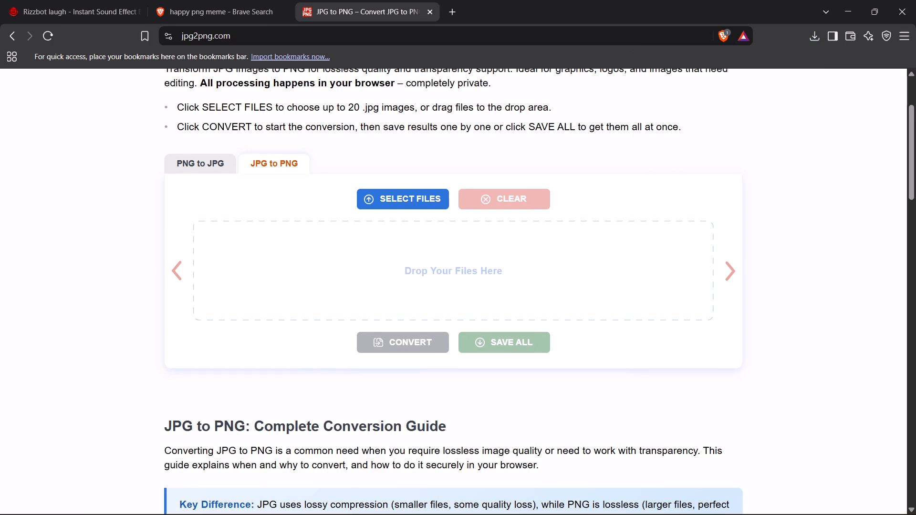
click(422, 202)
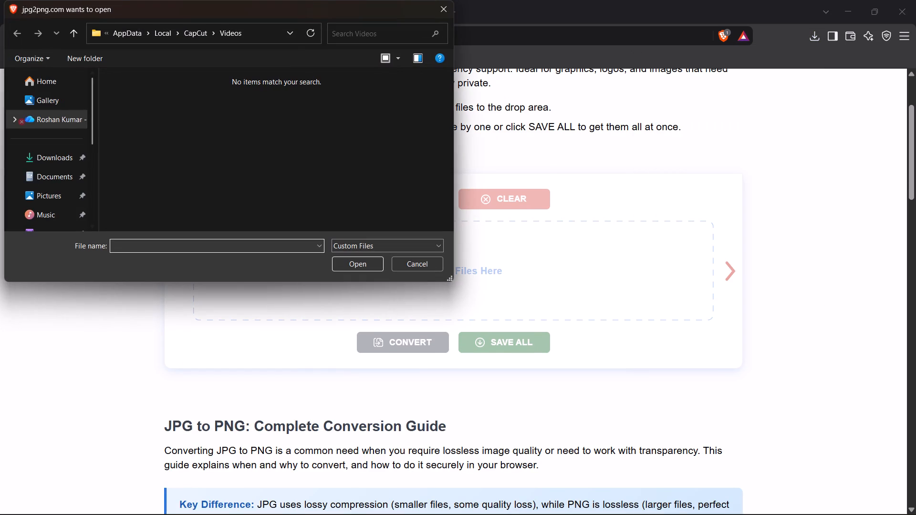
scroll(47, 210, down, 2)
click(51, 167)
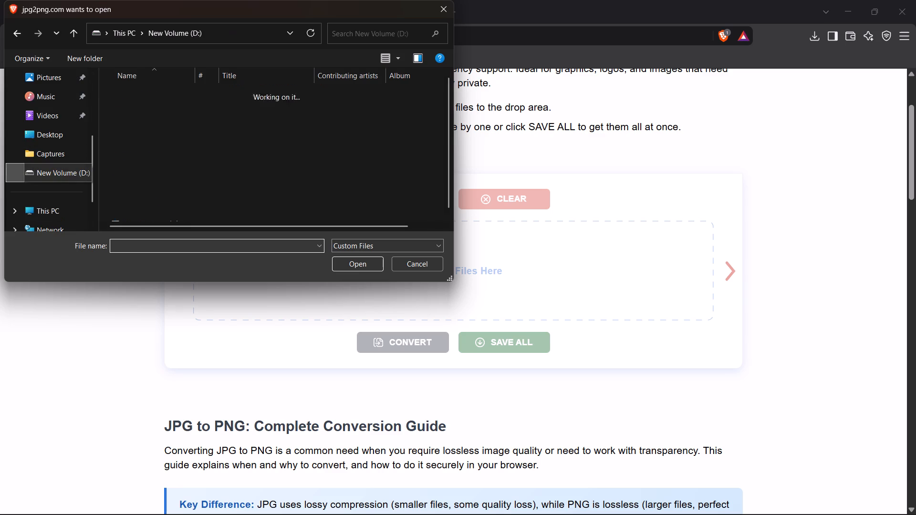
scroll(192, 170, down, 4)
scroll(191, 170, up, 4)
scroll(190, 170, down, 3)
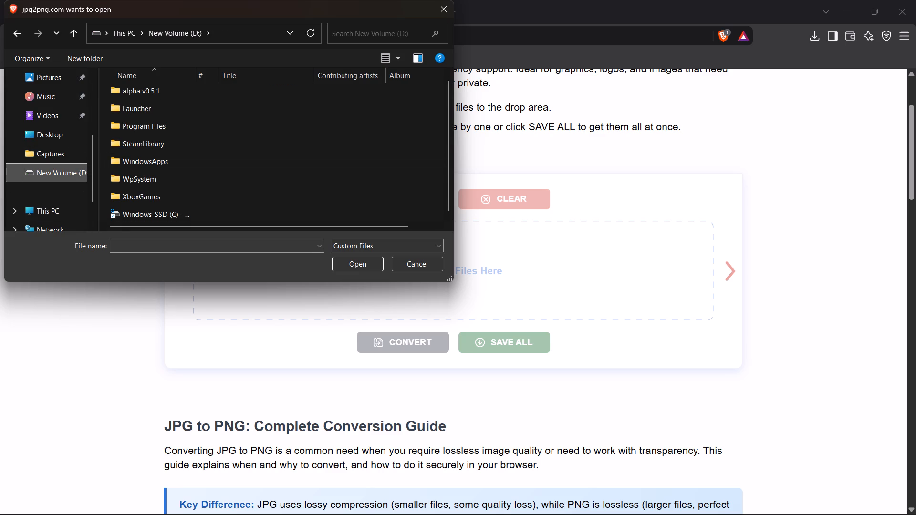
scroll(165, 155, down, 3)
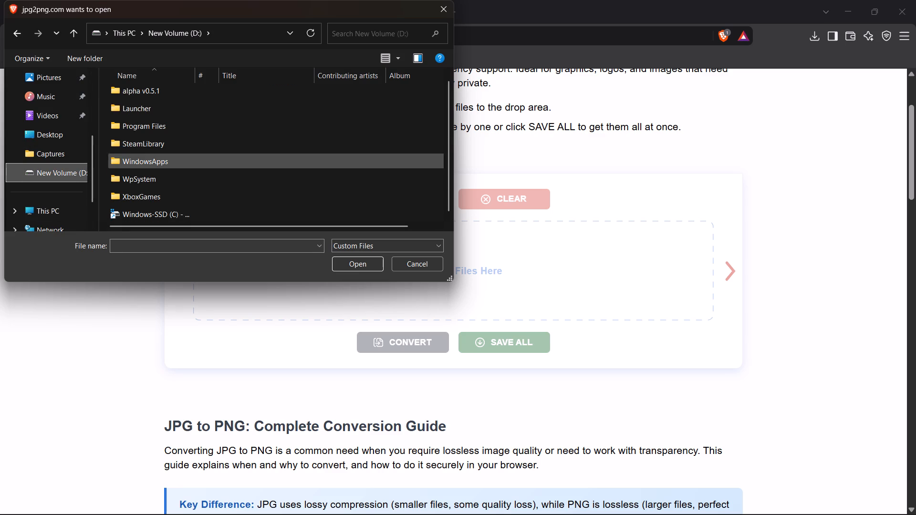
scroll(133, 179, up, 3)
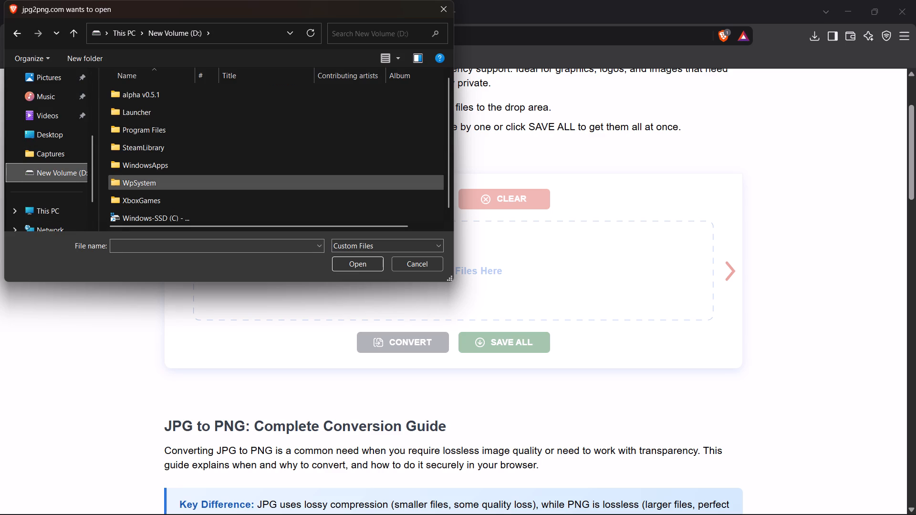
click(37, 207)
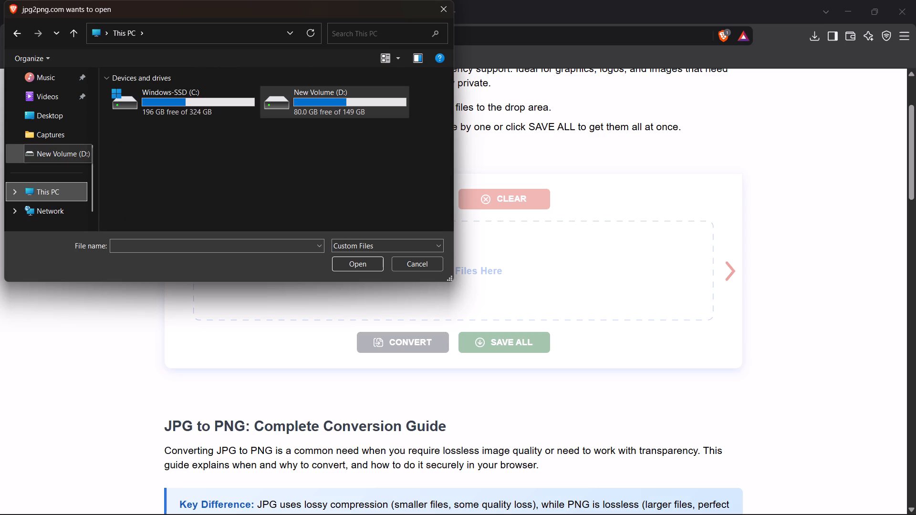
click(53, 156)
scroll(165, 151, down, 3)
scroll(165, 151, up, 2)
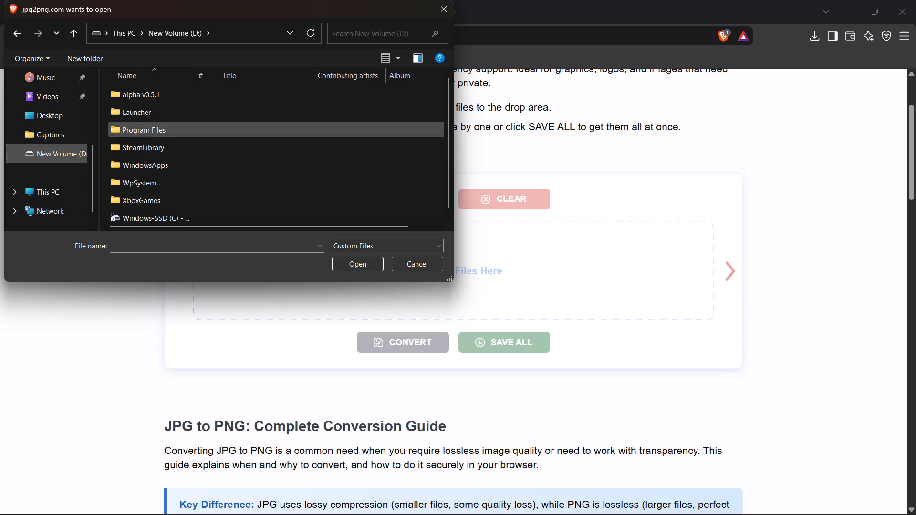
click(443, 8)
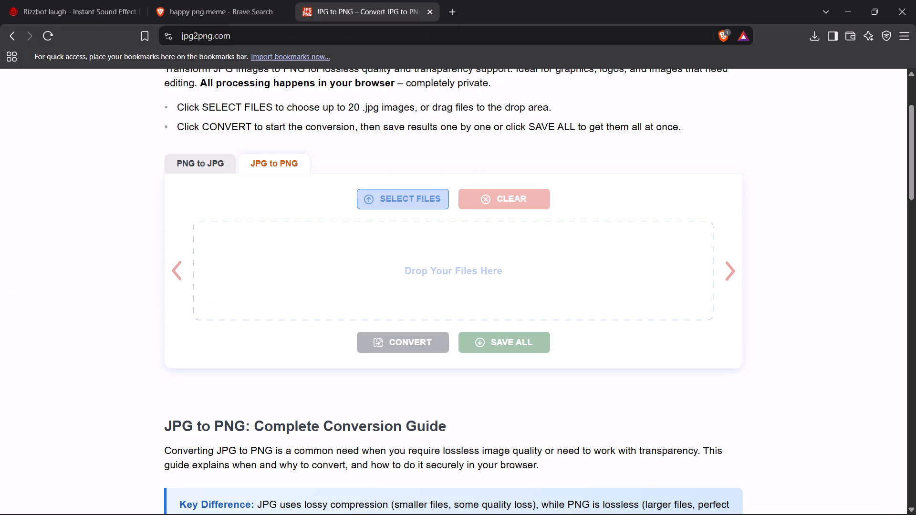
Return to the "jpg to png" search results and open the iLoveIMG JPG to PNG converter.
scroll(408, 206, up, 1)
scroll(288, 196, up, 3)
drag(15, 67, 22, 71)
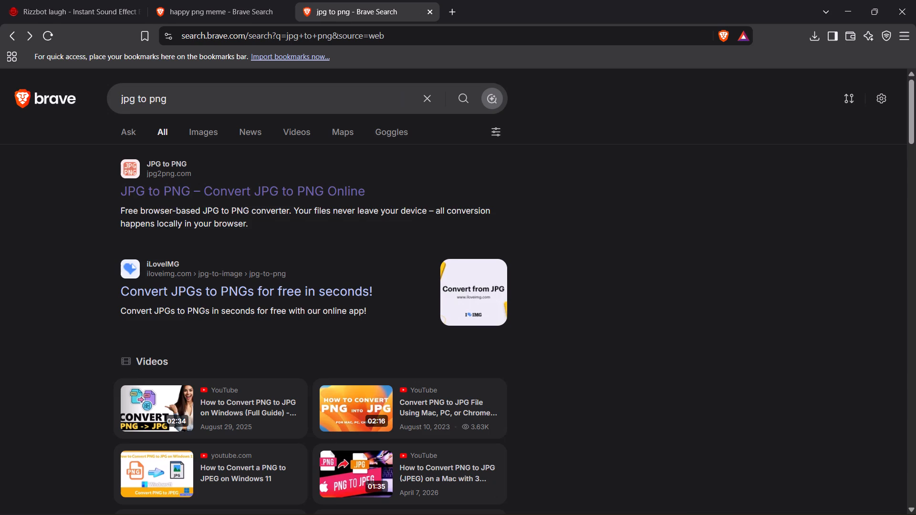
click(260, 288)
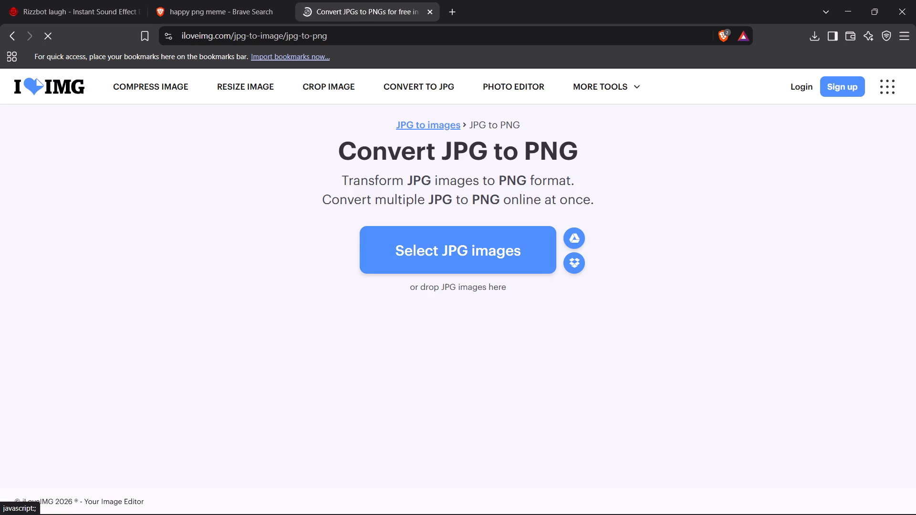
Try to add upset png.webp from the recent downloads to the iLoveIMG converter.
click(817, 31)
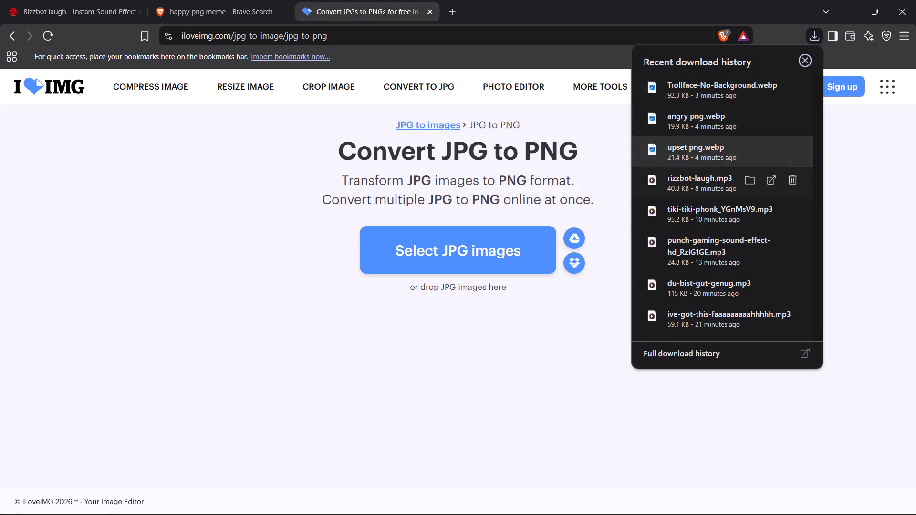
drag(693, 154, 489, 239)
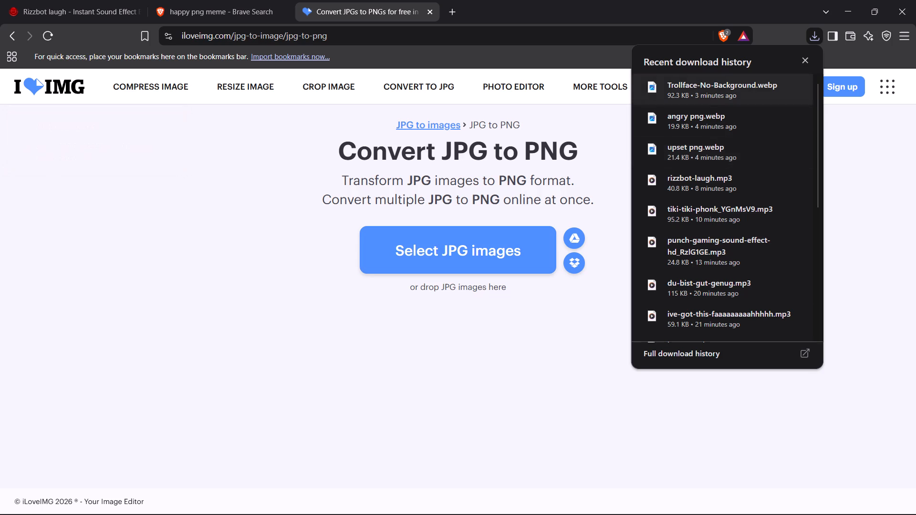
Search for "png to png" in a new tab and open the CloudConvert PNG Converter.
click(450, 14)
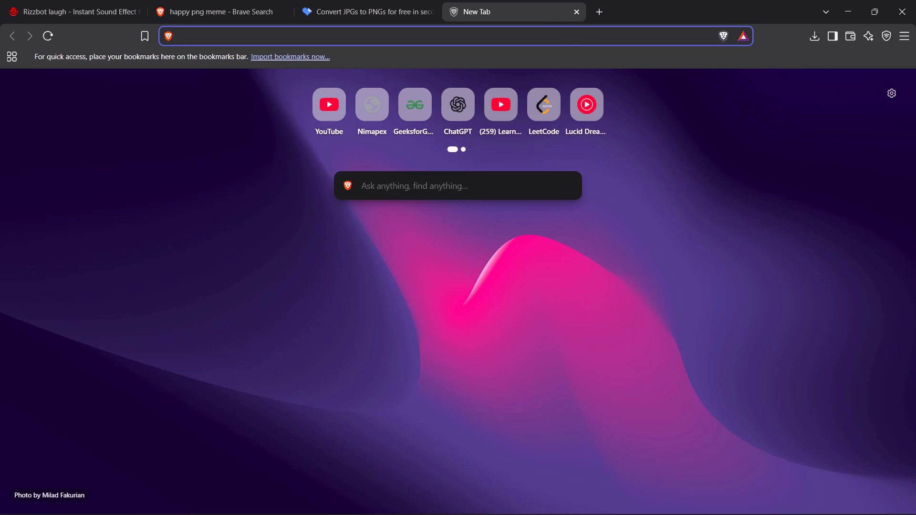
text(pm)
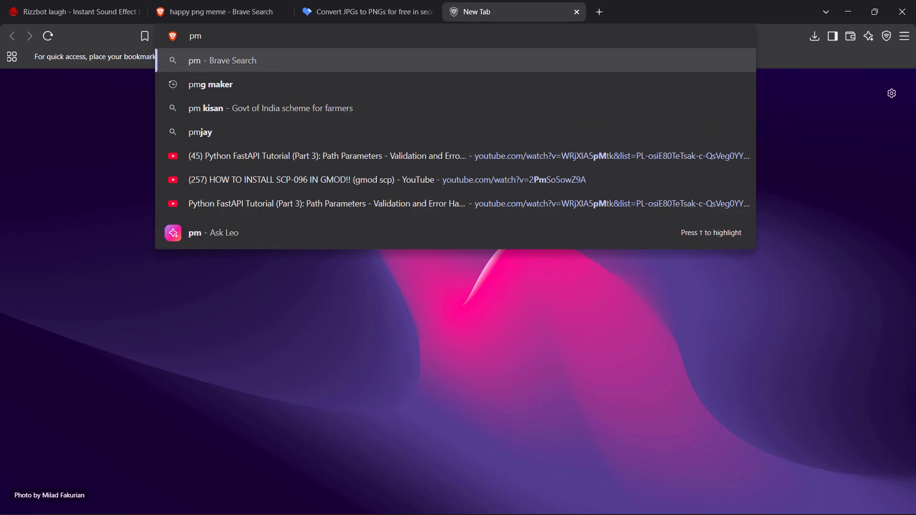
key(BackSpace)
text(ng to png)
key(Return)
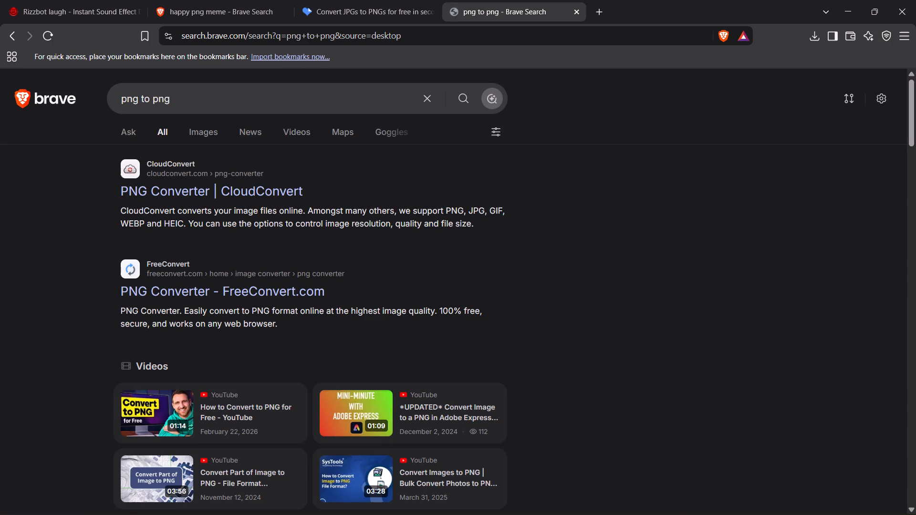
click(257, 187)
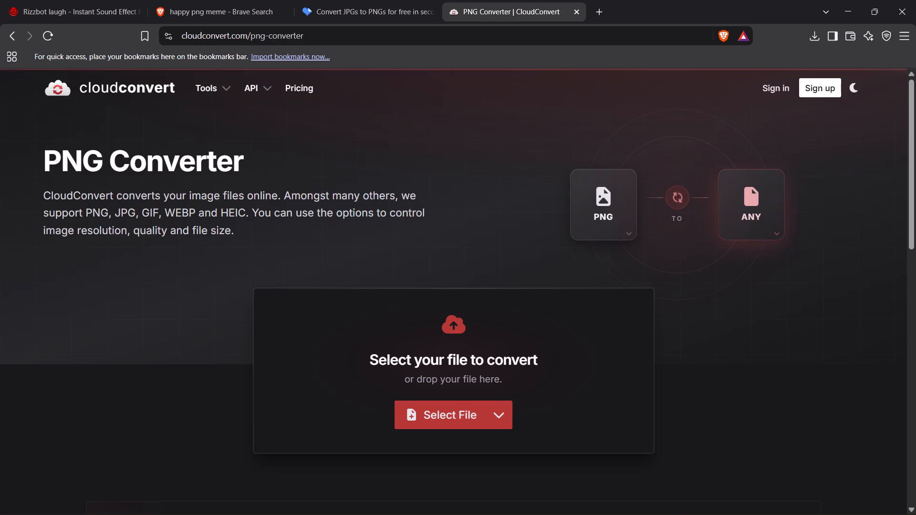
Add upset png.webp from the recent downloads to CloudConvert as the file to convert.
click(812, 35)
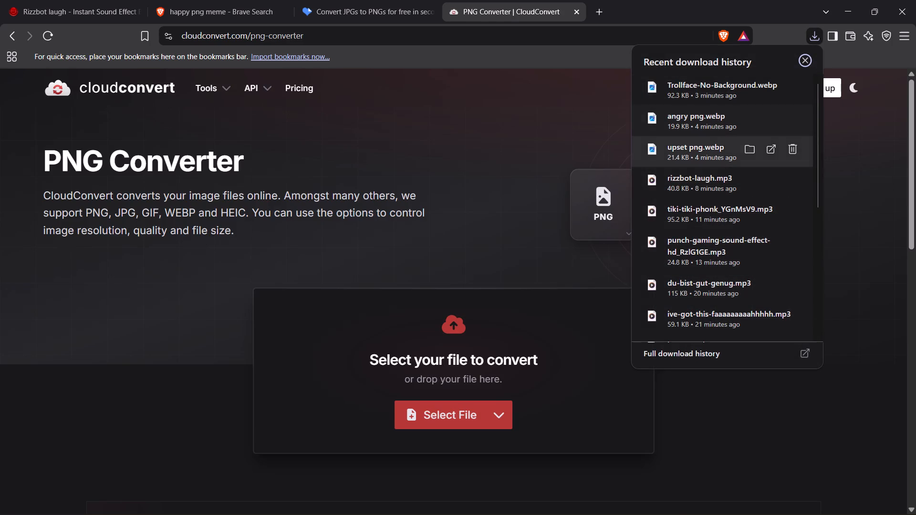
drag(695, 144, 451, 372)
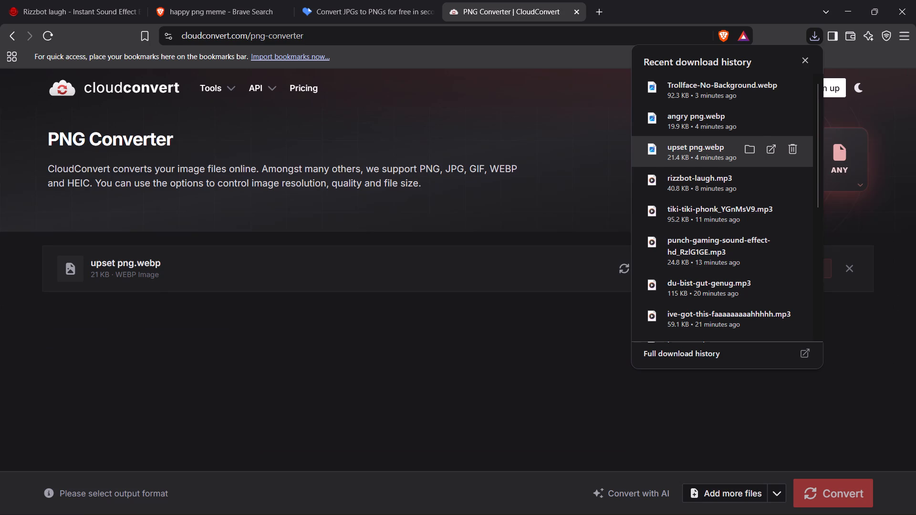
click(807, 57)
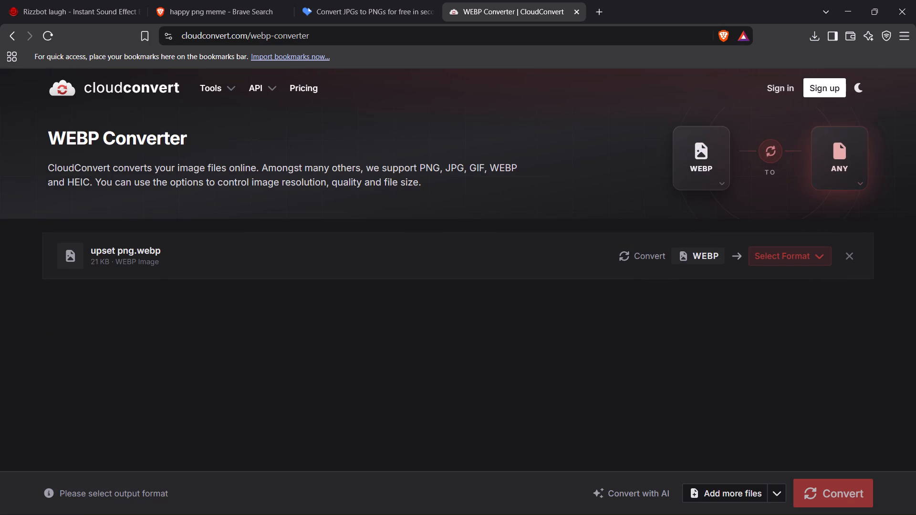
Set the output format of upset png.webp to PNG.
click(574, 254)
click(855, 493)
click(810, 256)
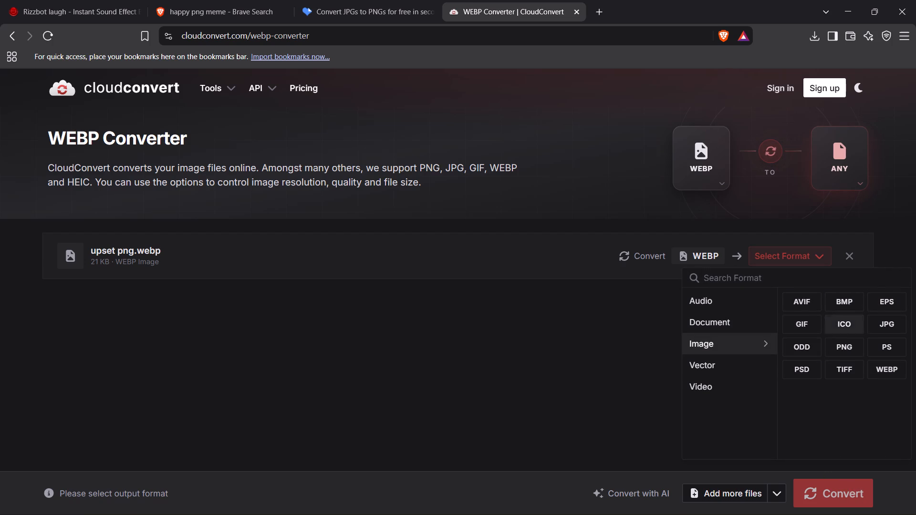
click(838, 343)
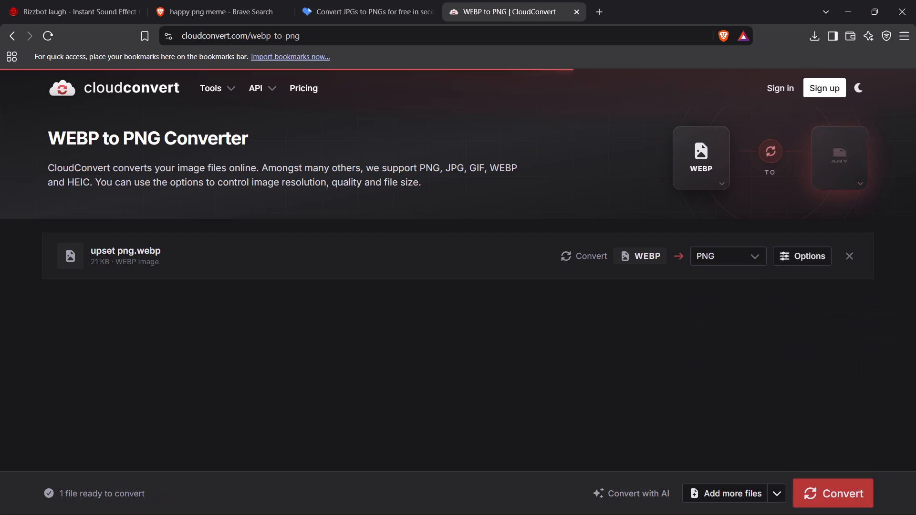
Convert upset png.webp to PNG and download the result to the Desktop as upset png.
click(838, 493)
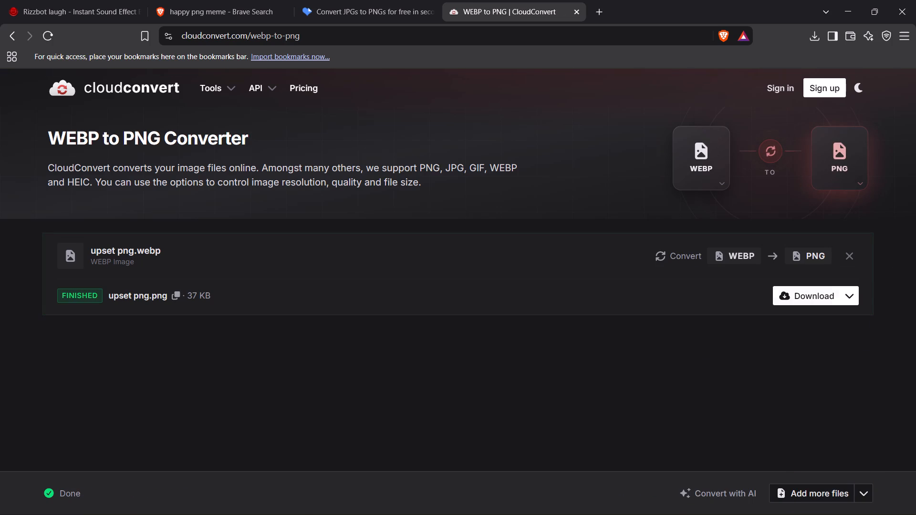
click(828, 295)
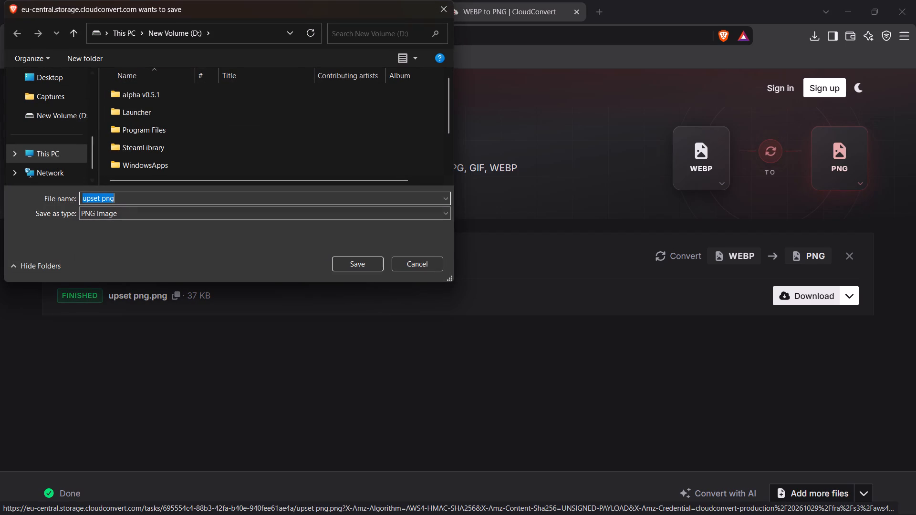
click(53, 156)
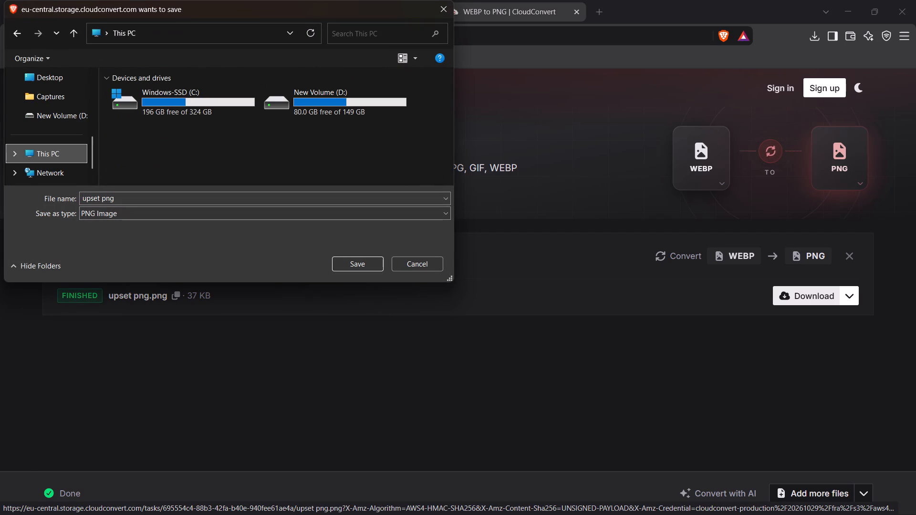
click(51, 121)
click(62, 81)
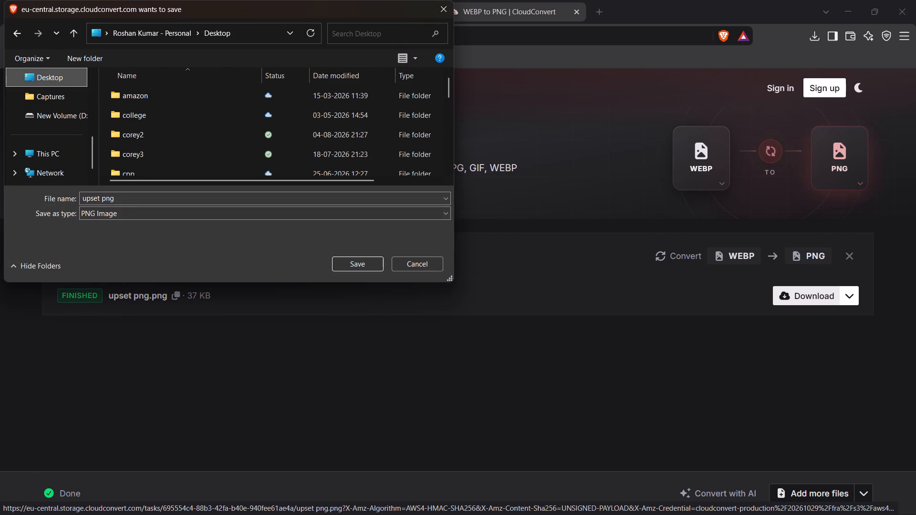
click(353, 261)
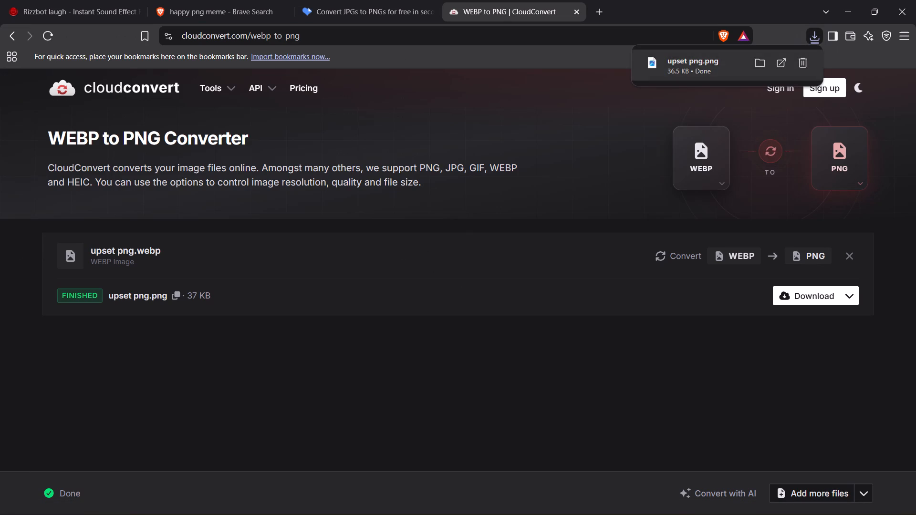
Open the downloaded upset png.png in a new browser tab to view it.
drag(716, 65, 616, 13)
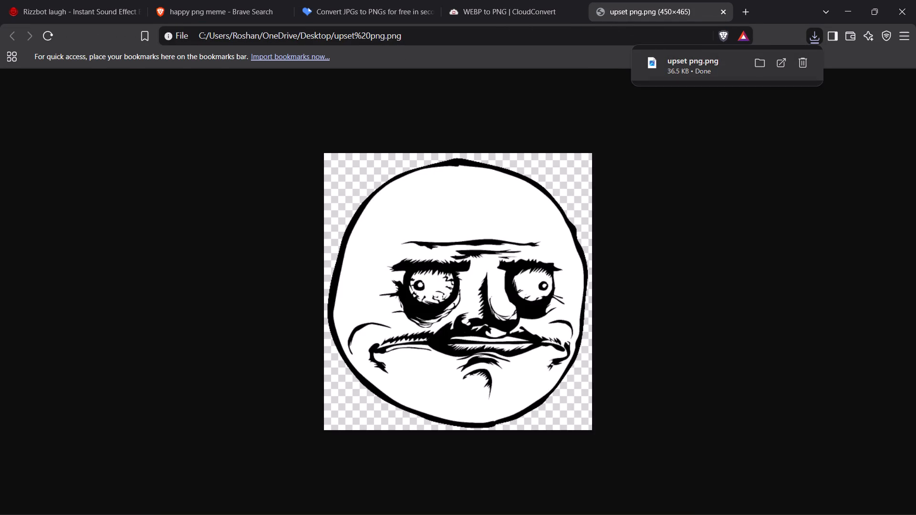
Switch to CapCut and delete the upset png.webp clip from the timeline.
click(906, 0)
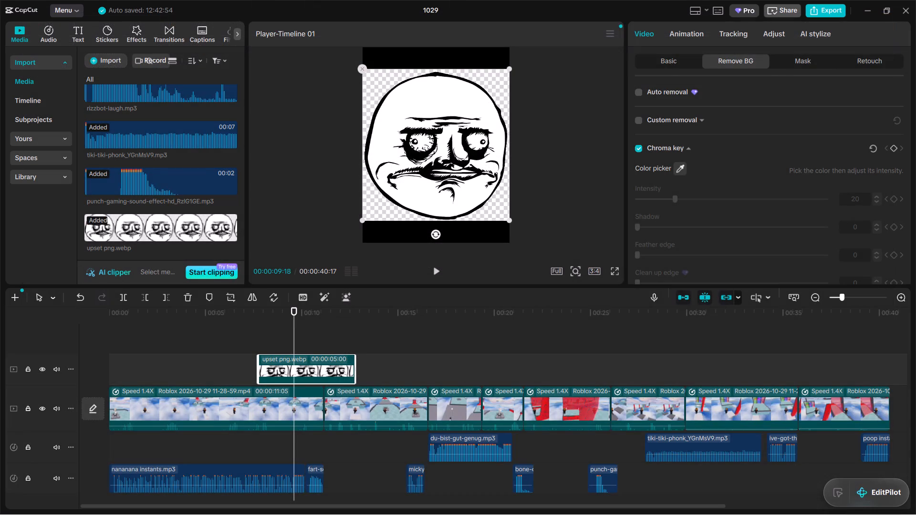
right_click(463, 171)
right_click(316, 367)
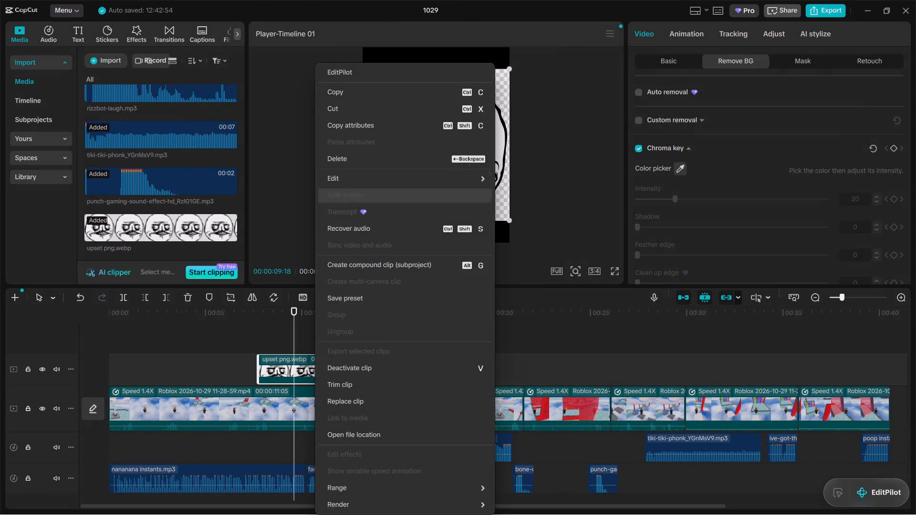
click(356, 162)
Import the upset png PNG file from the Desktop into the project's media.
click(108, 61)
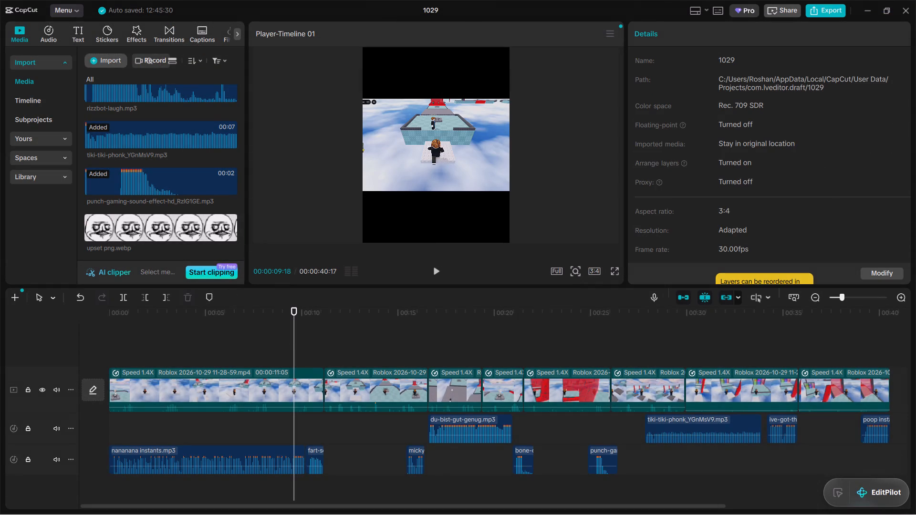
click(150, 82)
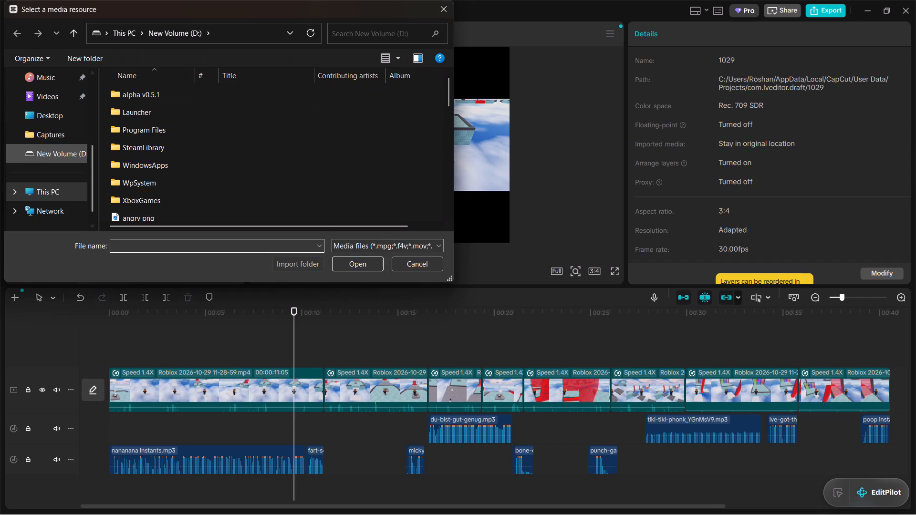
click(65, 123)
scroll(188, 206, down, 5)
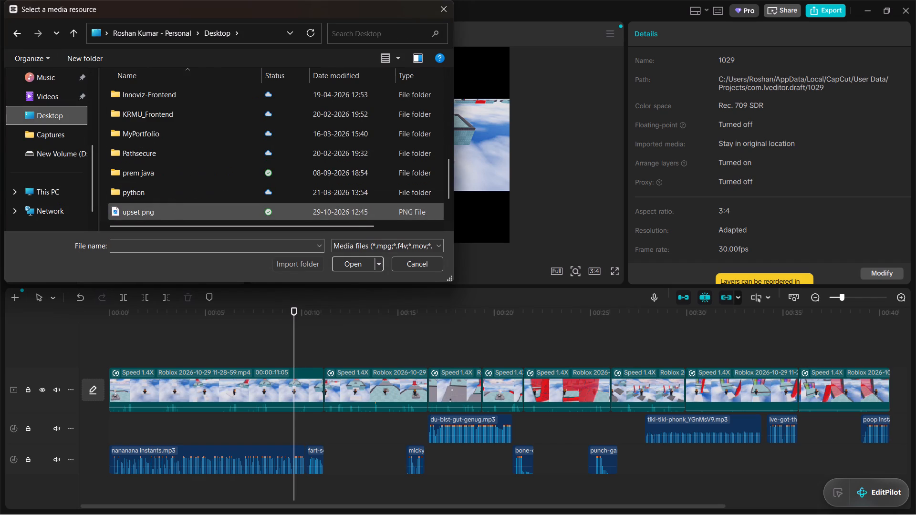
click(187, 202)
click(190, 208)
click(353, 260)
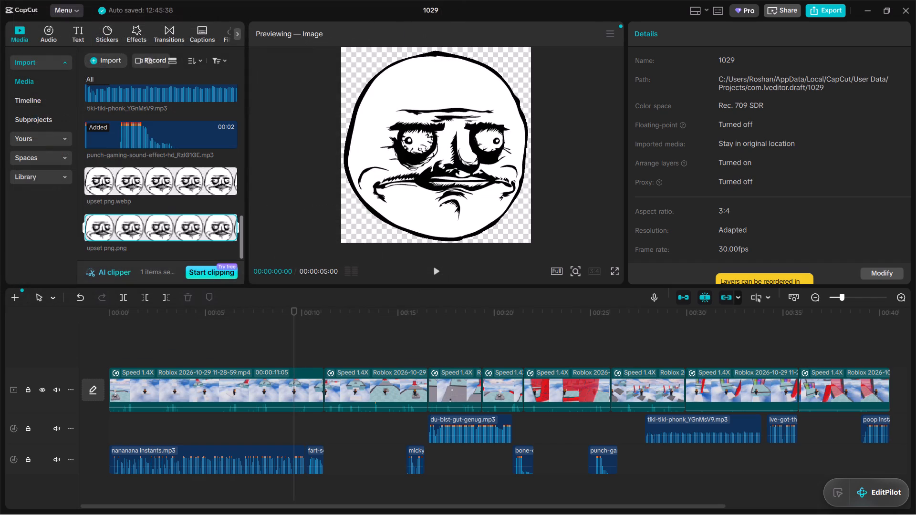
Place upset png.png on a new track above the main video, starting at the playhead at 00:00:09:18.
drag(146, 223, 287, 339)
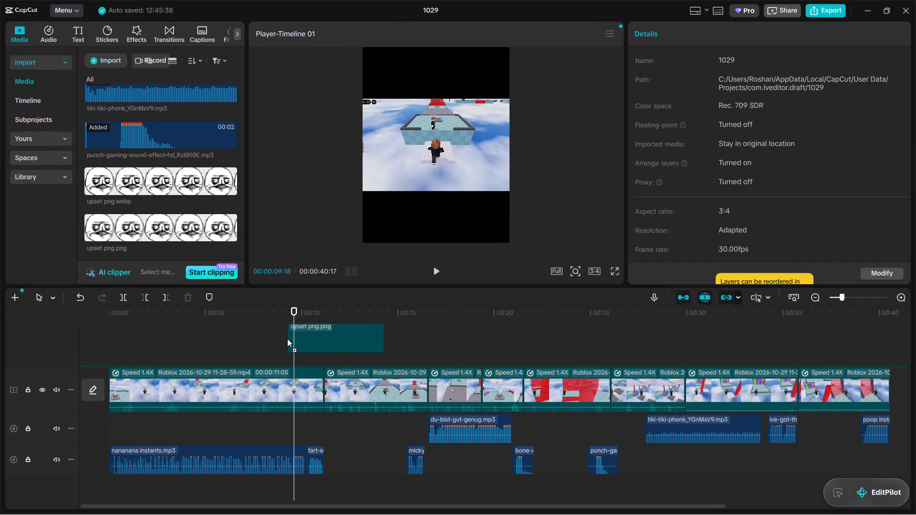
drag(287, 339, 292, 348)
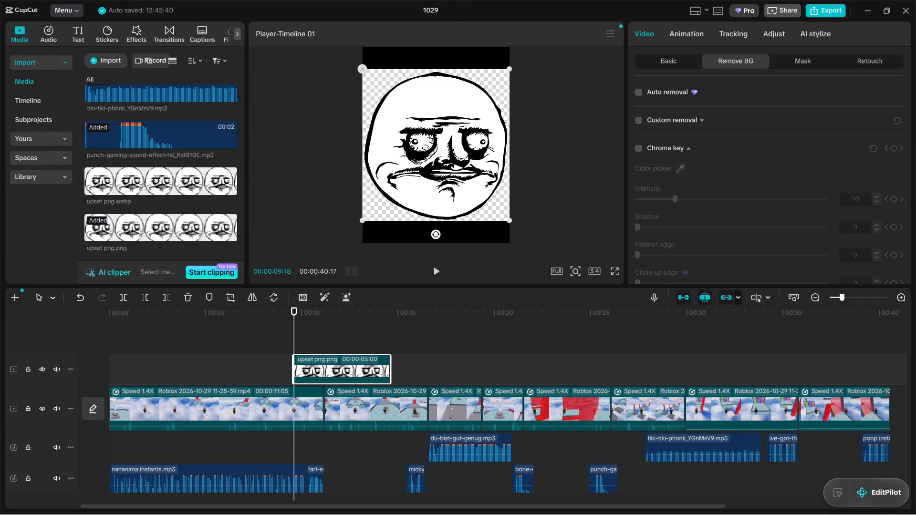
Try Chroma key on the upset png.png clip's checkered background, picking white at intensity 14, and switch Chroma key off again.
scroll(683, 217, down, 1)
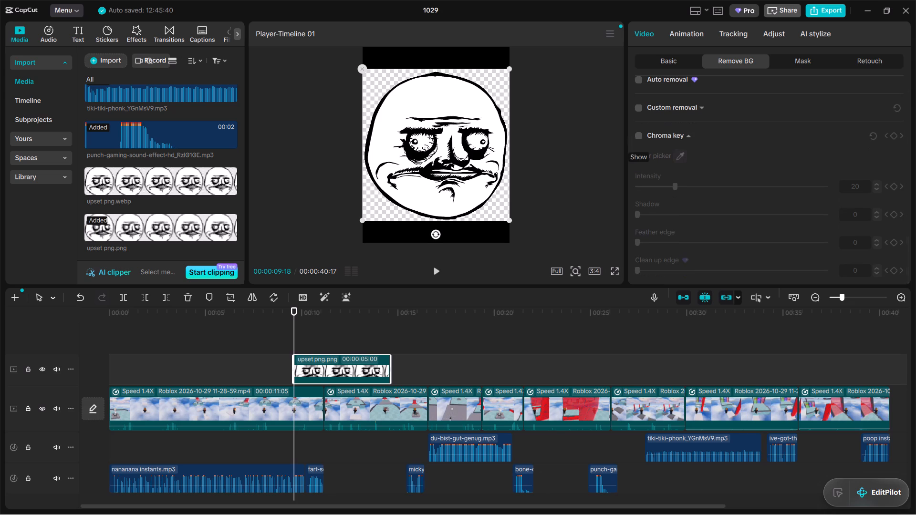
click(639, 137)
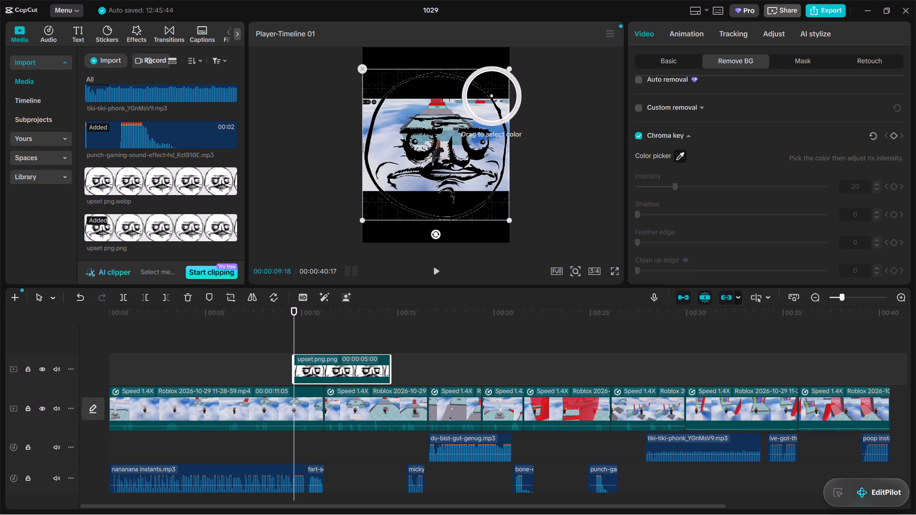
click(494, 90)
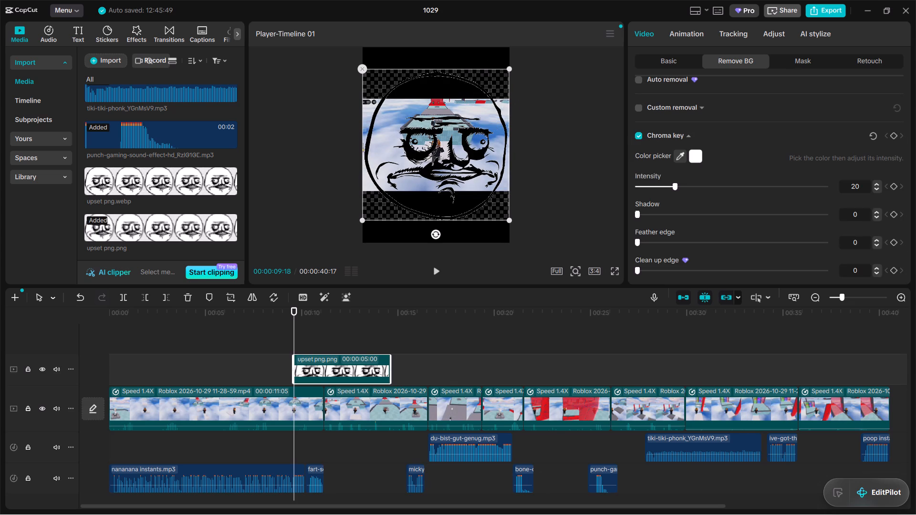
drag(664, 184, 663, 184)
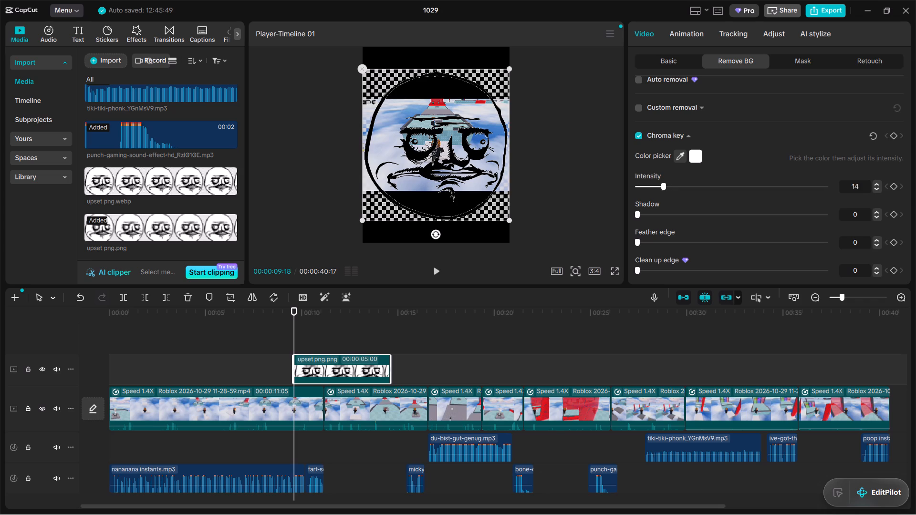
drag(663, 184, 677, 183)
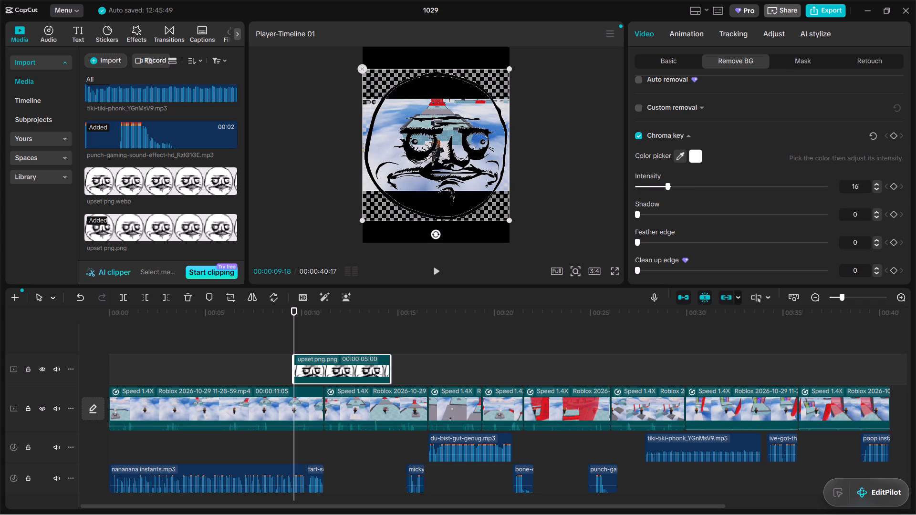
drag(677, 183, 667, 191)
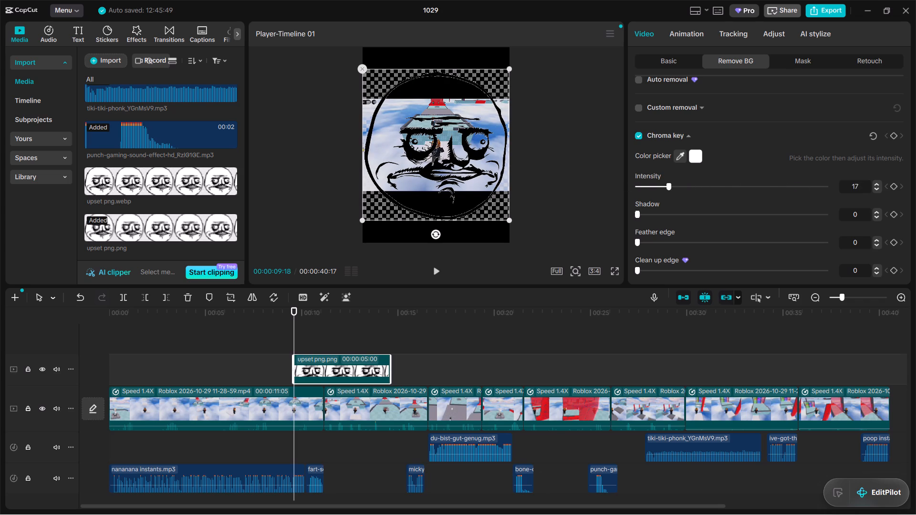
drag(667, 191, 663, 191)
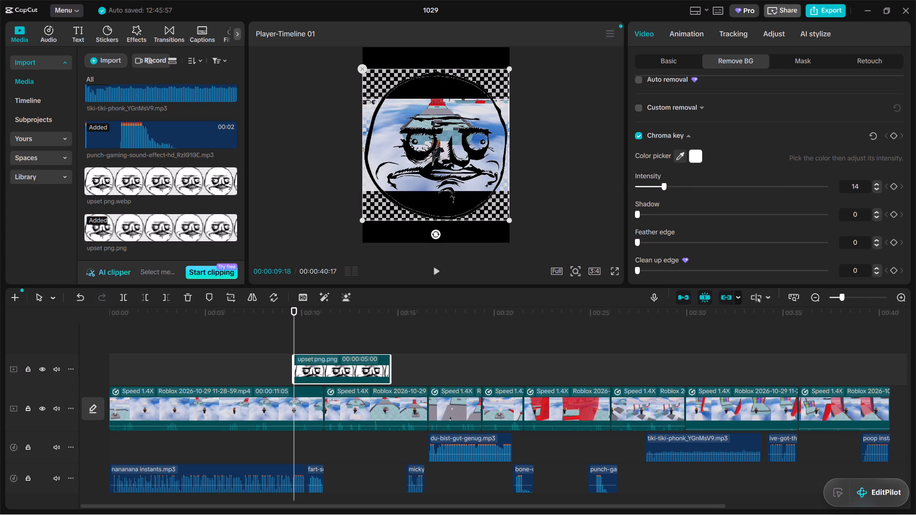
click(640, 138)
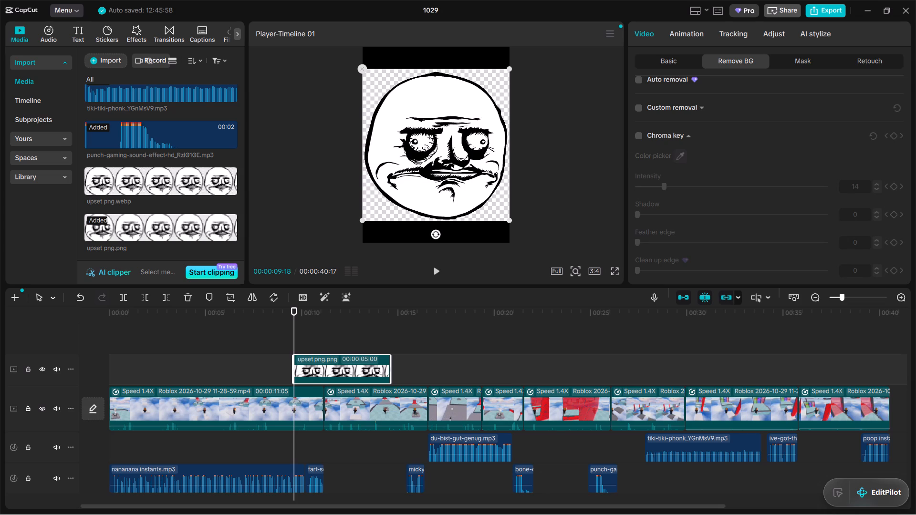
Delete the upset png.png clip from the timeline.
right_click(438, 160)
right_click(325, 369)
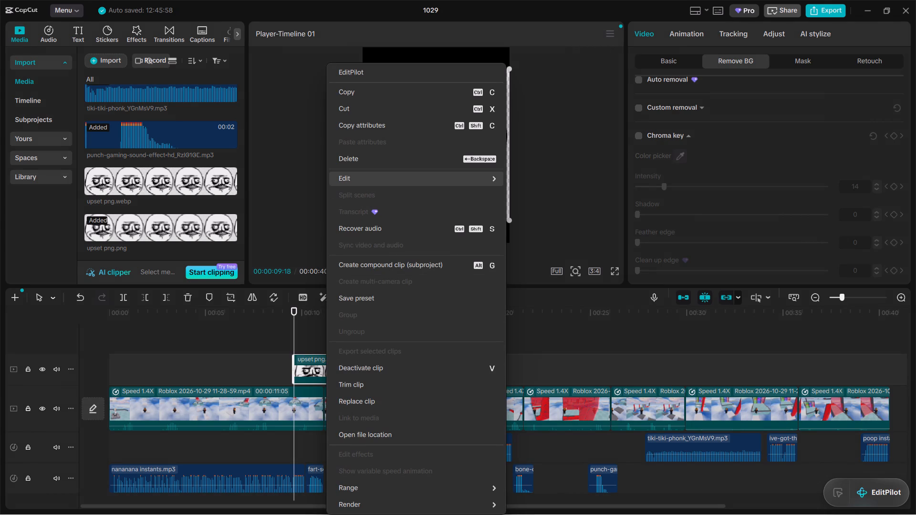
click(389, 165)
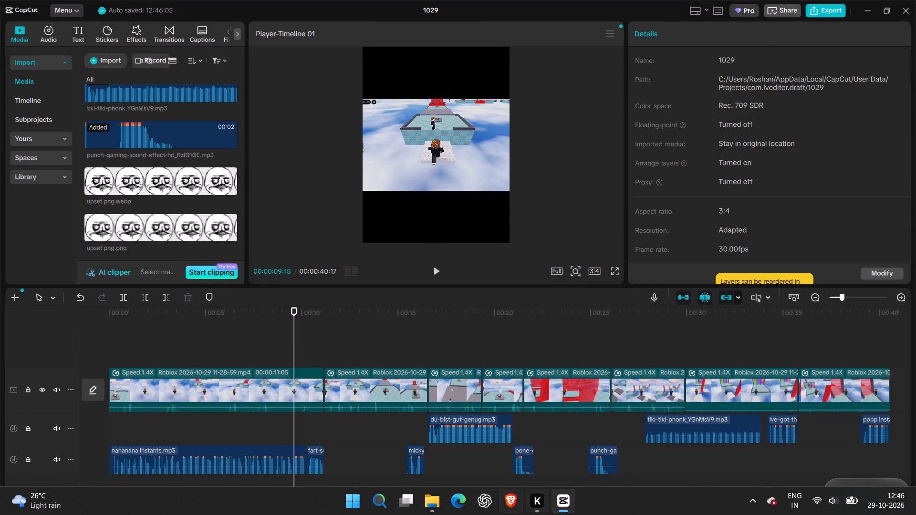
In File Explorer, delete the upset png and angry png images from New Volume (D:).
click(436, 505)
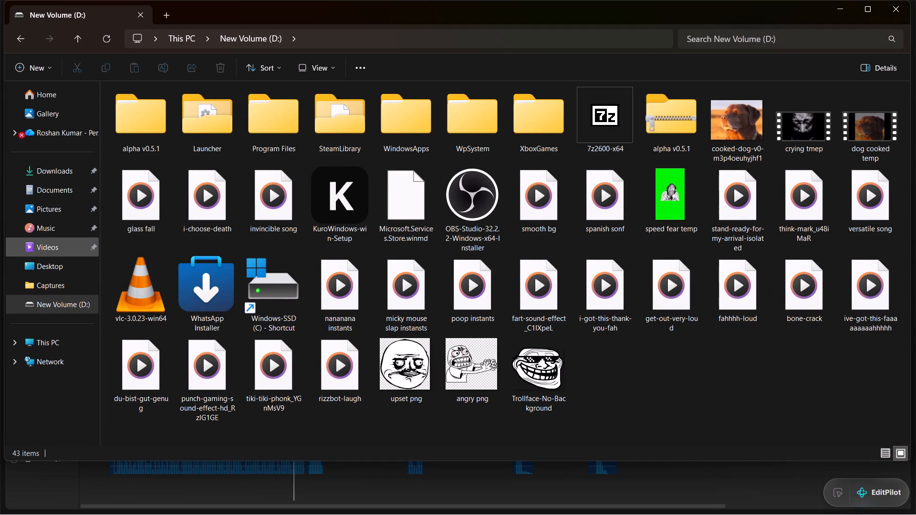
click(57, 306)
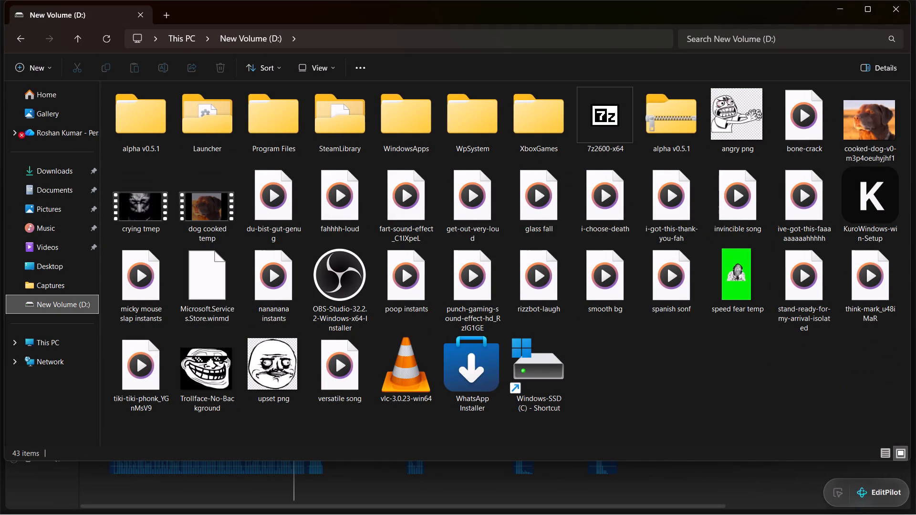
right_click(272, 390)
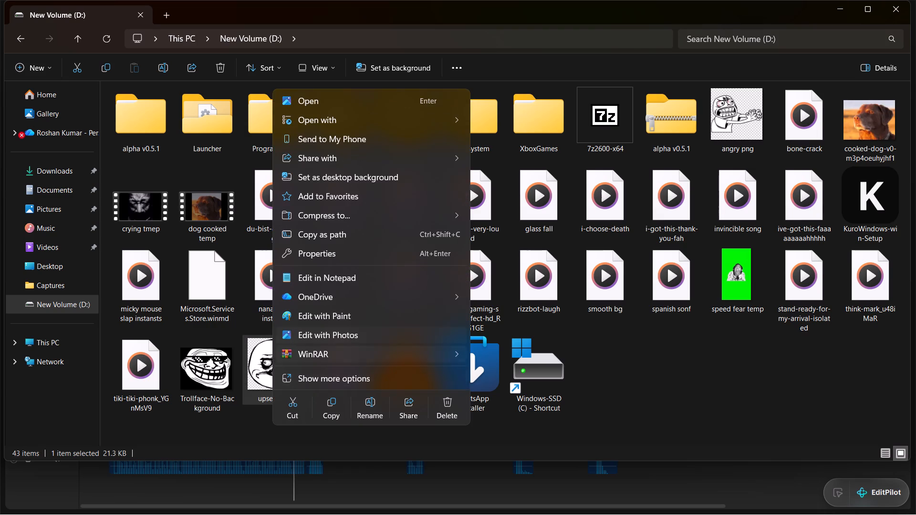
click(452, 399)
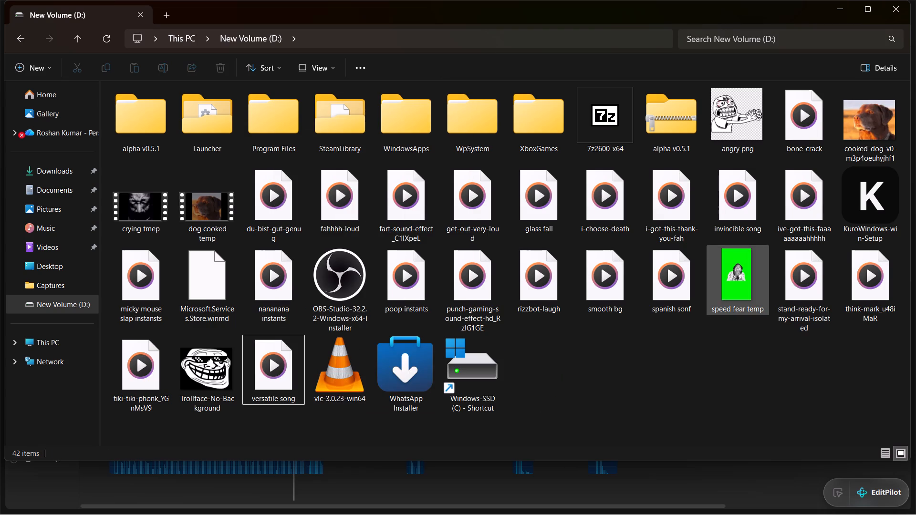
right_click(735, 138)
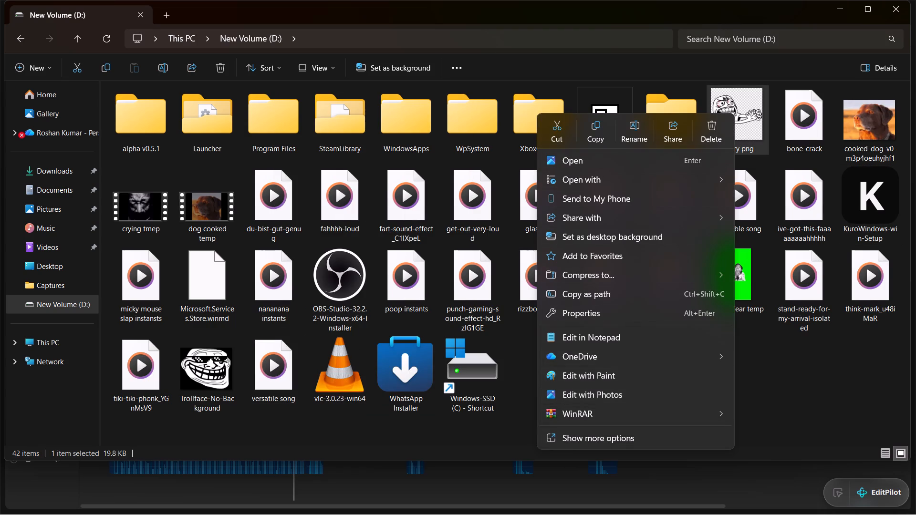
drag(717, 114, 717, 119)
click(715, 134)
click(837, 13)
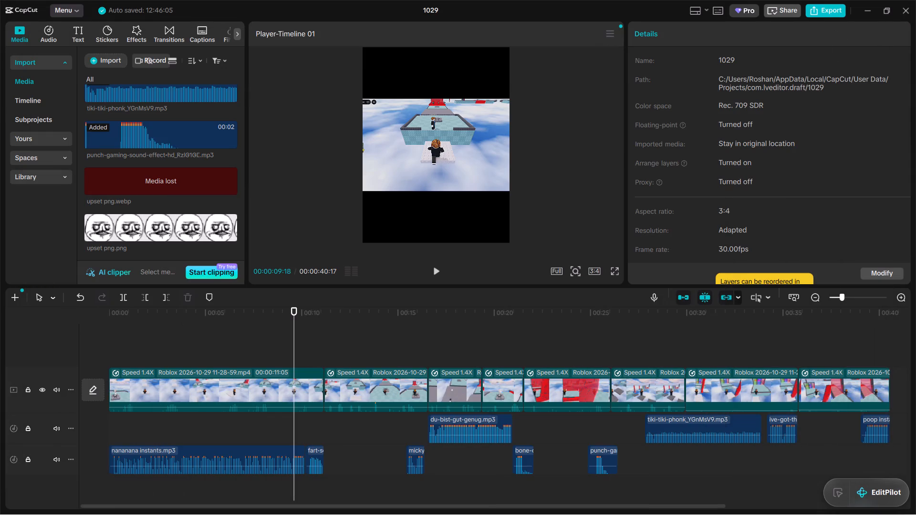
Switch to Brave and close the upset png.png and CloudConvert tabs.
click(507, 506)
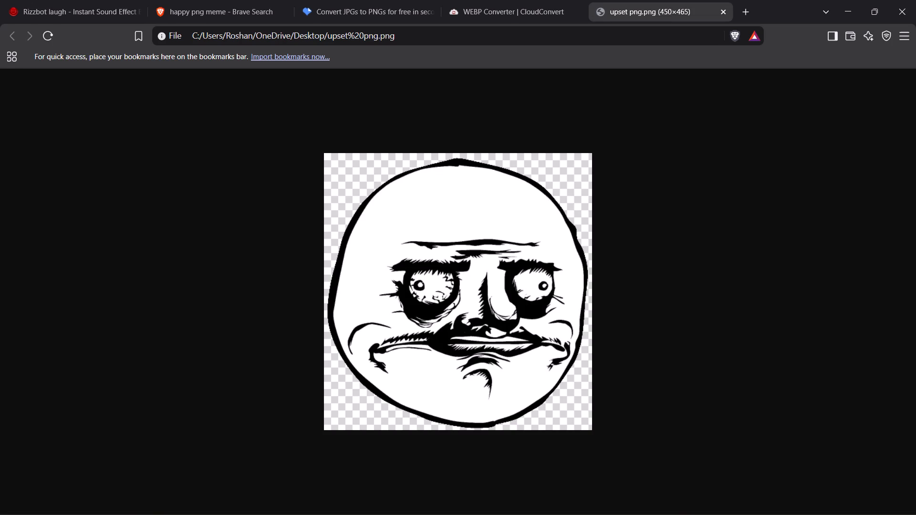
drag(179, 83, 220, 110)
click(721, 9)
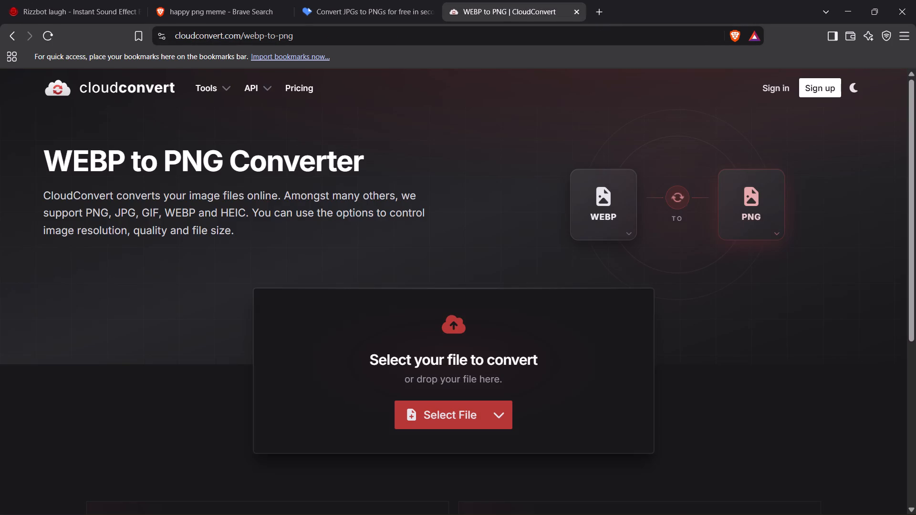
click(573, 12)
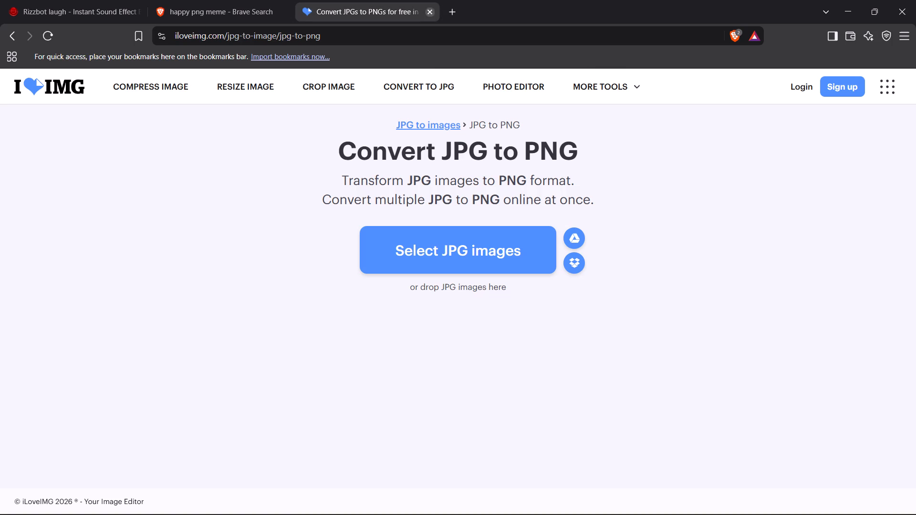
Close the iLoveIMG JPG to PNG converter tab.
click(429, 13)
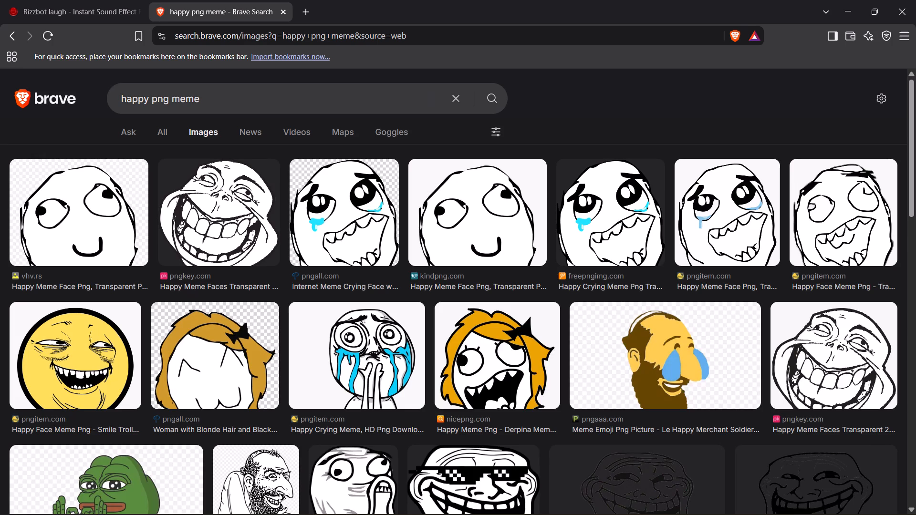
Open the freepngimg.com Happy Crying Meme image from the search results and save it to New Volume (D:) as happy.
scroll(697, 297, down, 1)
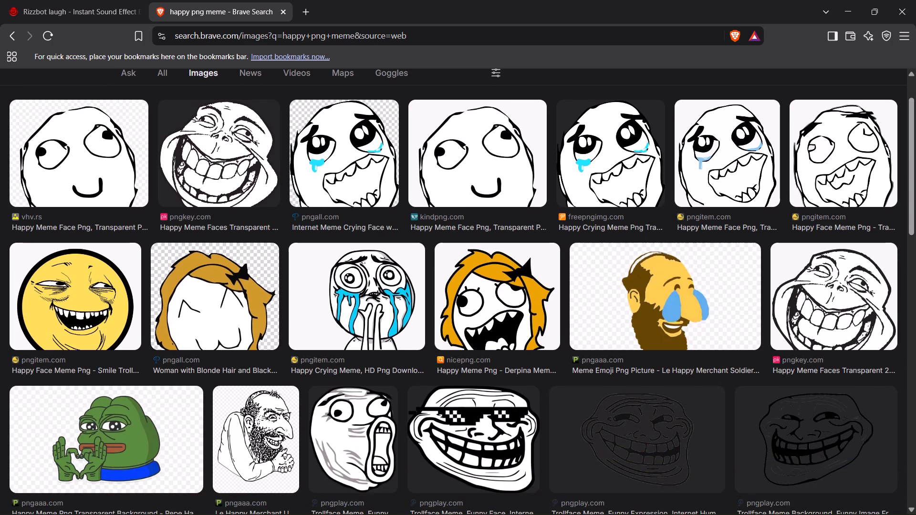
click(627, 181)
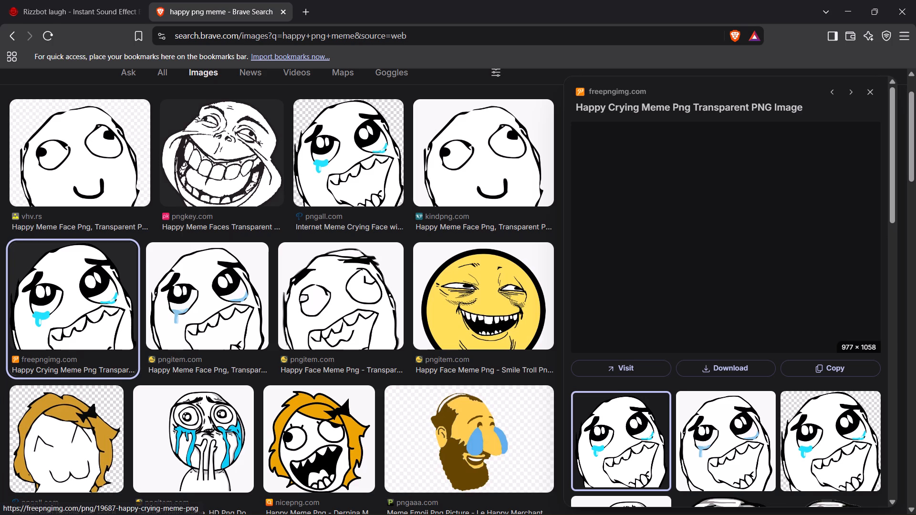
click(729, 363)
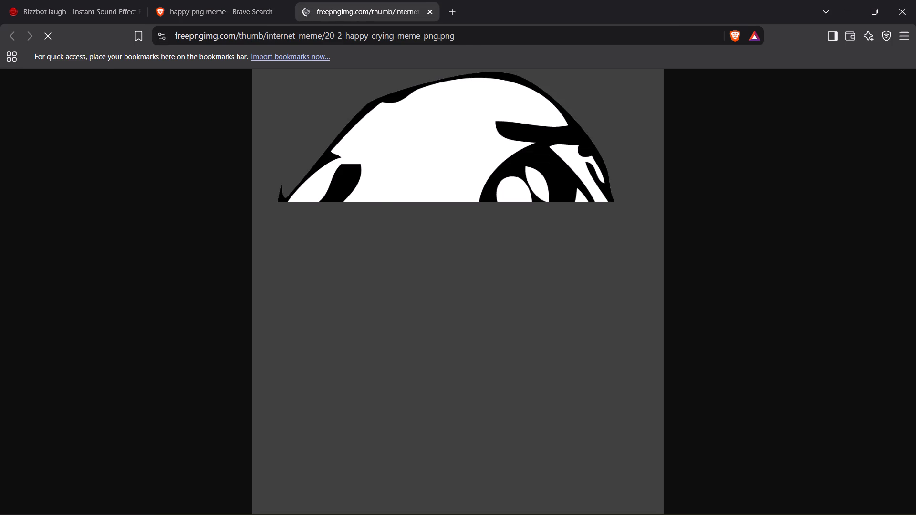
right_click(547, 288)
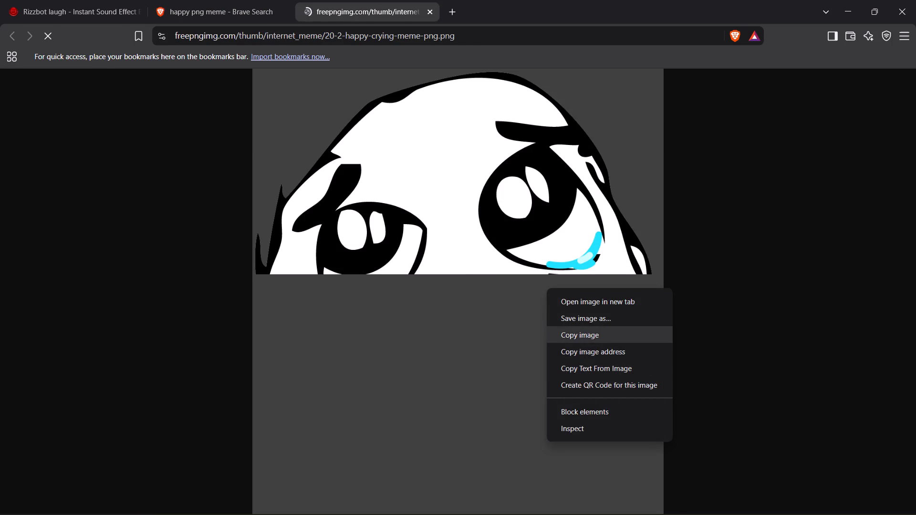
click(589, 321)
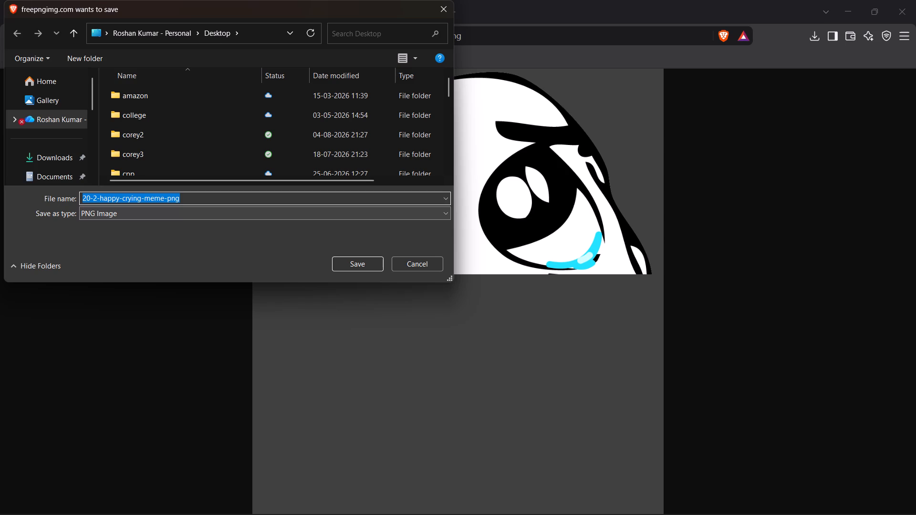
scroll(68, 173, down, 2)
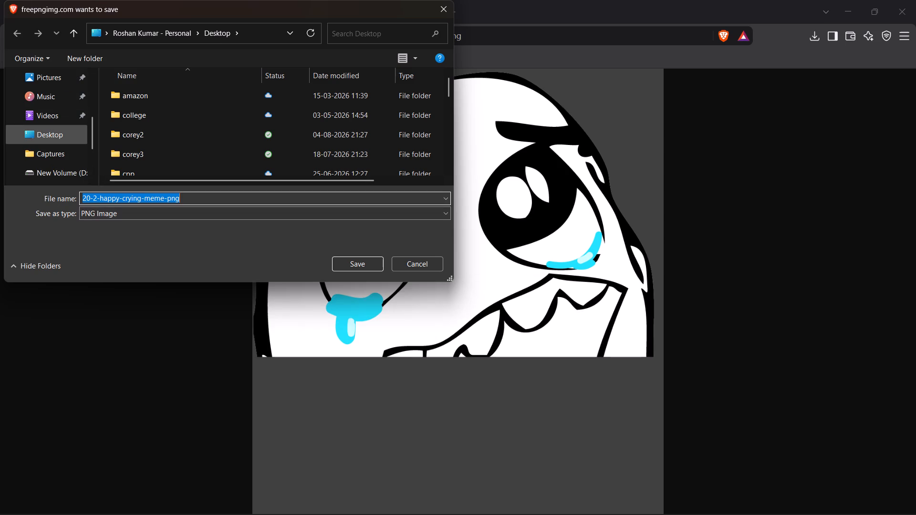
click(71, 166)
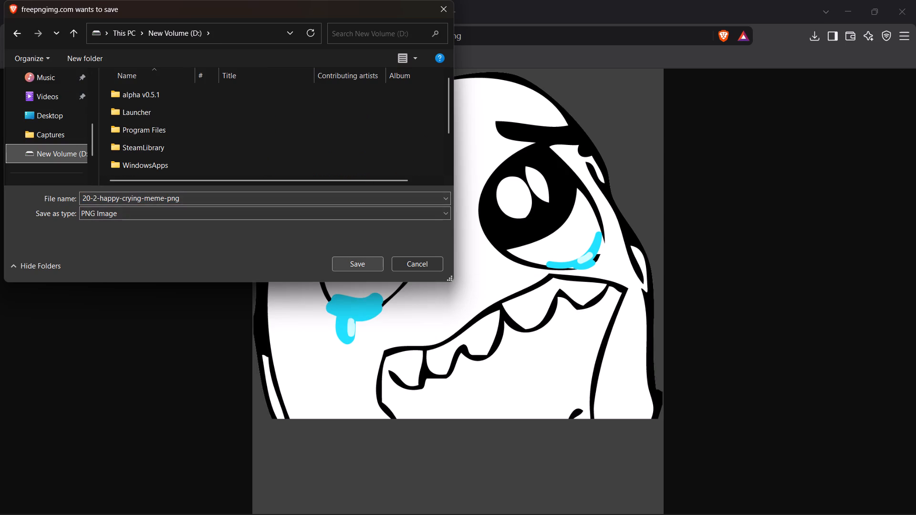
click(259, 191)
click(246, 202)
key(BackSpace)
text(happy)
key(Return)
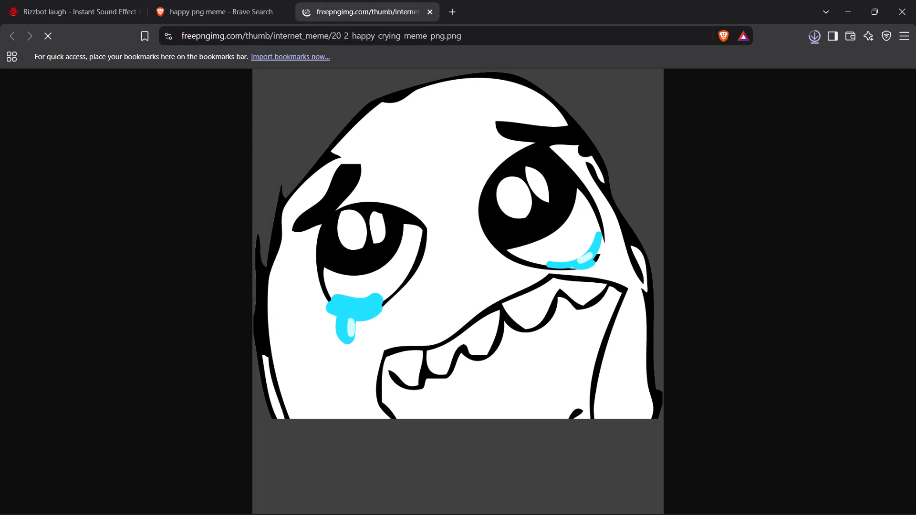
Switch to CapCut and import the happy image from New Volume (D:) into the project media.
click(565, 497)
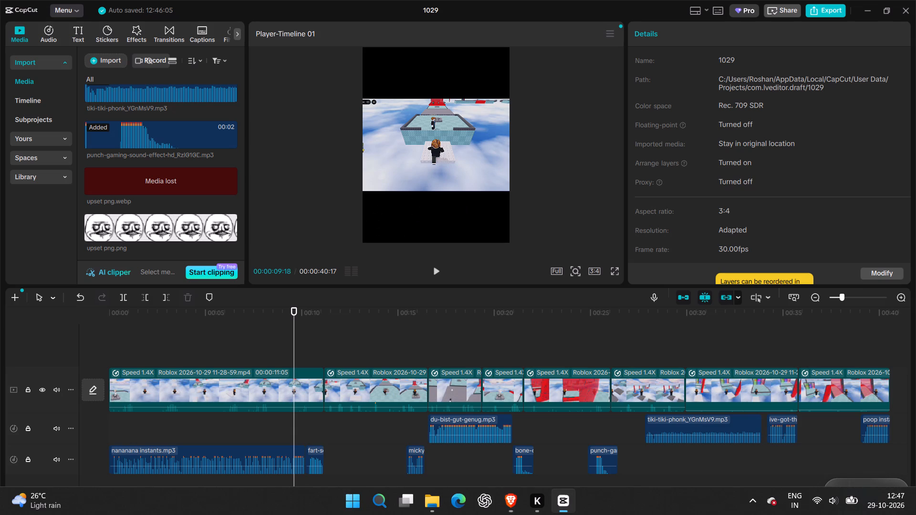
click(90, 61)
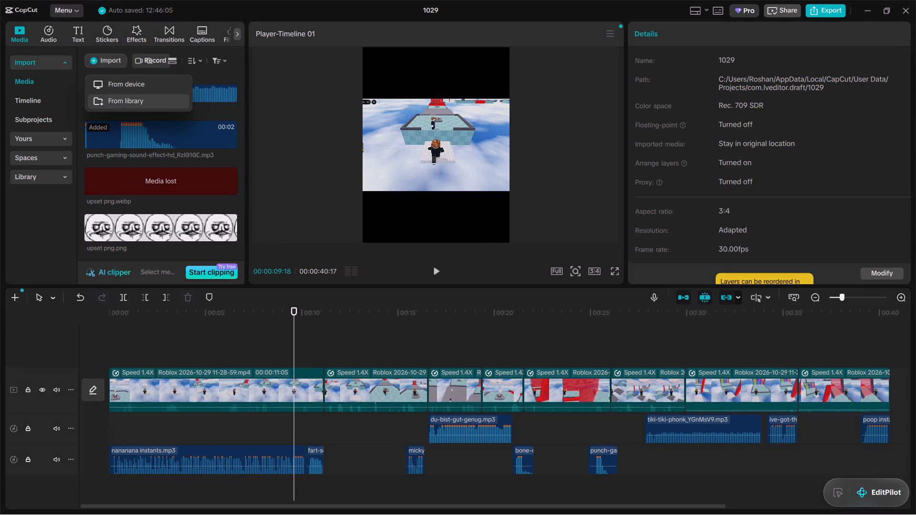
click(136, 81)
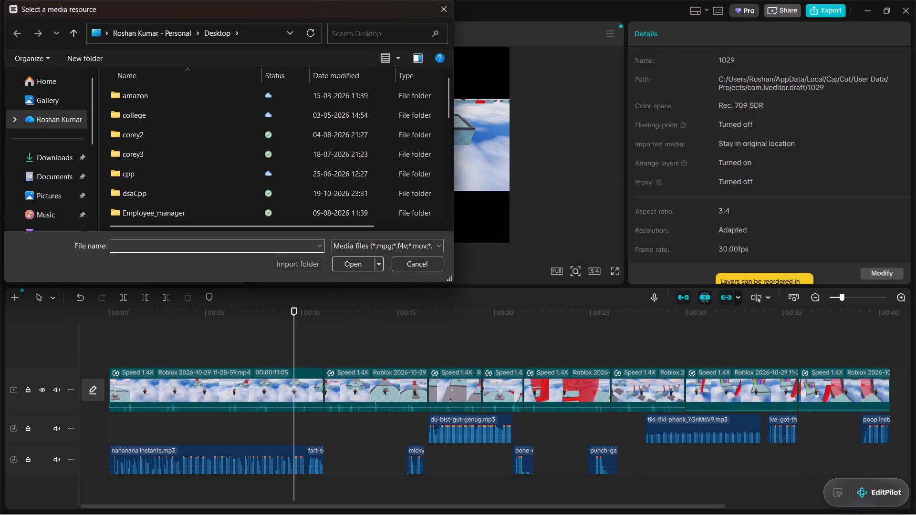
scroll(54, 203, down, 1)
click(56, 223)
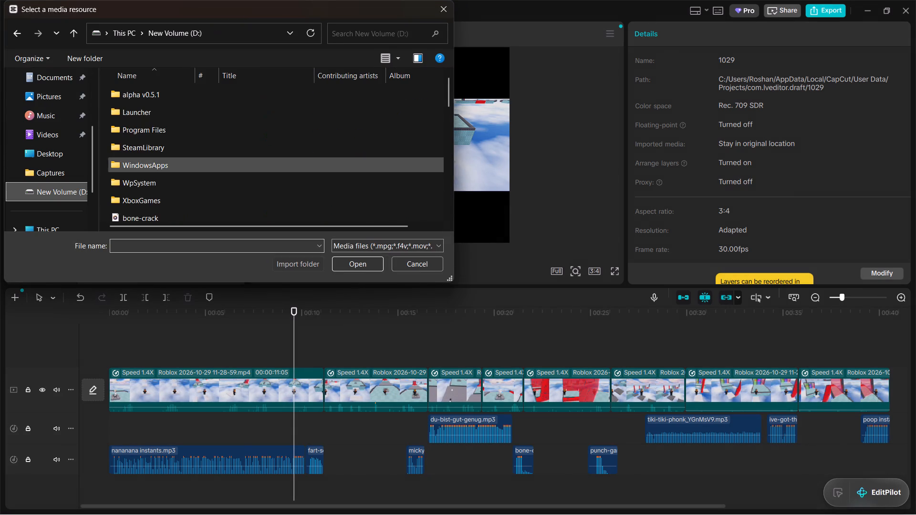
scroll(229, 156, down, 6)
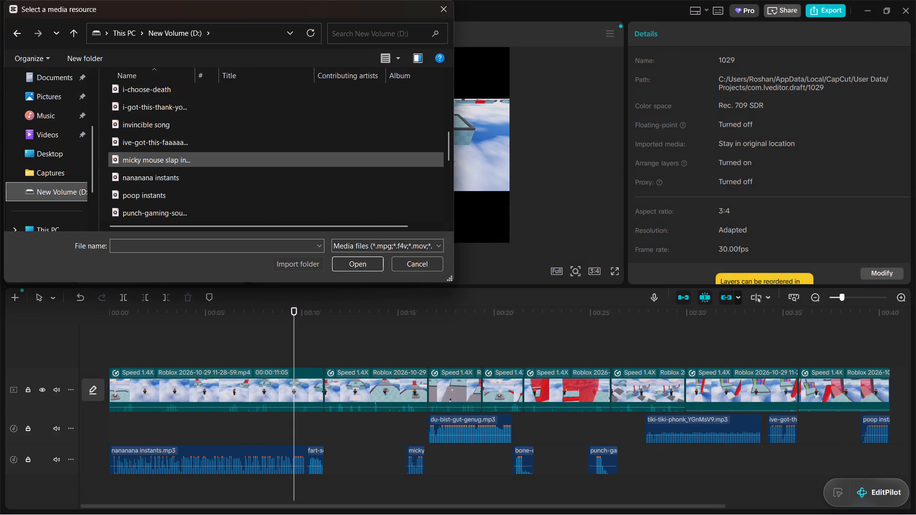
scroll(229, 156, down, 4)
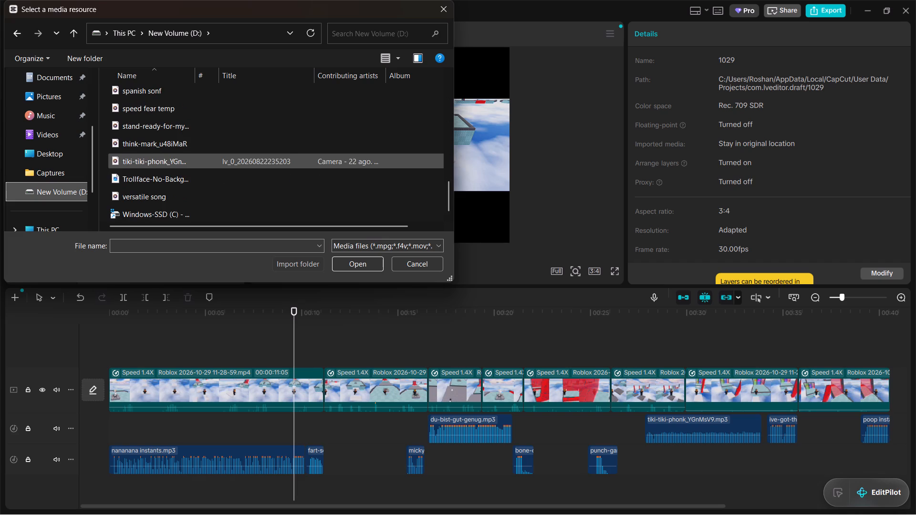
scroll(204, 184, down, 3)
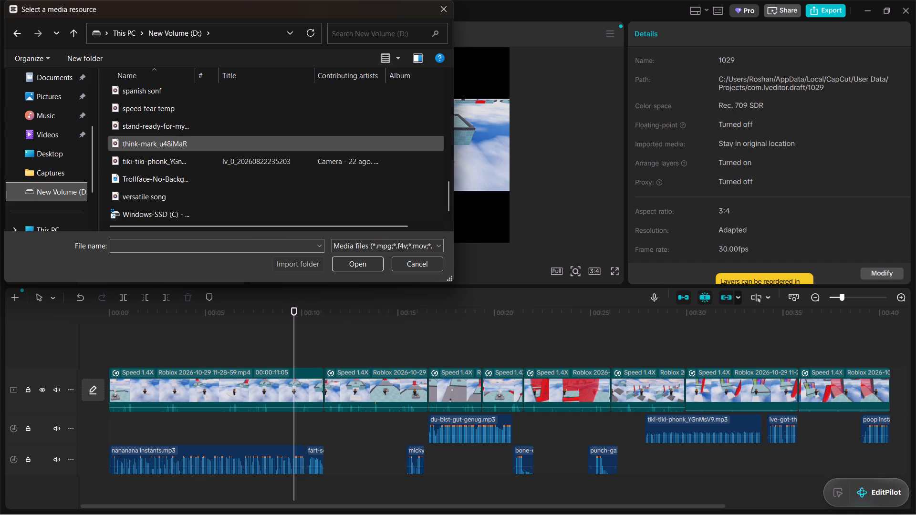
scroll(181, 142, up, 3)
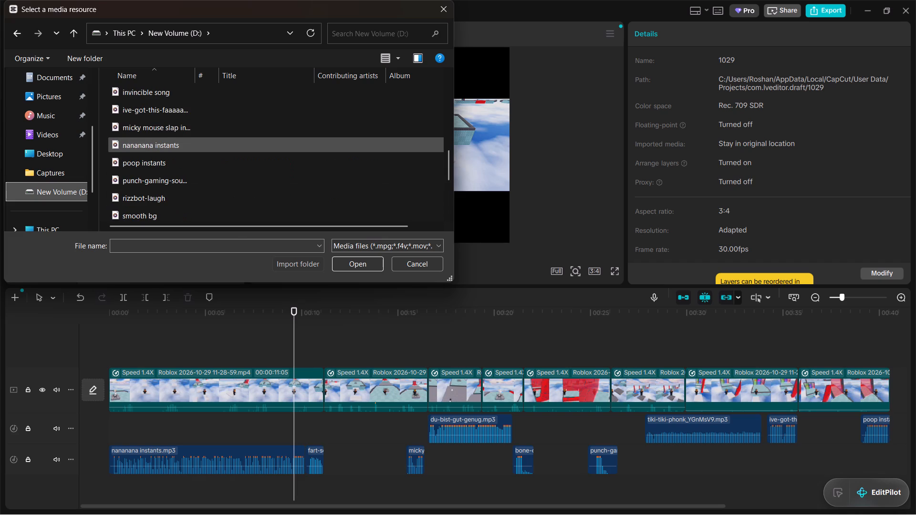
scroll(181, 142, up, 1)
click(188, 99)
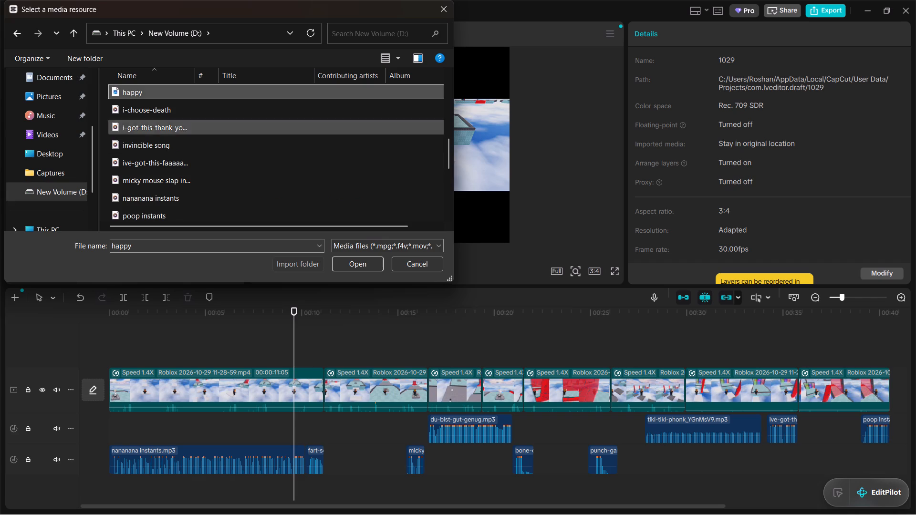
click(340, 268)
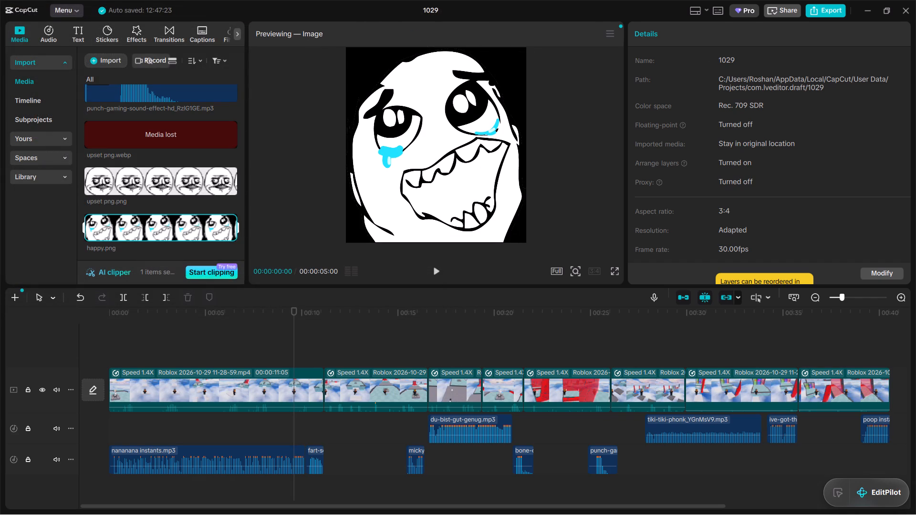
Place happy.png on a new track above the Roblox video, starting at the playhead at 00:00:09:18.
drag(178, 227, 366, 330)
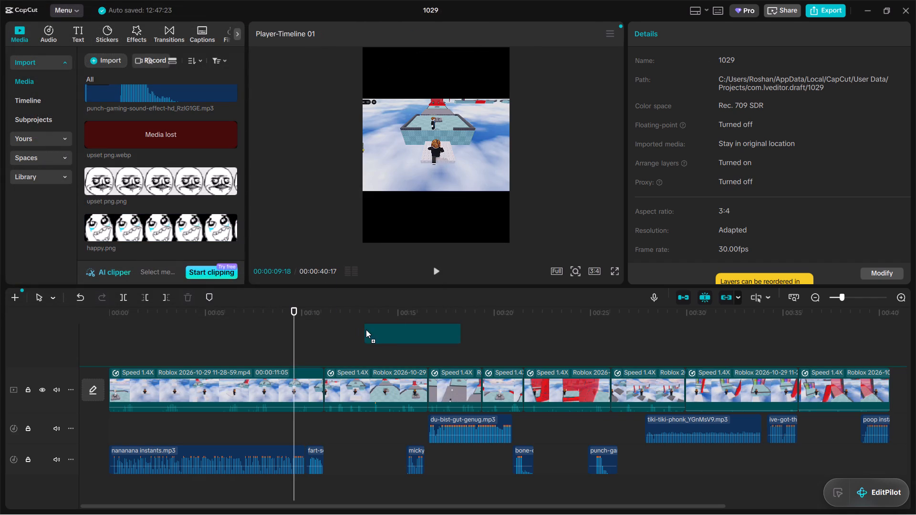
drag(366, 330, 299, 345)
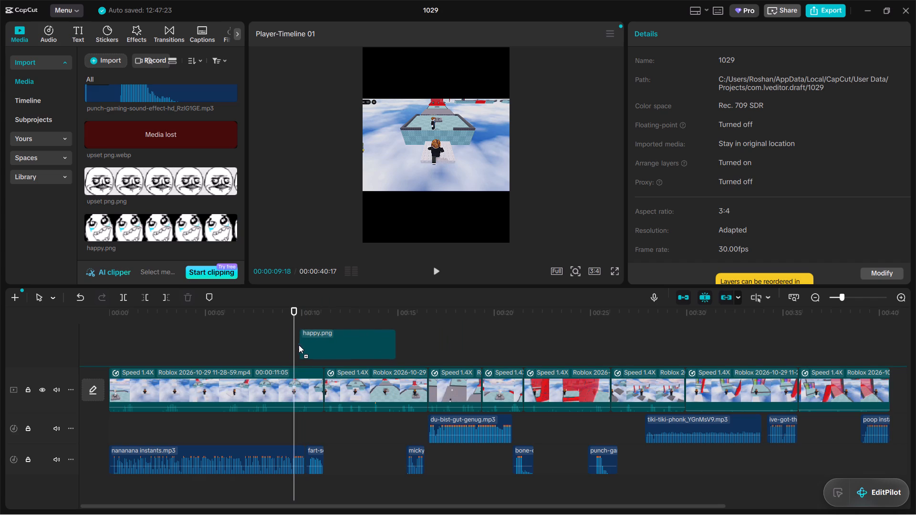
drag(299, 345, 294, 347)
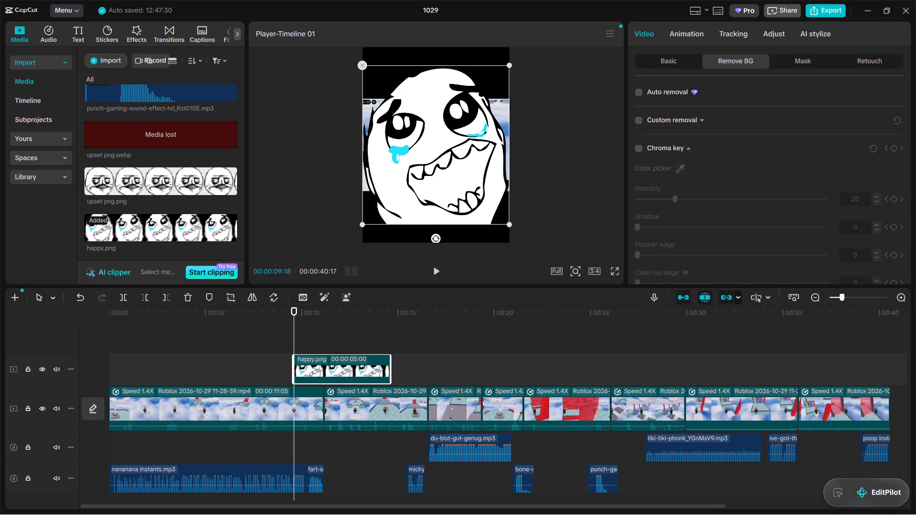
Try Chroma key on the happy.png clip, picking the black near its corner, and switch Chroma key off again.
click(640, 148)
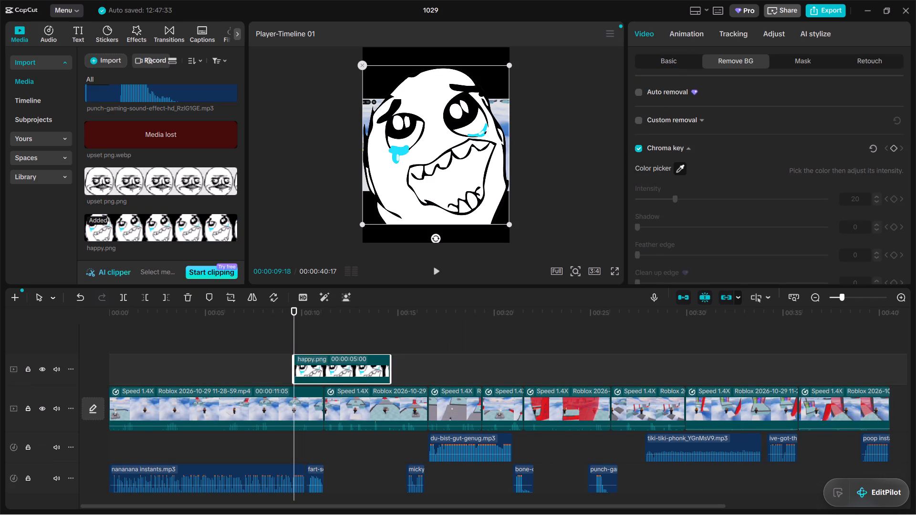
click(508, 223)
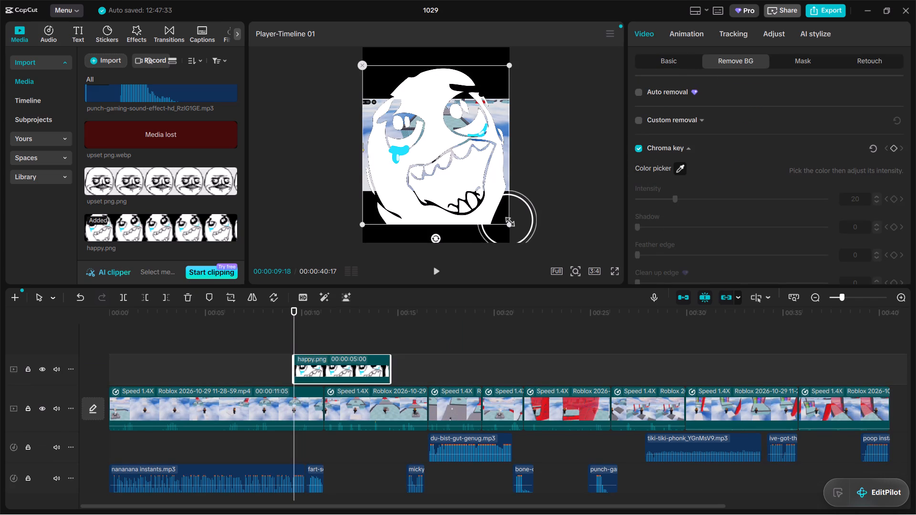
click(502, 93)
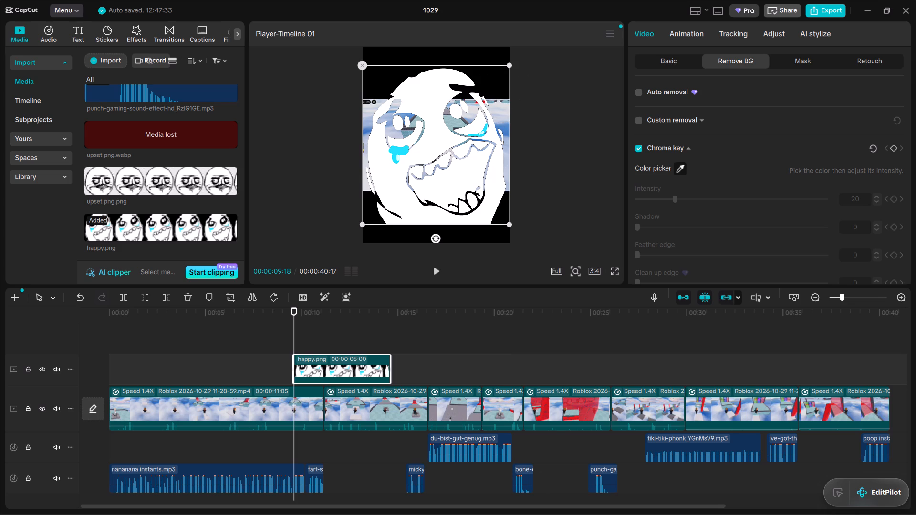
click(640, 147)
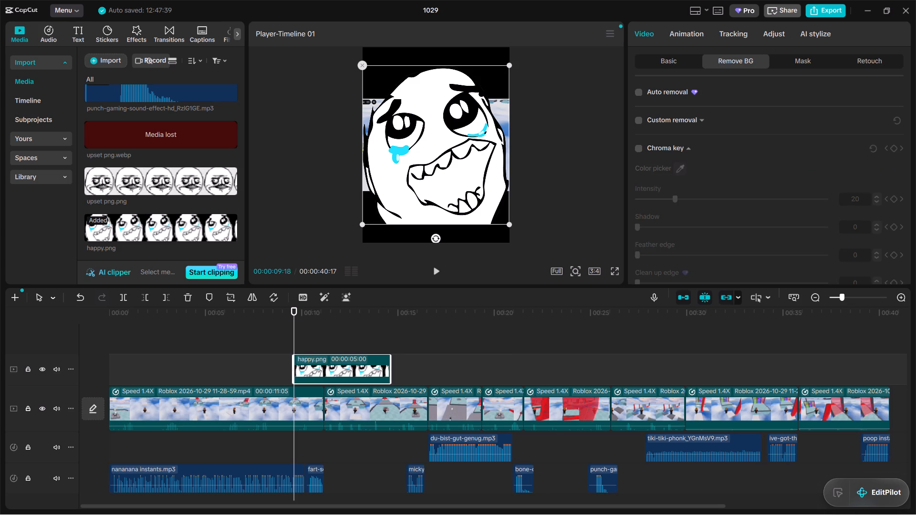
Shrink the happy.png face and move it to the lower-right corner of the Roblox footage, at about X 1040, Y -486.
drag(508, 225, 490, 212)
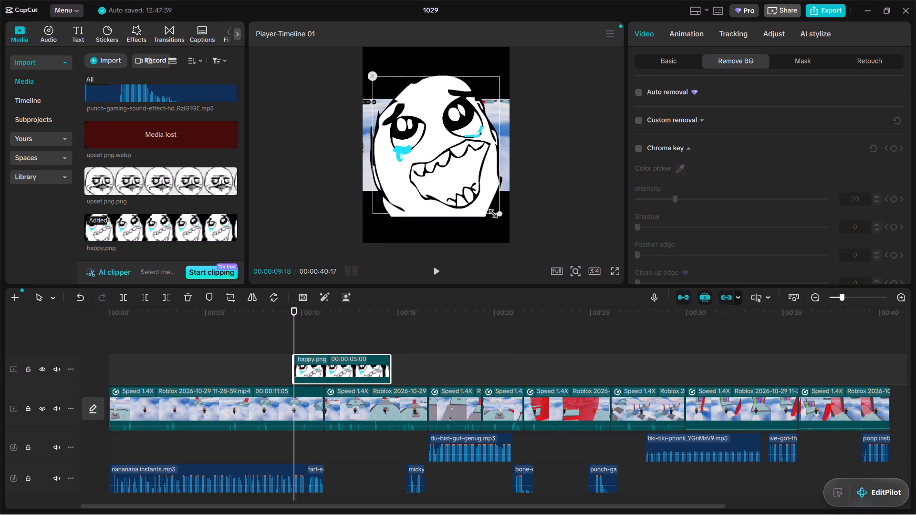
drag(490, 212, 418, 153)
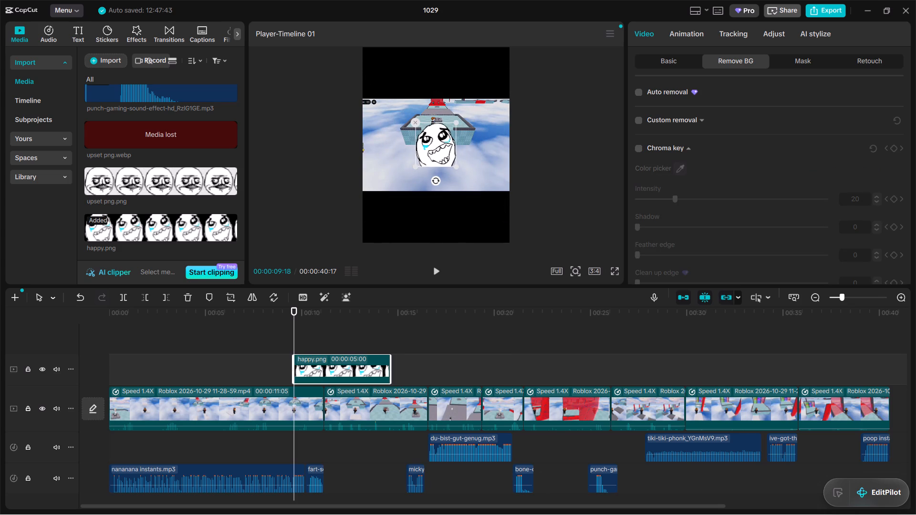
drag(439, 143, 488, 143)
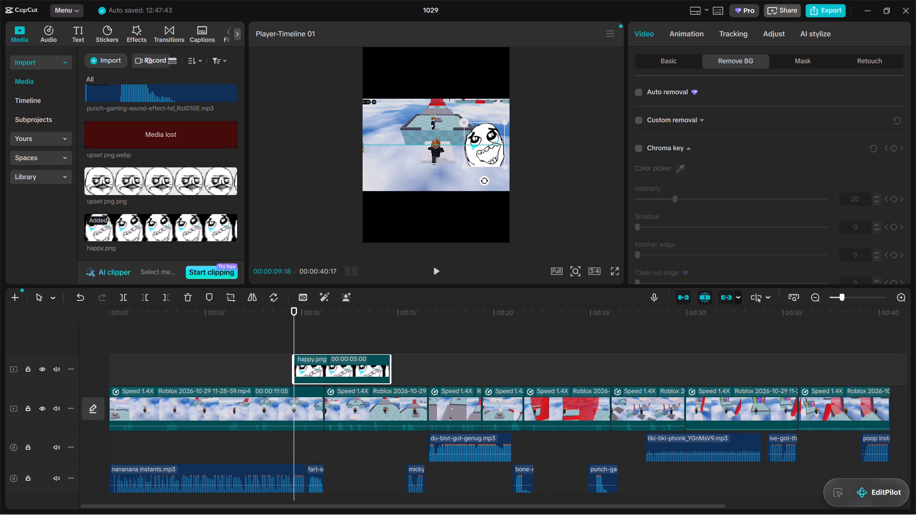
drag(488, 143, 488, 169)
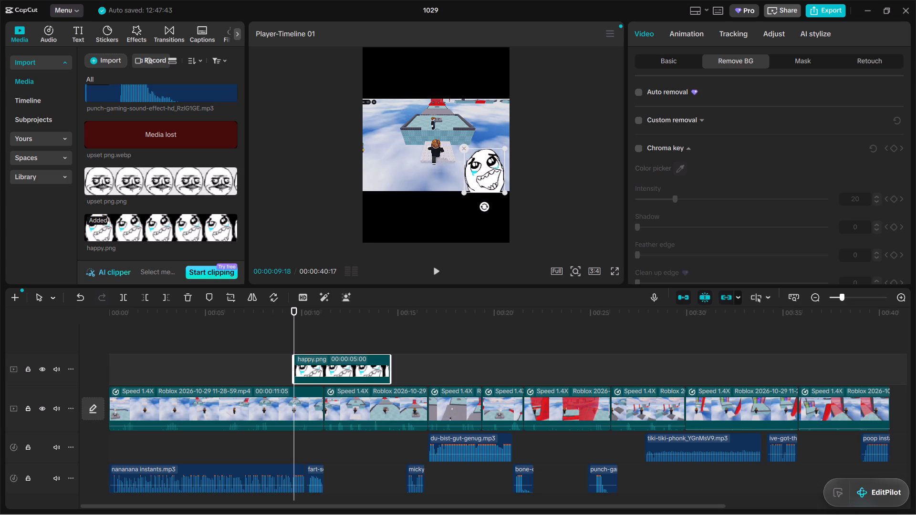
drag(488, 169, 491, 168)
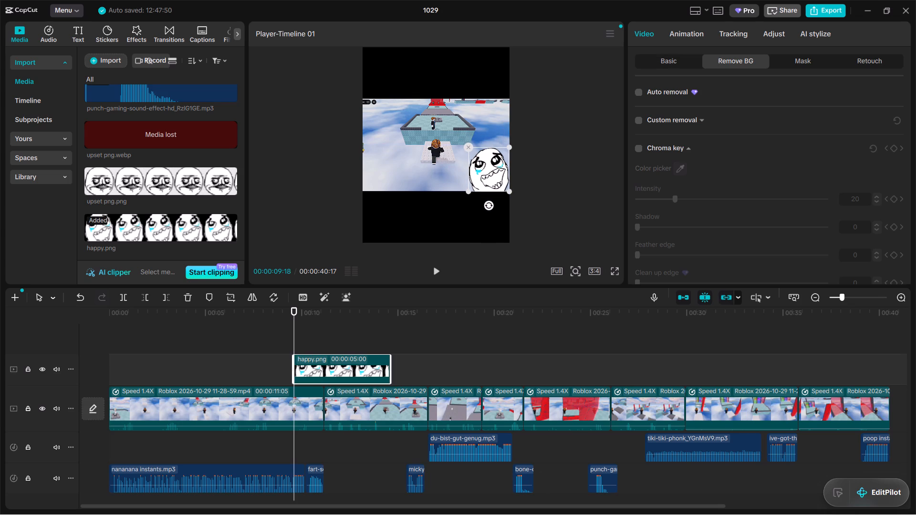
Set the happy.png clip's blend opacity to 90%.
click(683, 60)
scroll(709, 188, down, 1)
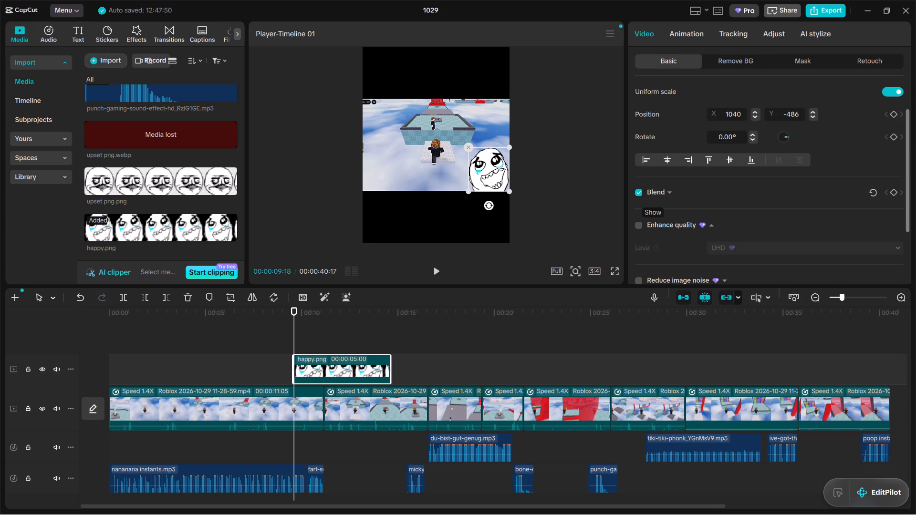
click(663, 190)
click(806, 245)
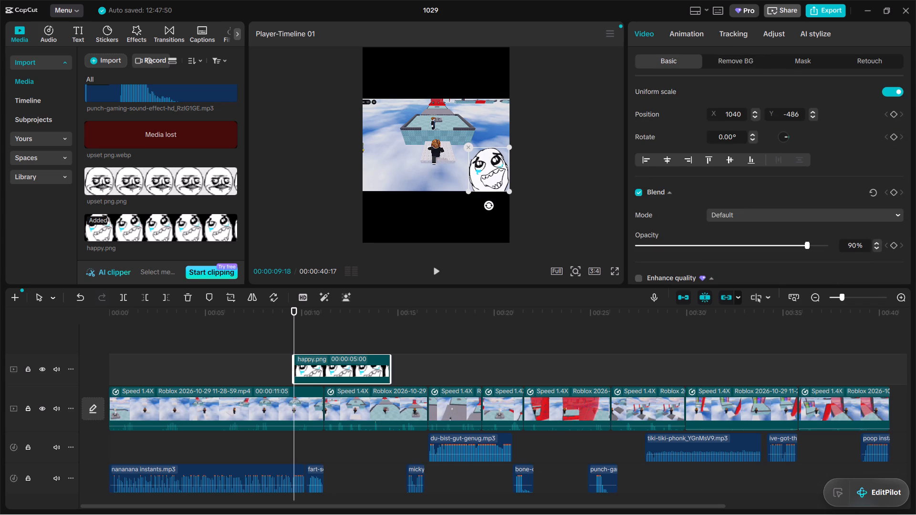
Lower the happy.png clip's blend opacity, trying 69% before settling slightly above it, and deselect the clip.
click(789, 245)
click(768, 245)
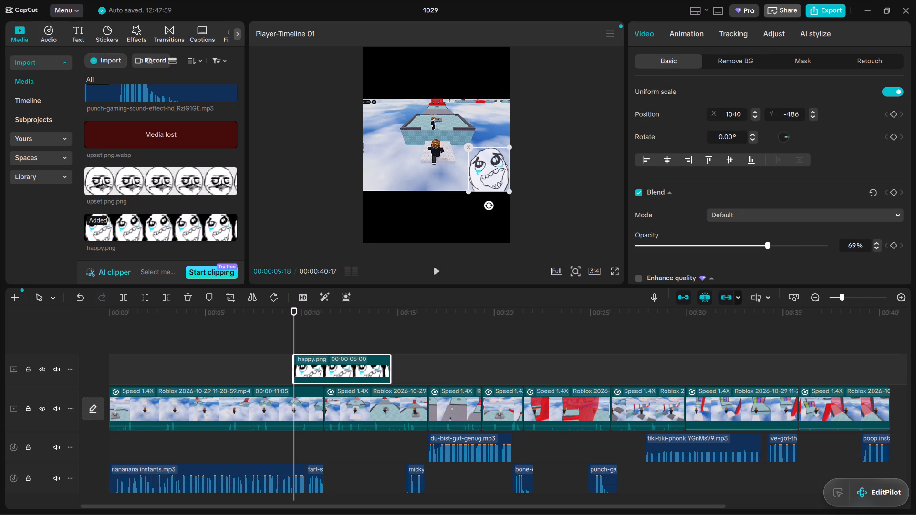
click(782, 243)
click(146, 346)
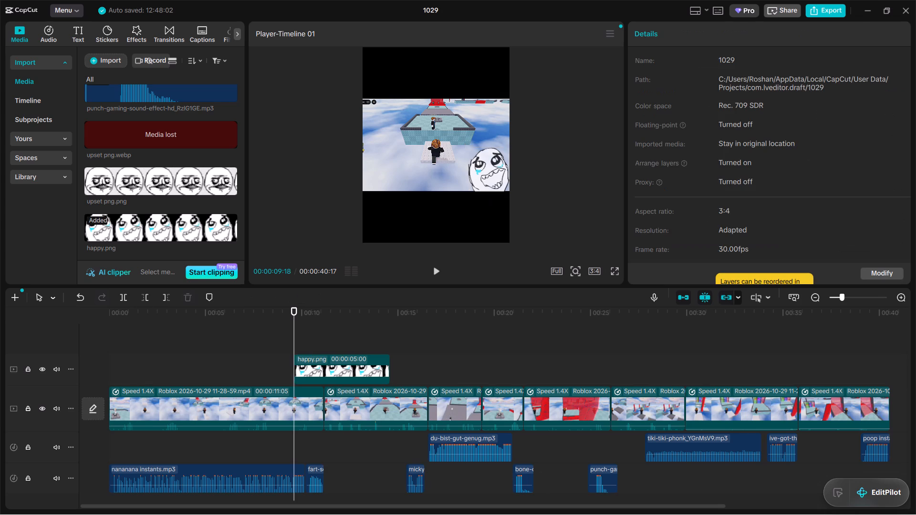
Move the happy.png clip to start at 00:00:12:24 and trim its end so it lasts about one second.
click(439, 268)
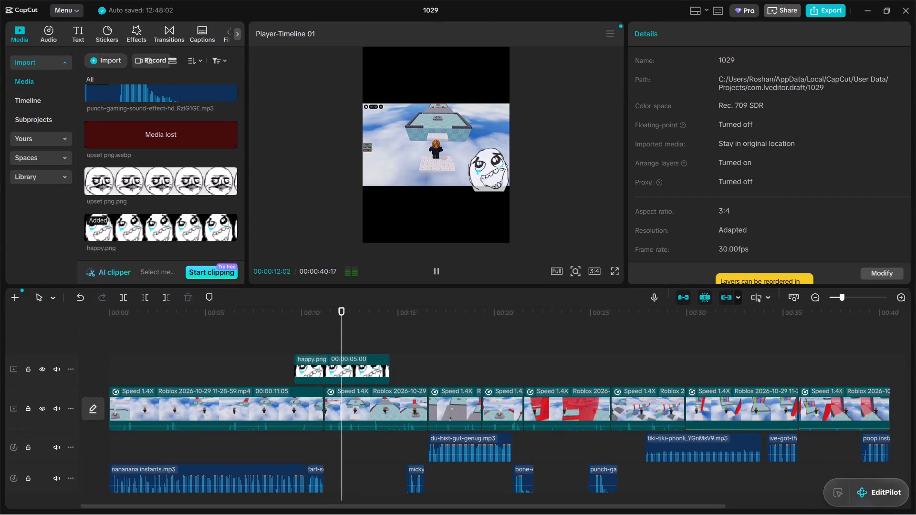
click(436, 268)
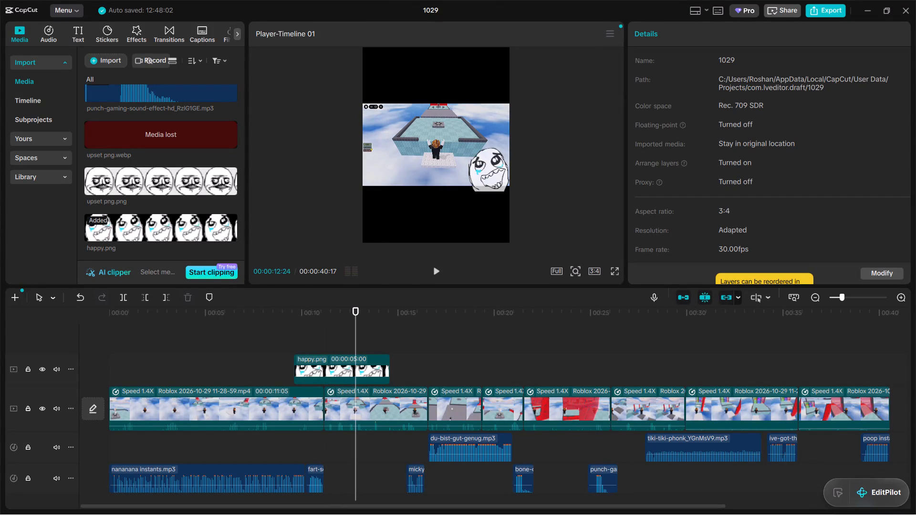
drag(338, 362, 394, 369)
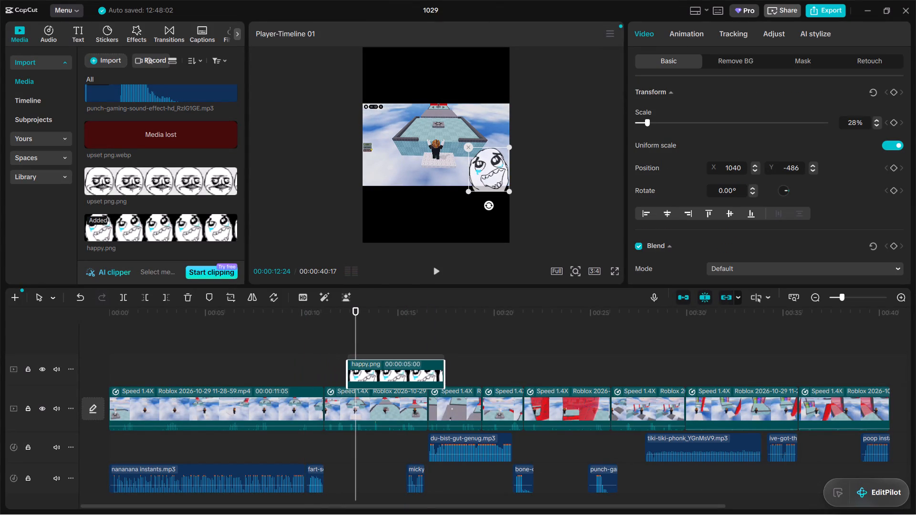
drag(394, 369, 401, 367)
drag(451, 361, 427, 365)
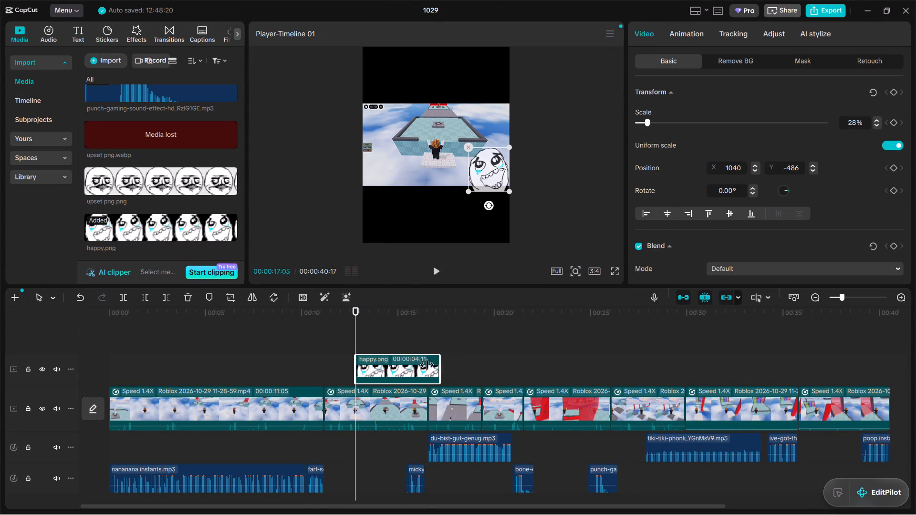
drag(427, 365, 373, 363)
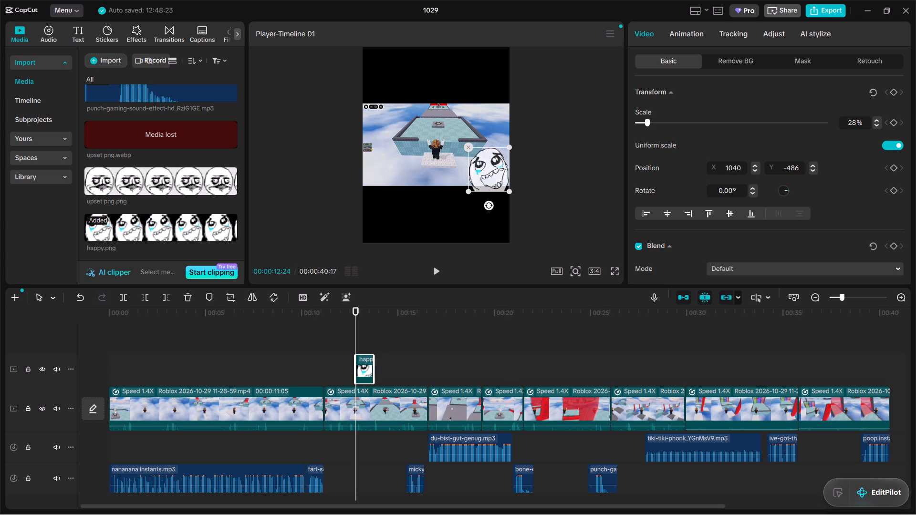
Play the video from 00:00:12:23 to check the shortened face overlay's timing, pausing at 00:00:15:22.
key(Left)
key(Left)
key(Left)
key(Left)
key(Left)
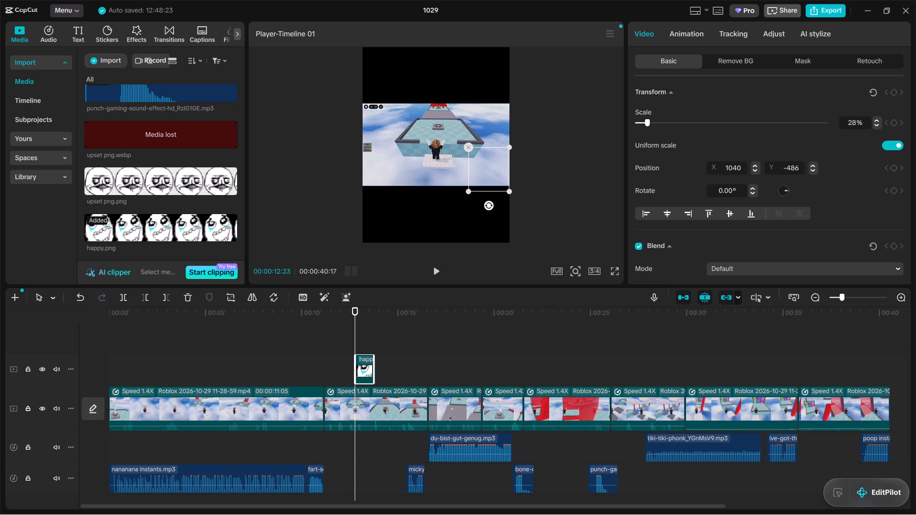
key(space)
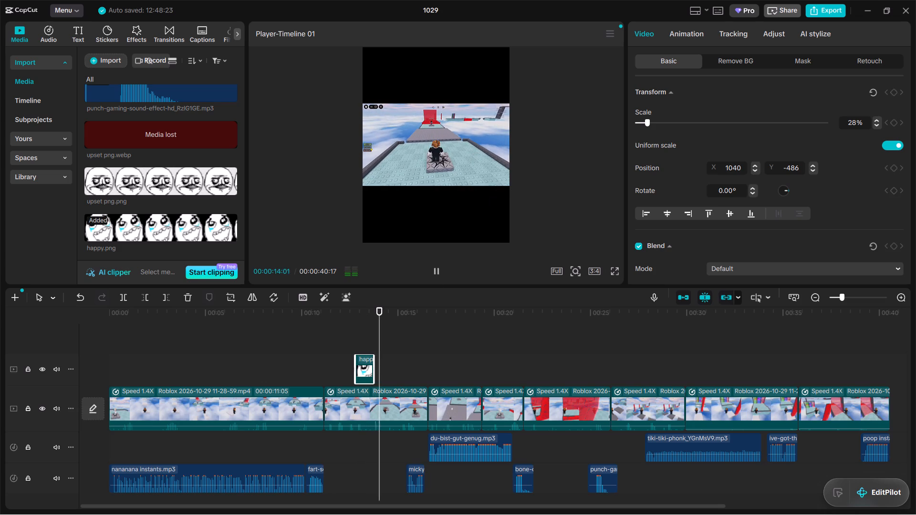
key(space)
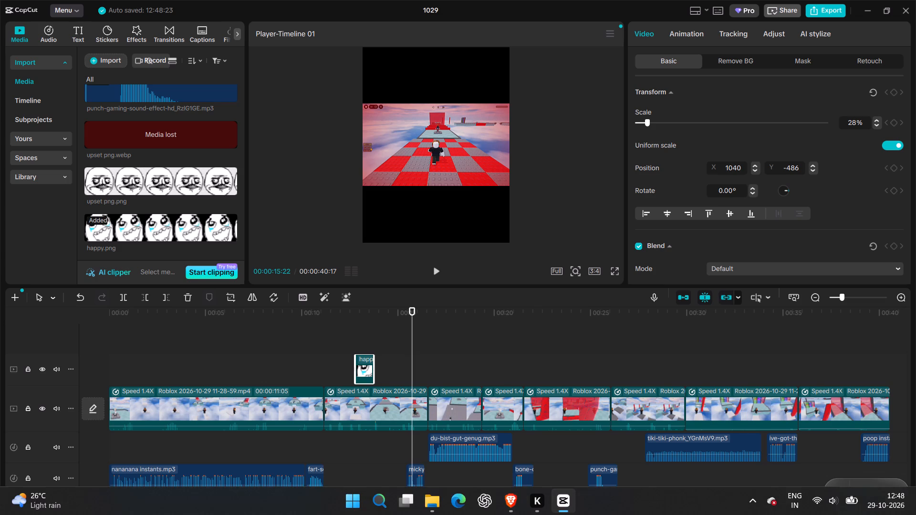
Switch to Brave, close the full-size happy crying meme image, and browse the happy png meme image results for another face.
click(511, 506)
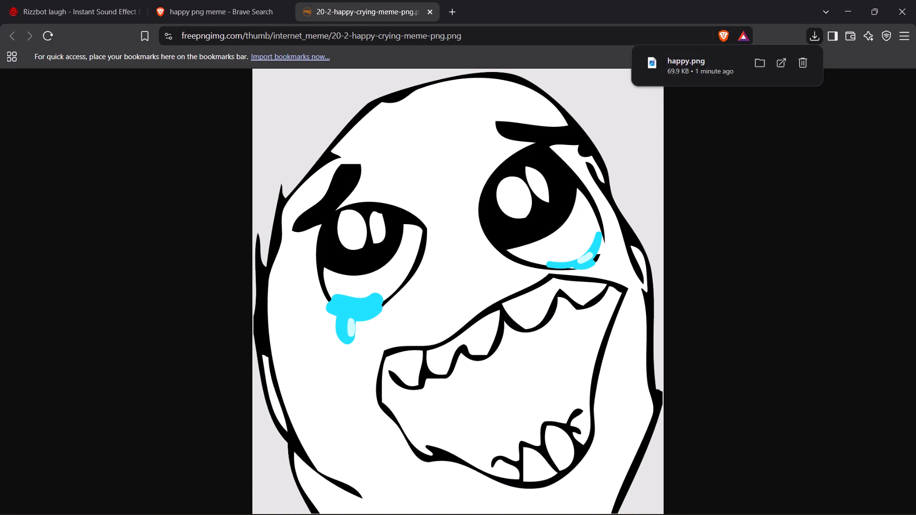
drag(520, 140, 563, 170)
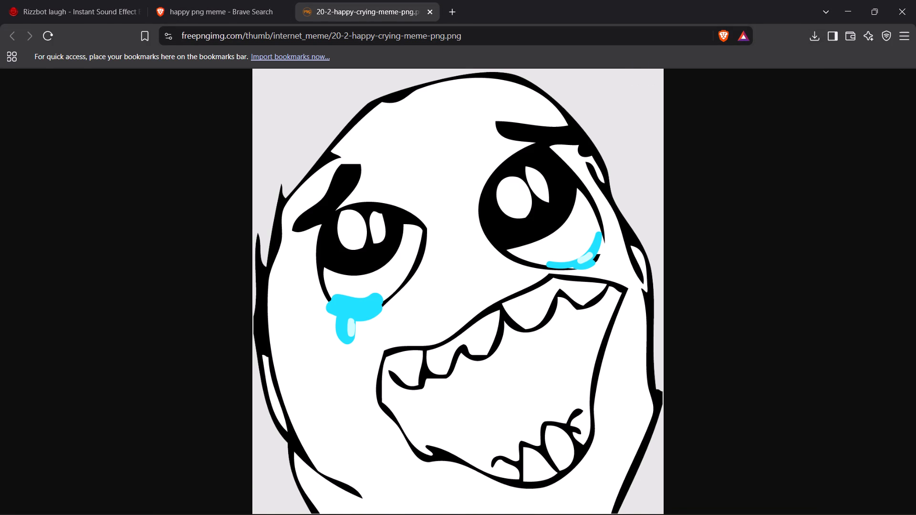
click(430, 8)
scroll(442, 312, down, 3)
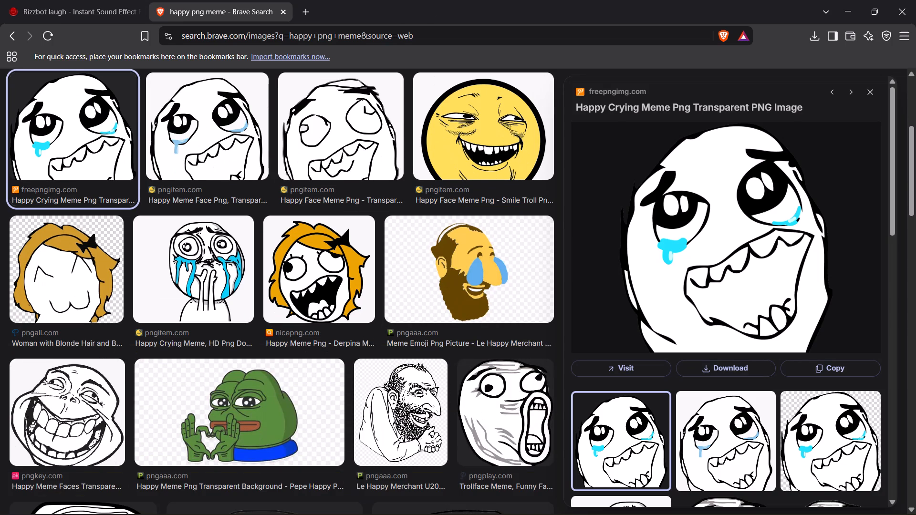
scroll(444, 315, down, 3)
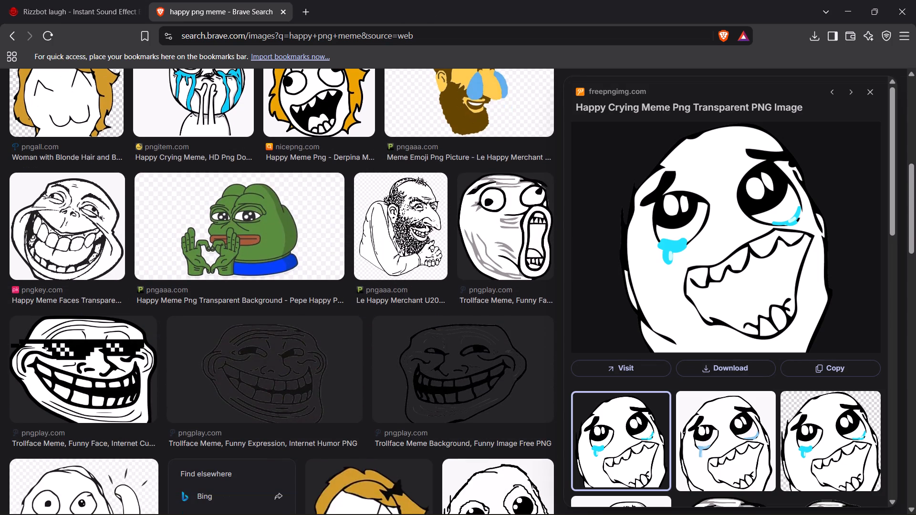
scroll(444, 315, down, 6)
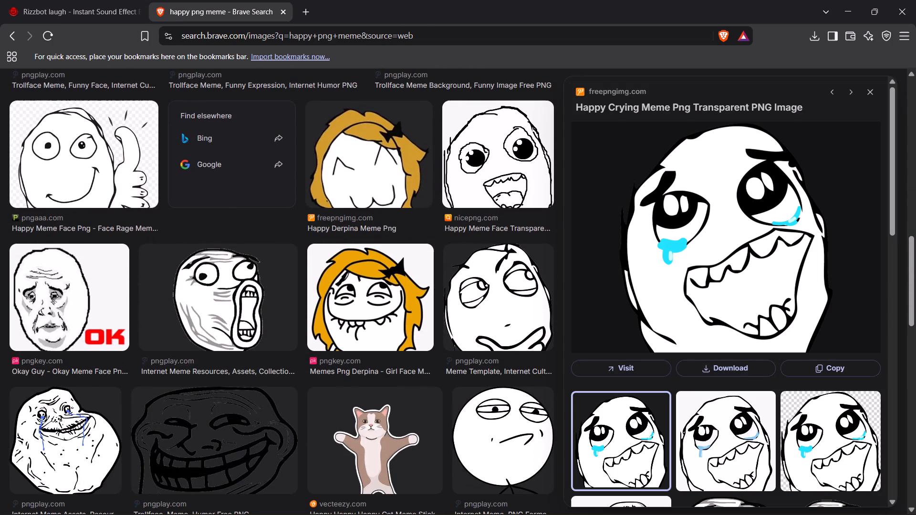
scroll(440, 312, down, 4)
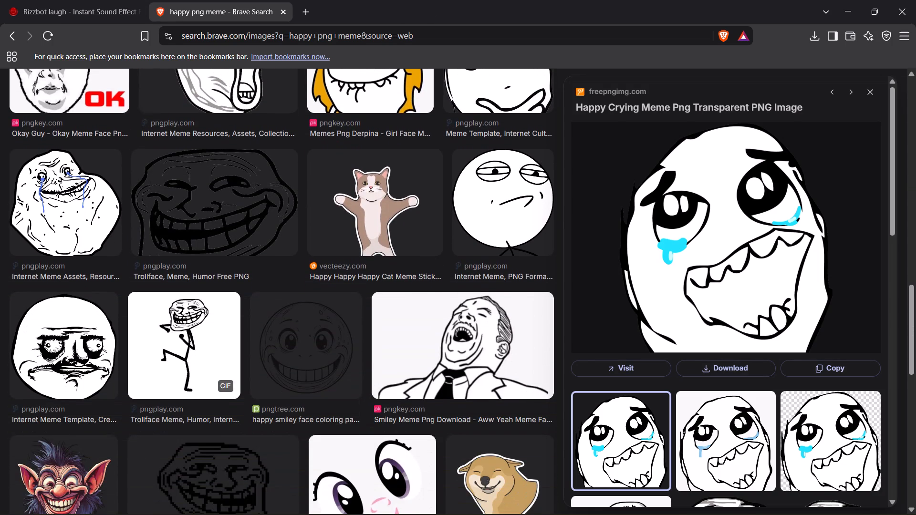
scroll(440, 309, down, 1)
scroll(444, 302, up, 20)
scroll(444, 302, up, 1)
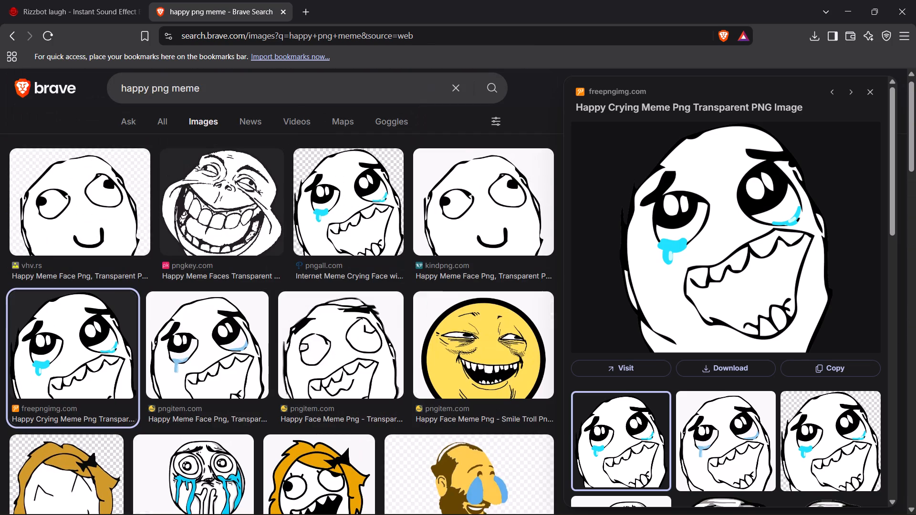
scroll(446, 291, up, 2)
Change the image search to "crying png meme".
click(147, 99)
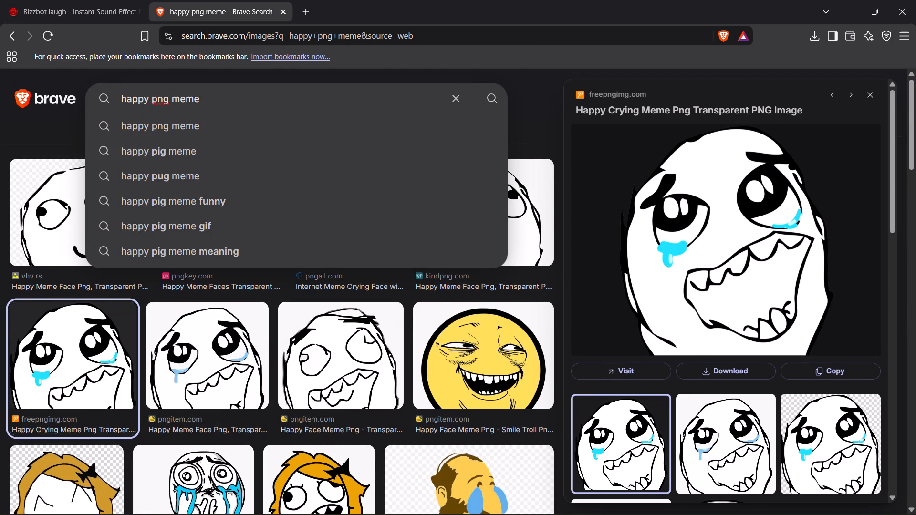
key(BackSpace)
key(BackSpace)
key(BackSpace)
key(BackSpace)
key(BackSpace)
key(BackSpace)
key(BackSpace)
key(BackSpace)
key(BackSpace)
key(BackSpace)
key(BackSpace)
key(BackSpace)
key(BackSpace)
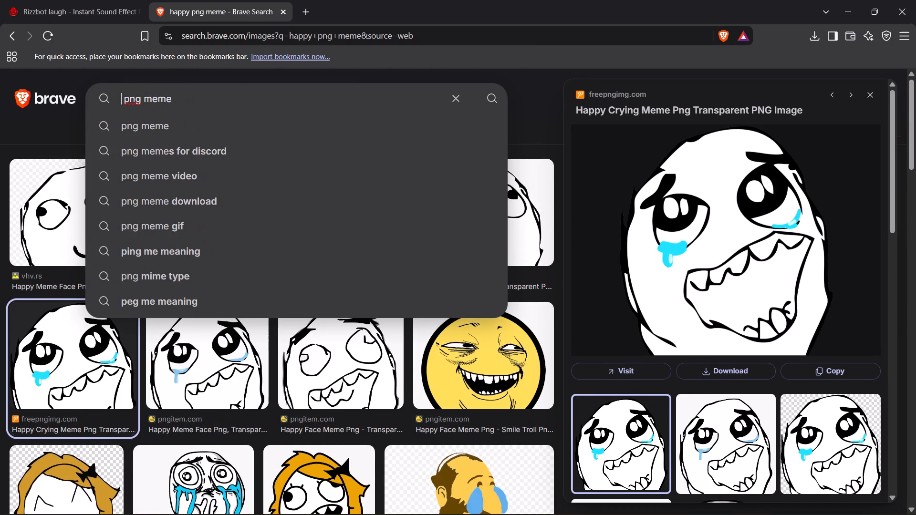
key(a)
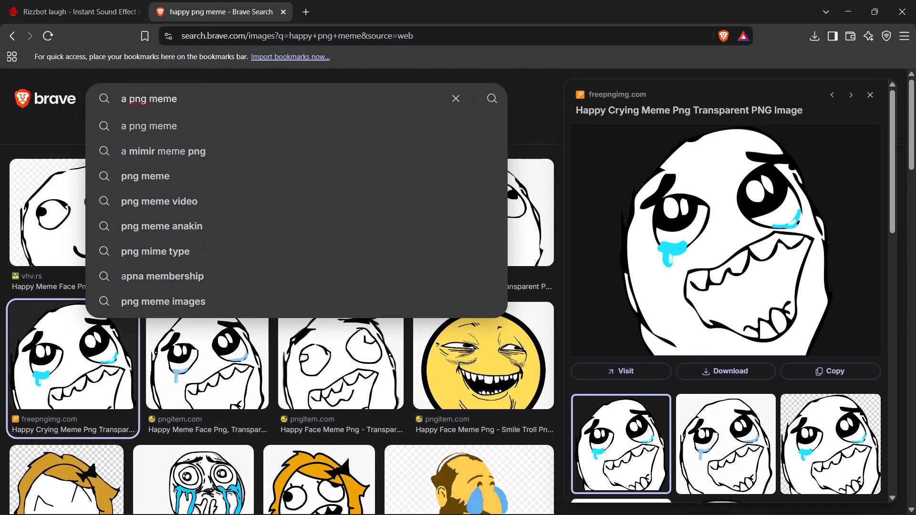
key(BackSpace)
text(crying)
key(Return)
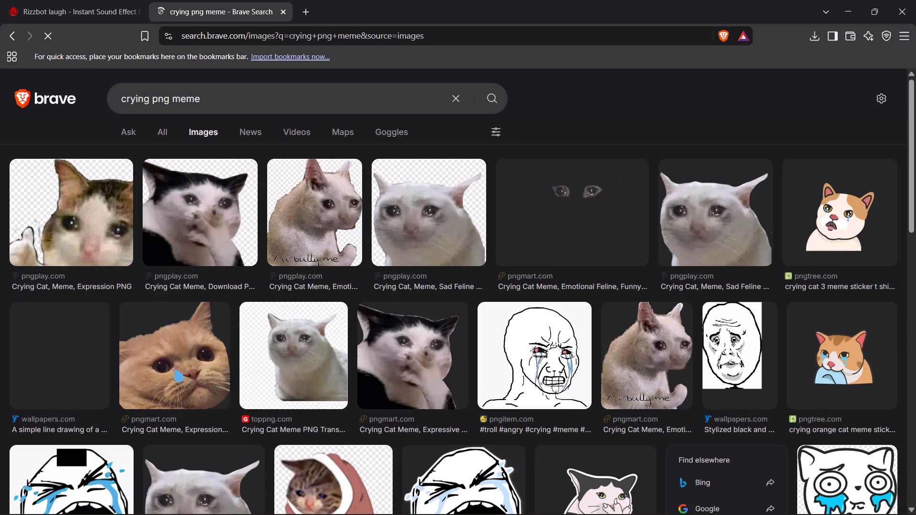
Save the pngplay white crying cat image as Crying-Cat-Meme-Background-PNG, a WEBP file, on New Volume (D:).
click(703, 187)
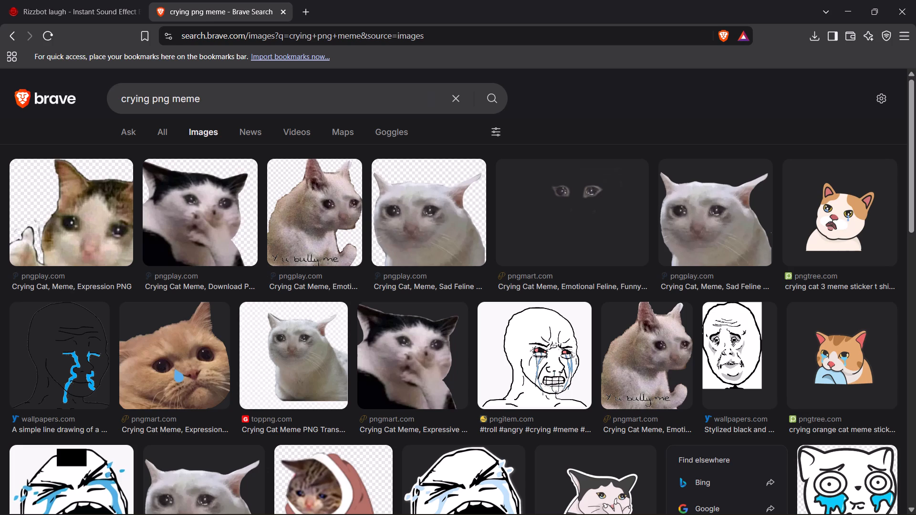
click(682, 197)
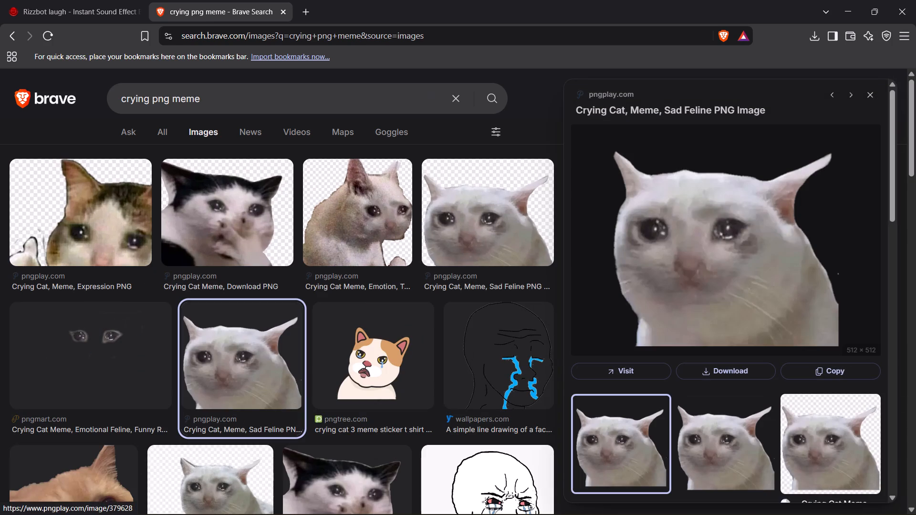
right_click(841, 224)
click(731, 404)
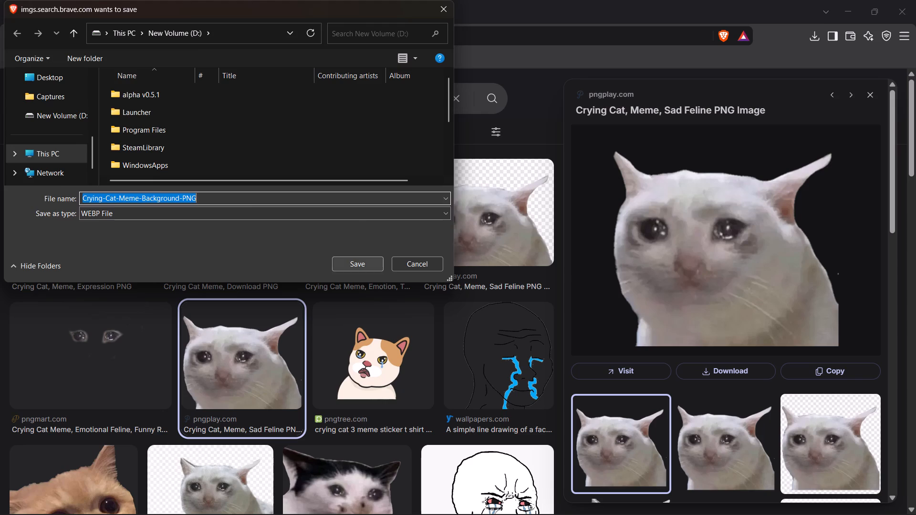
click(349, 264)
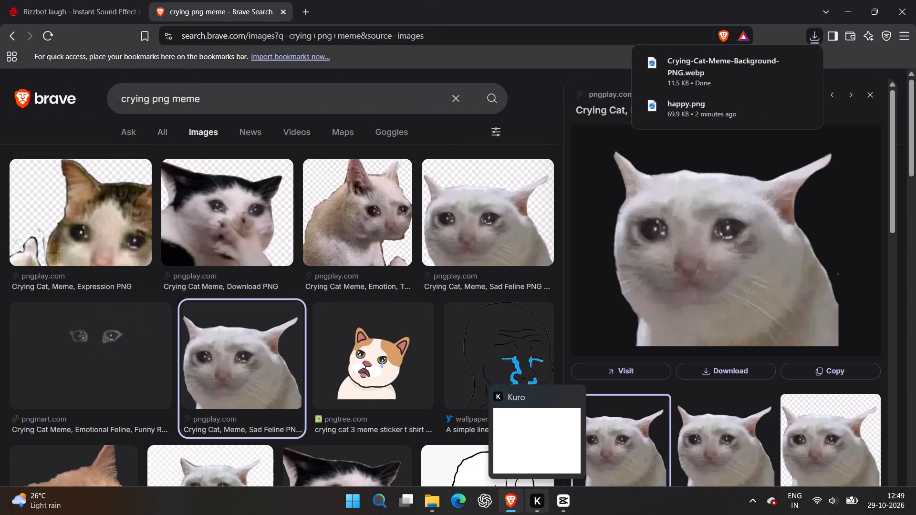